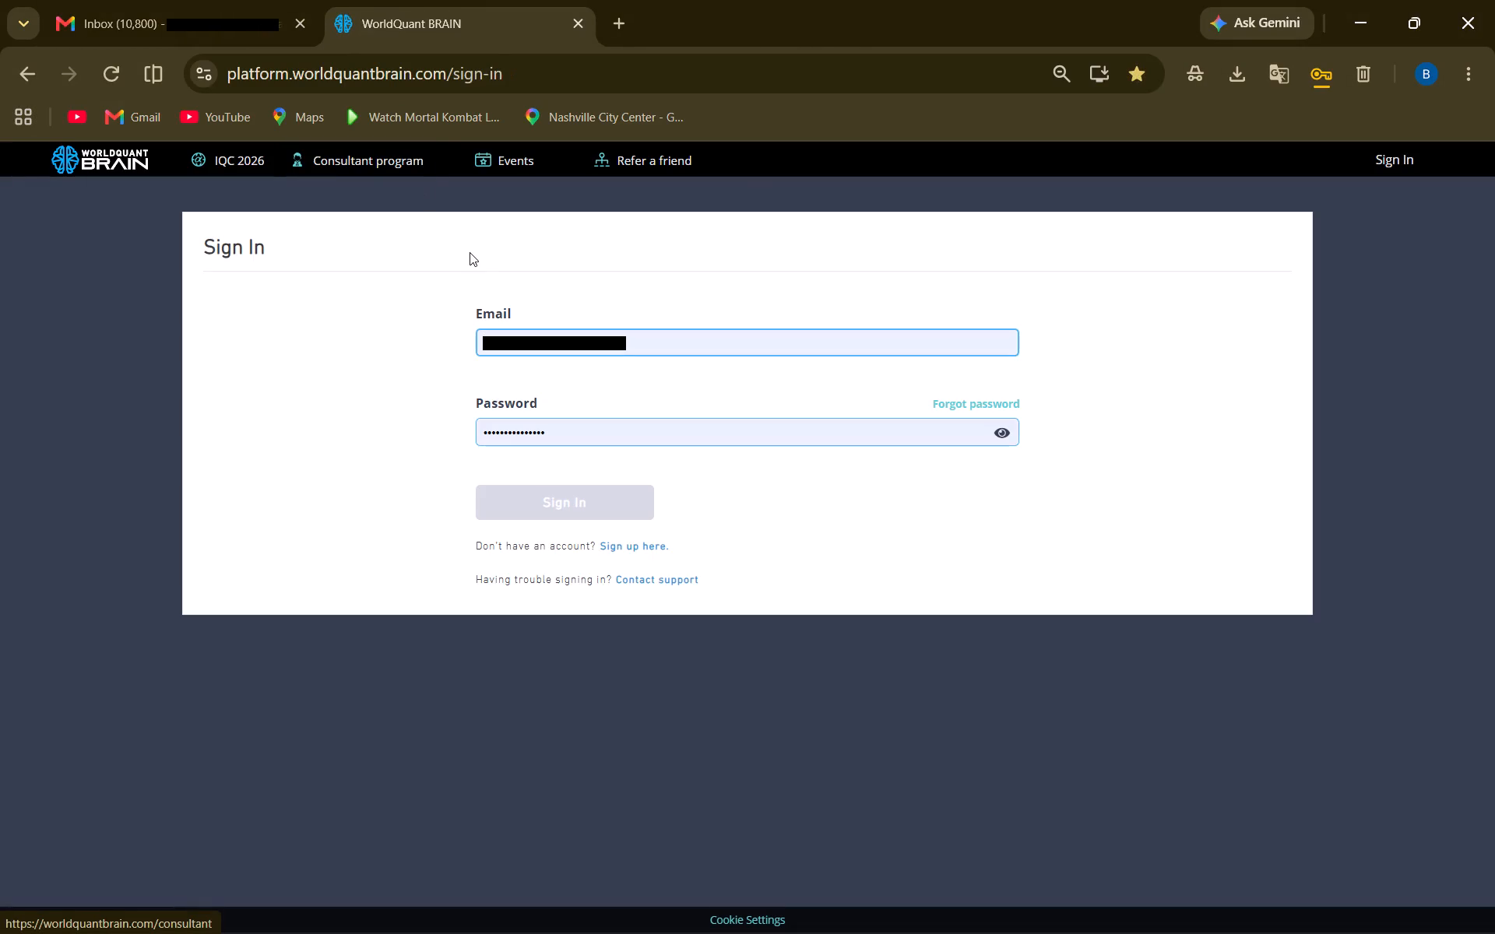
Sign in to the WorldQuant BRAIN platform with the prefilled account credentials.
left_click(578, 439)
left_click(542, 480)
left_click(542, 494)
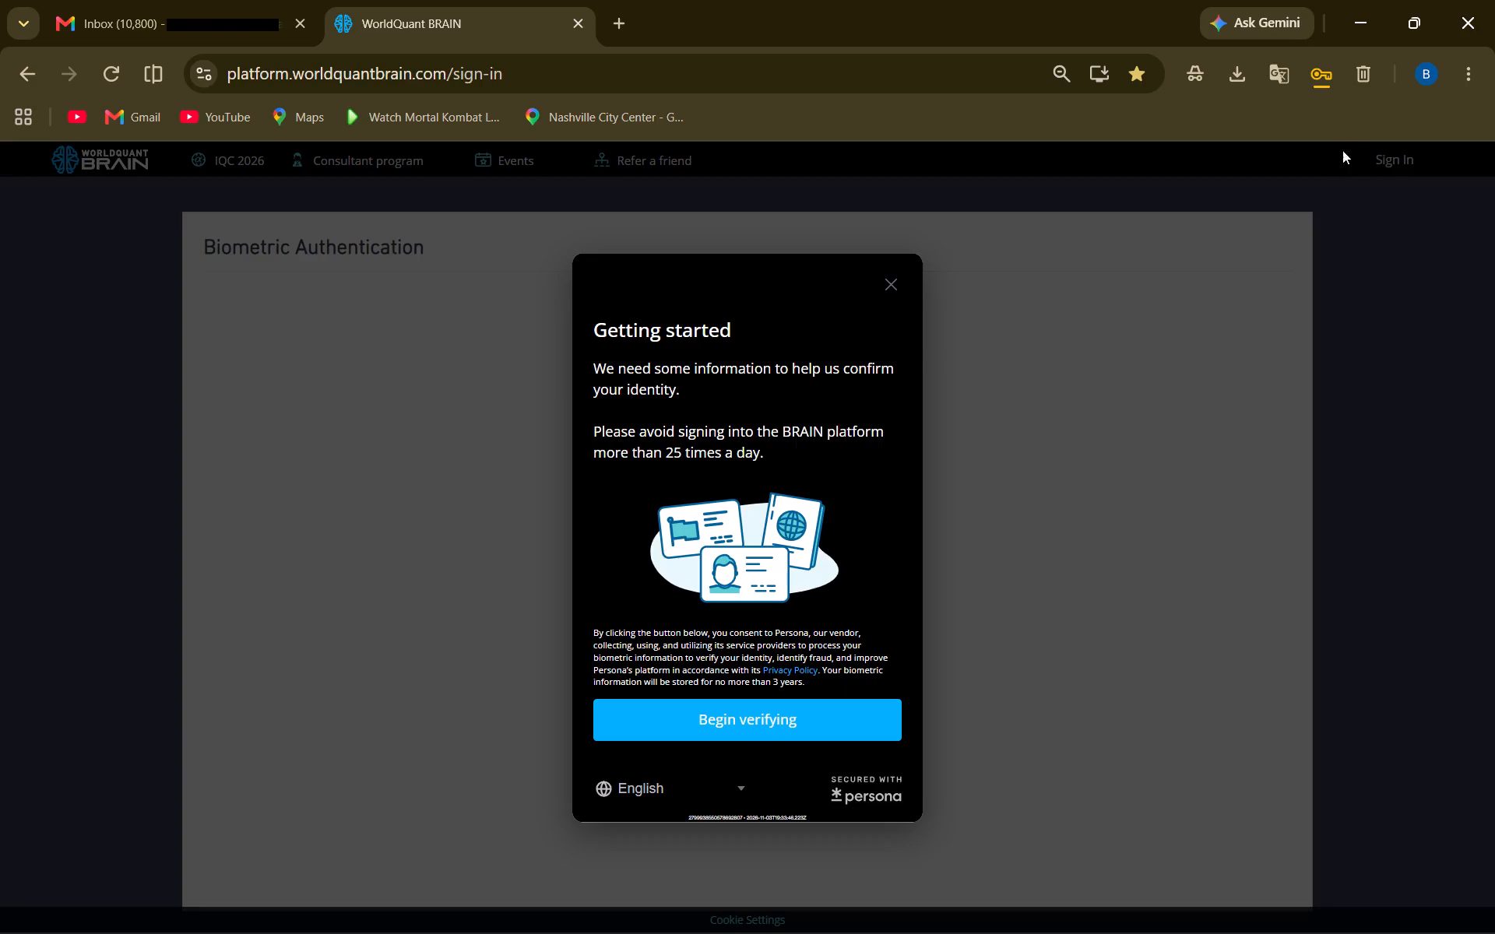
Leave the biometric verification page, reopen the WorldQuant BRAIN platform, and sign in with the third saved account.
left_click(21, 75)
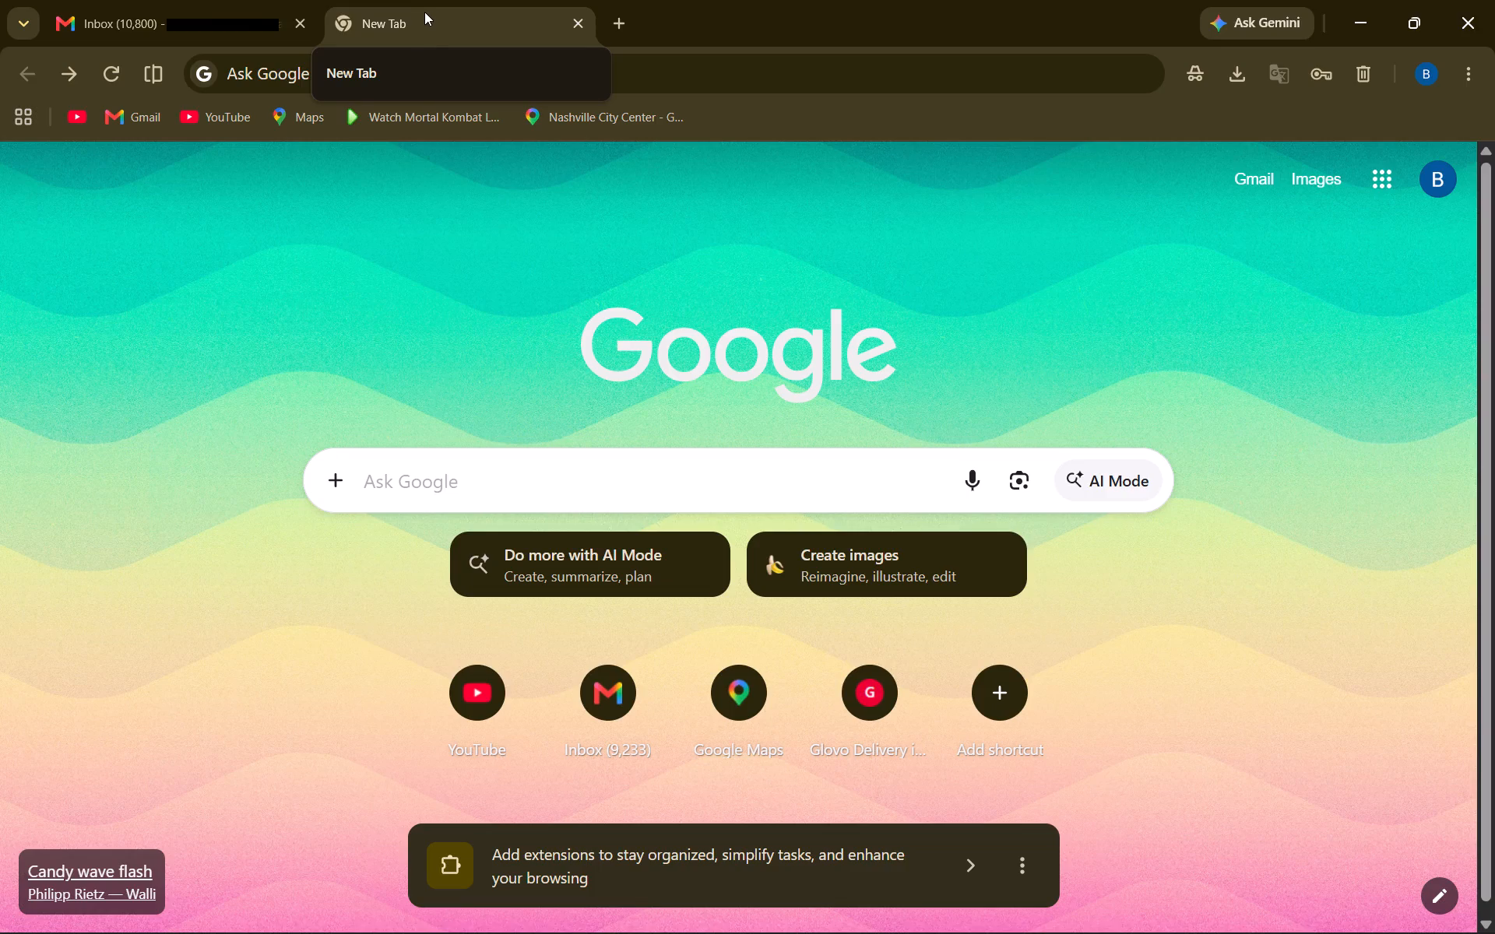
left_click(401, 79)
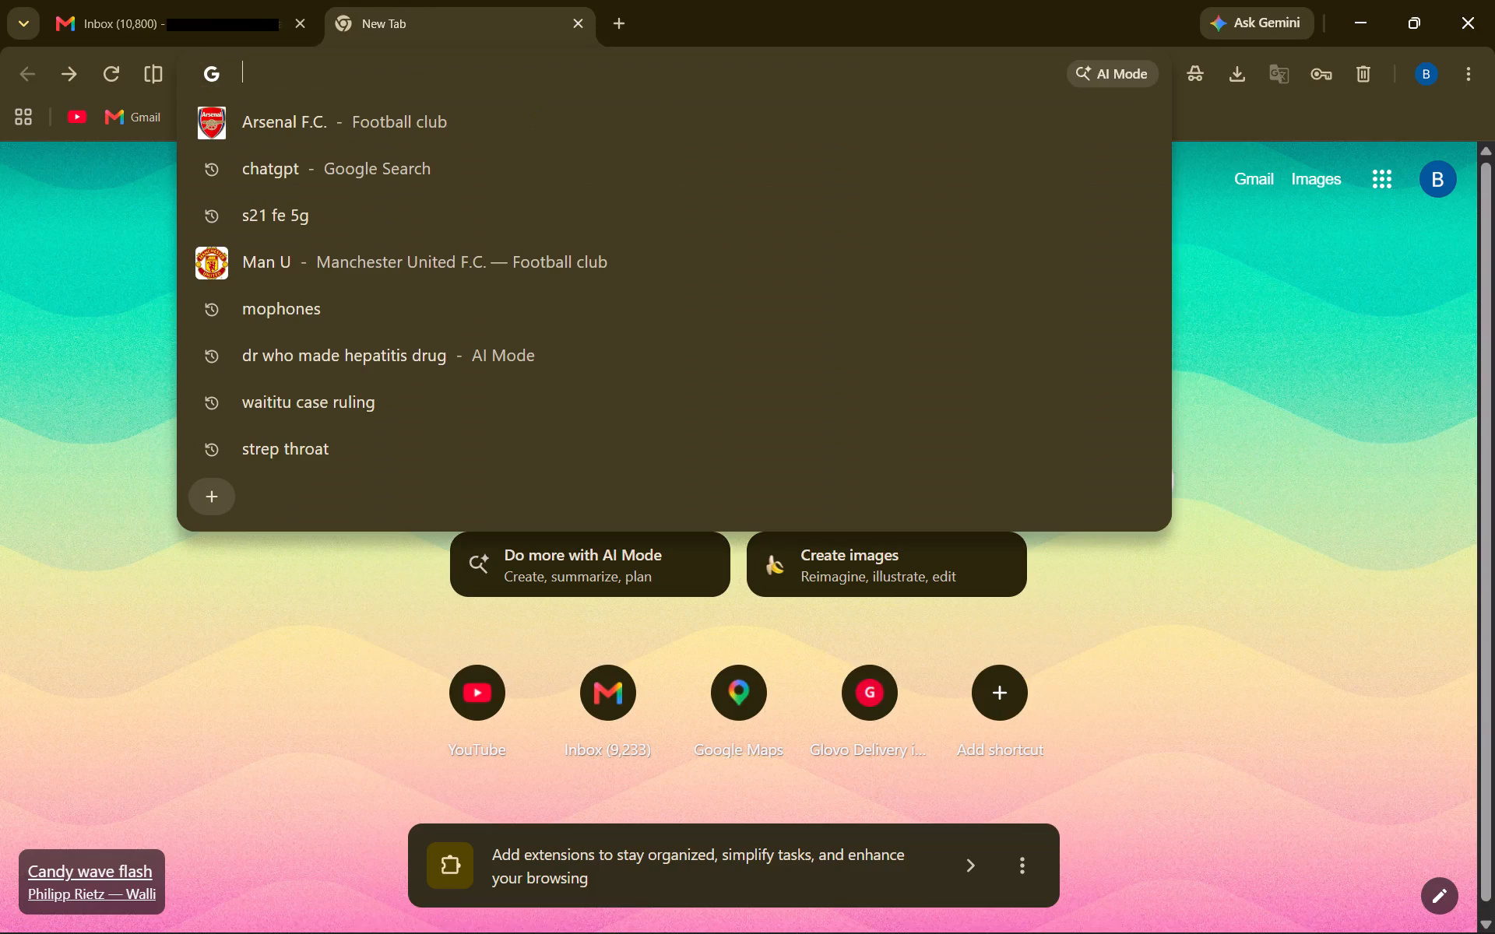
key("w")
left_click(406, 191)
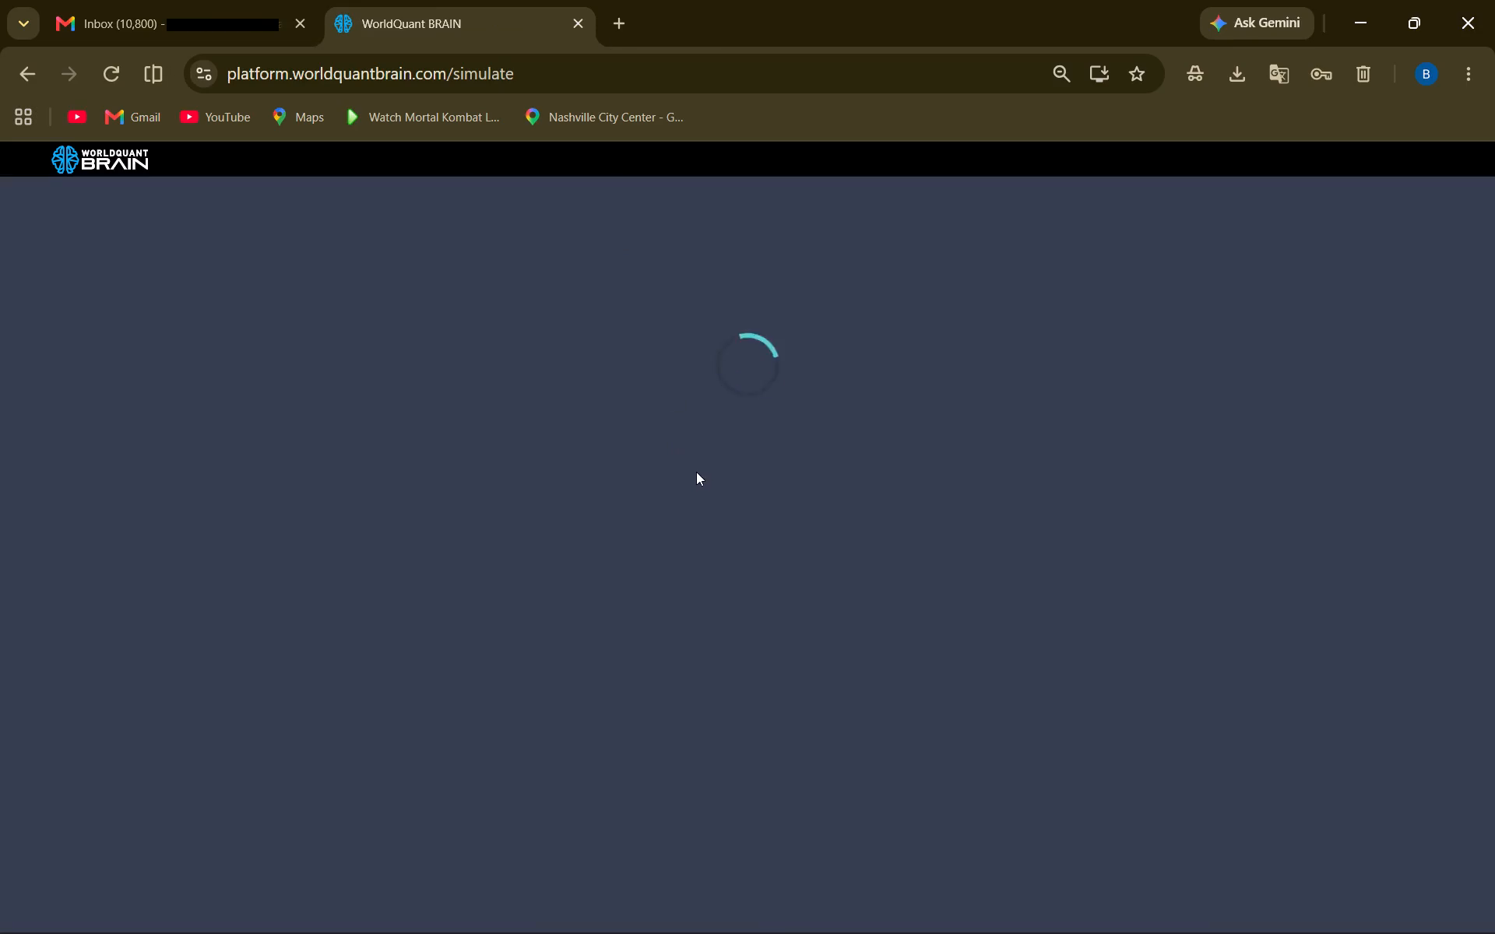
left_click(671, 355)
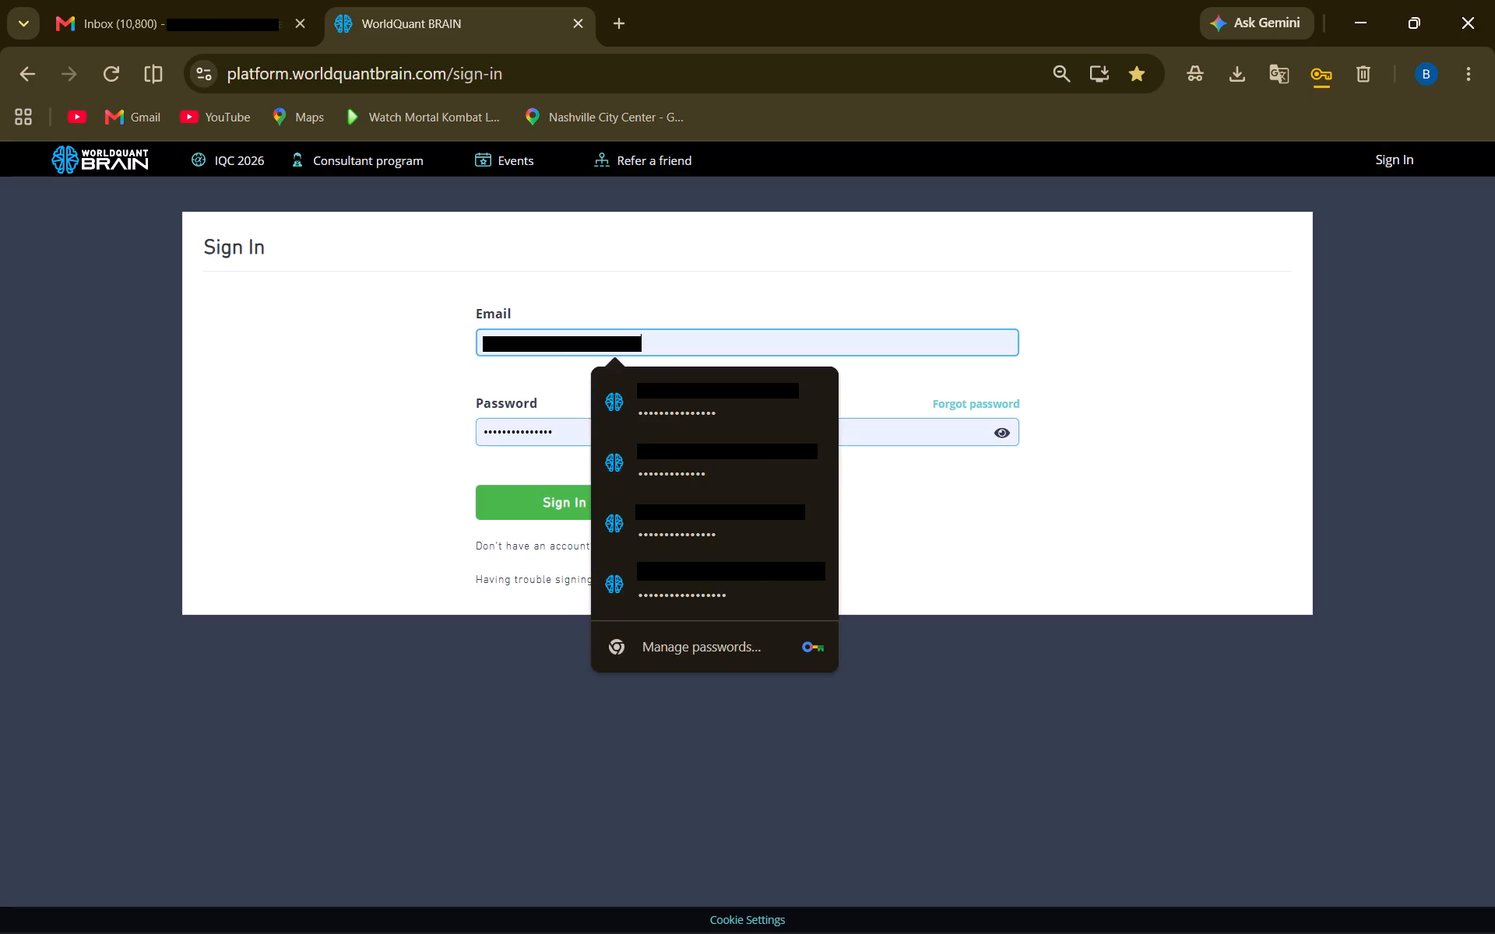
left_click(707, 521)
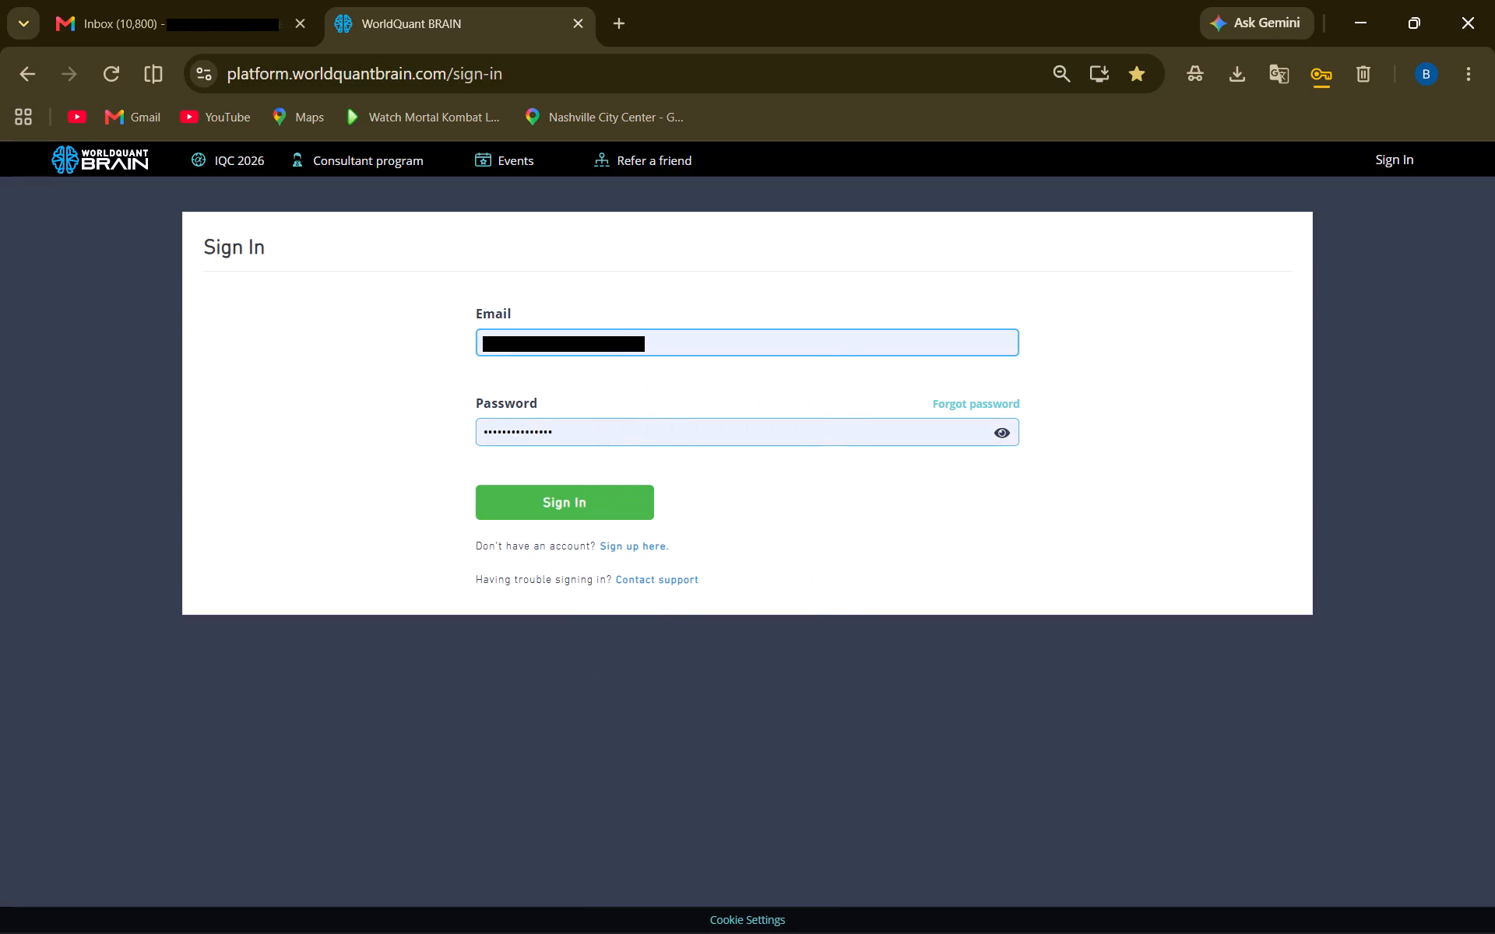
left_click(598, 497)
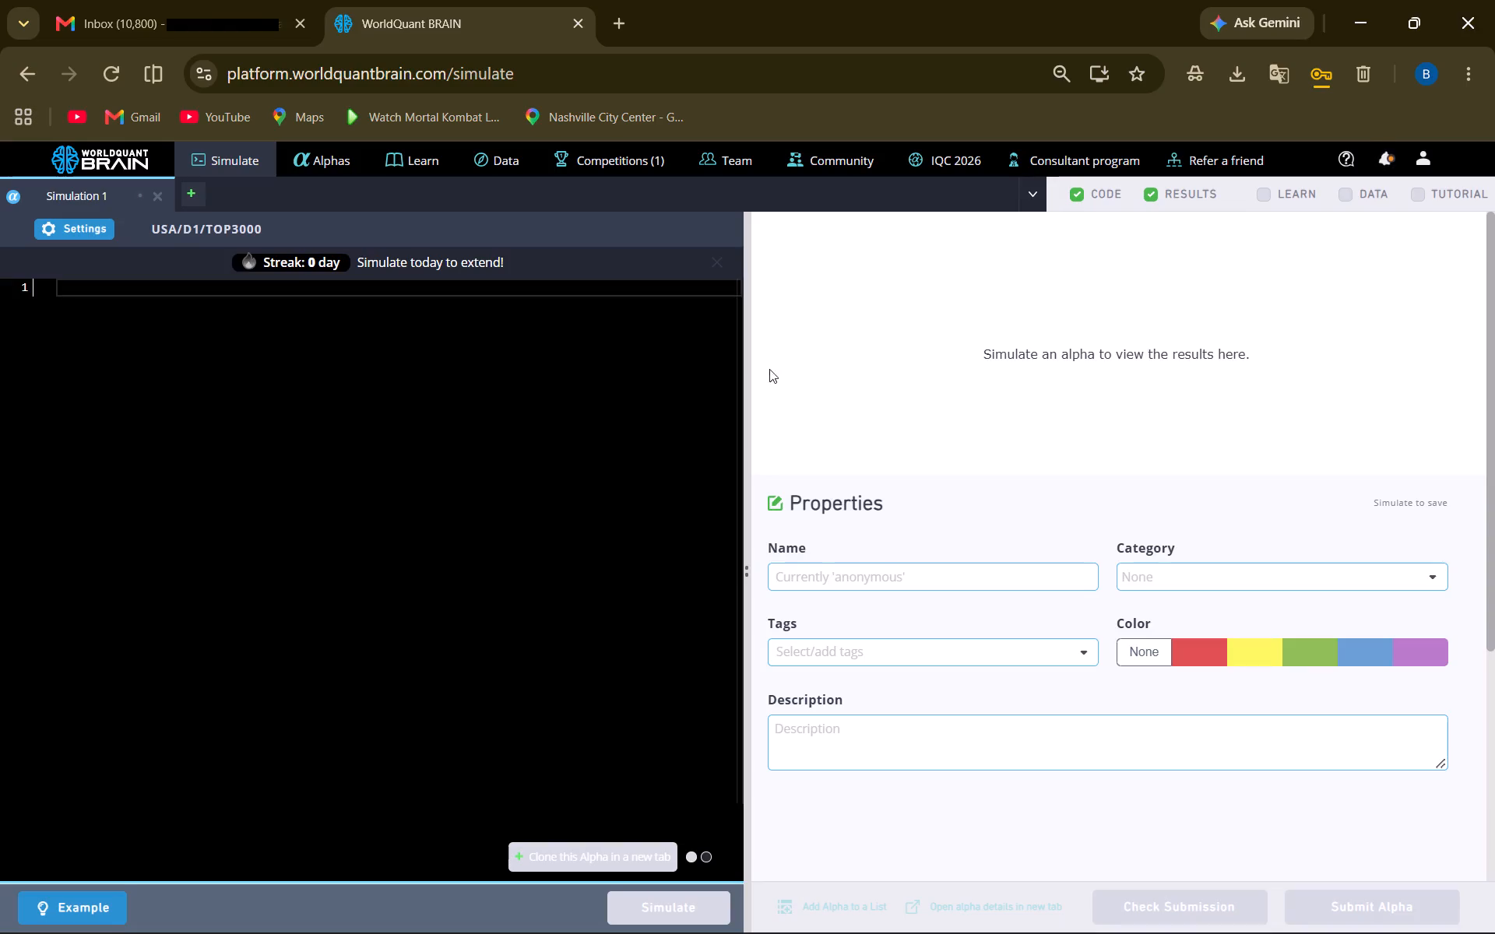
Open the Challenge competition leaderboard and examine the account's own ranking entry, including its score and alphas.
left_click(1390, 154)
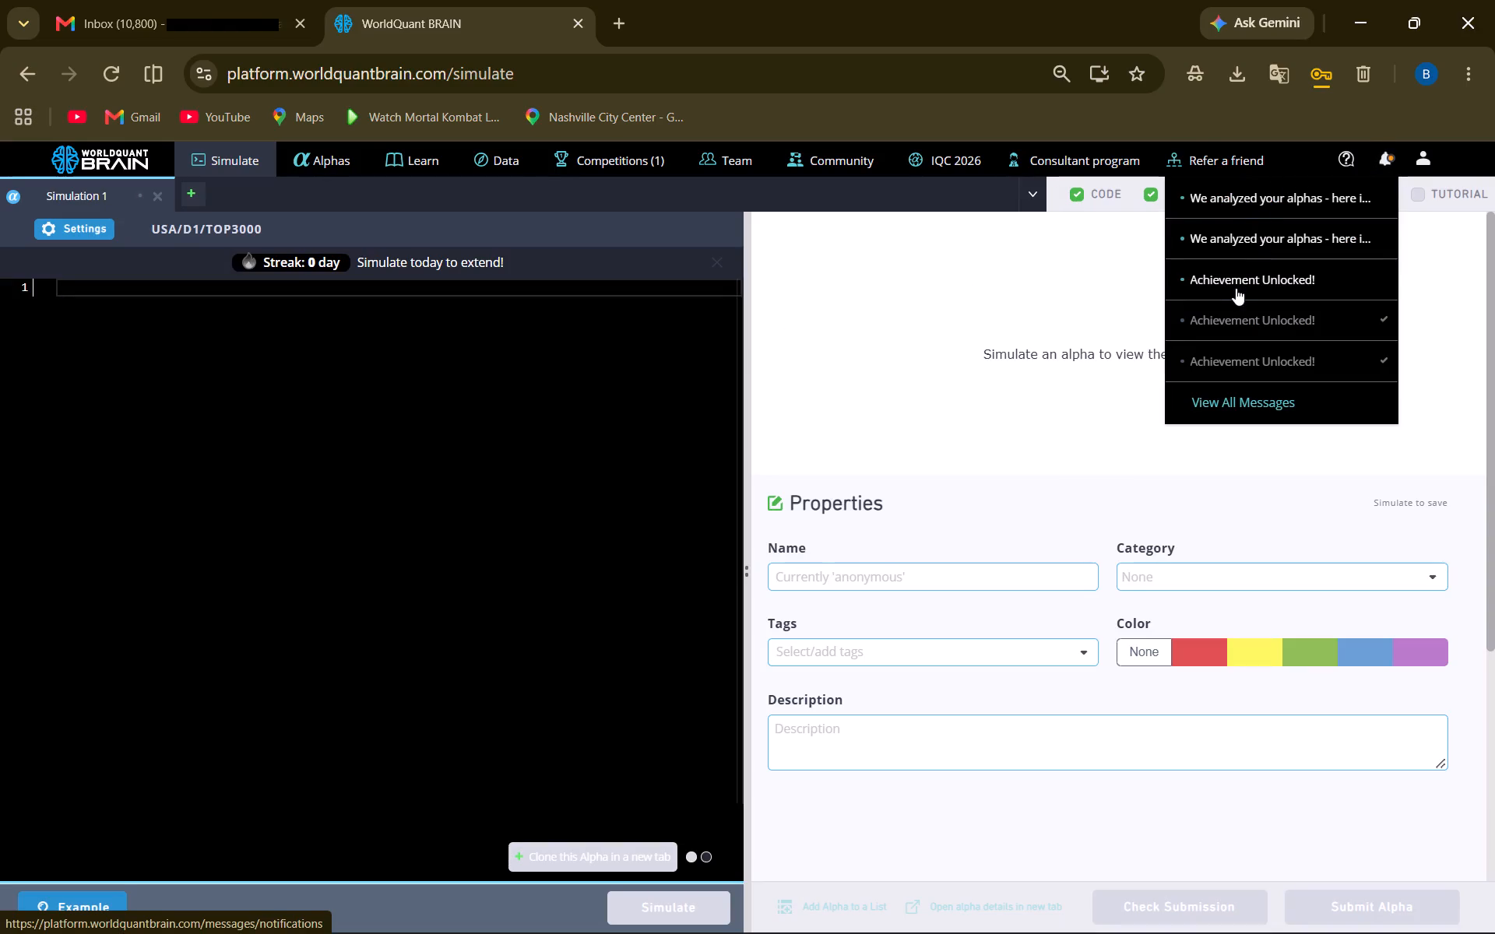
left_click(86, 163)
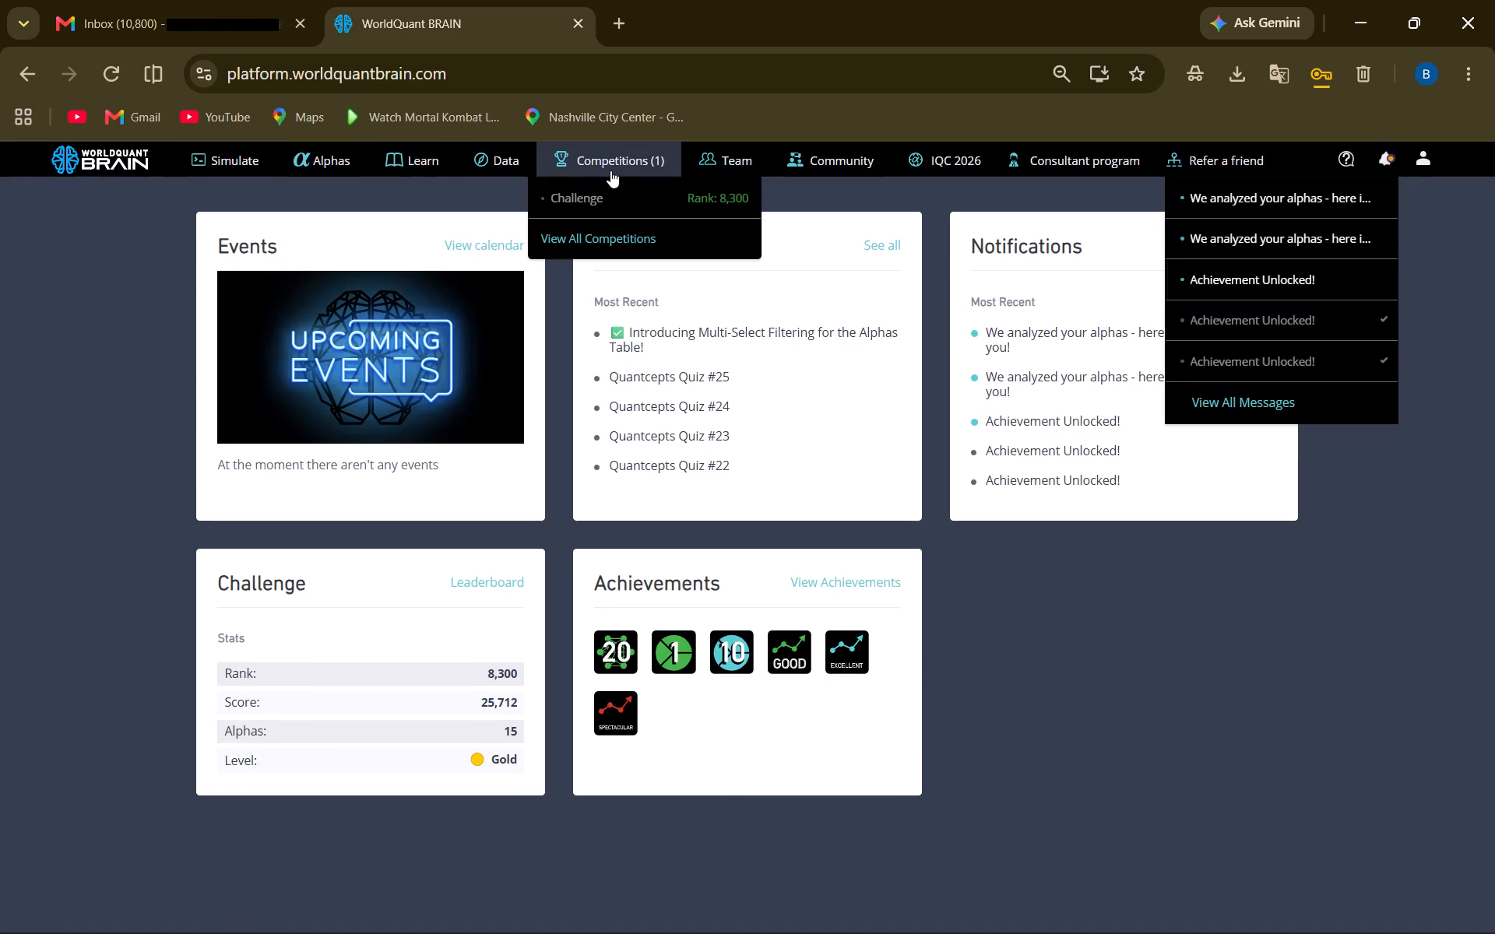
left_click(718, 197)
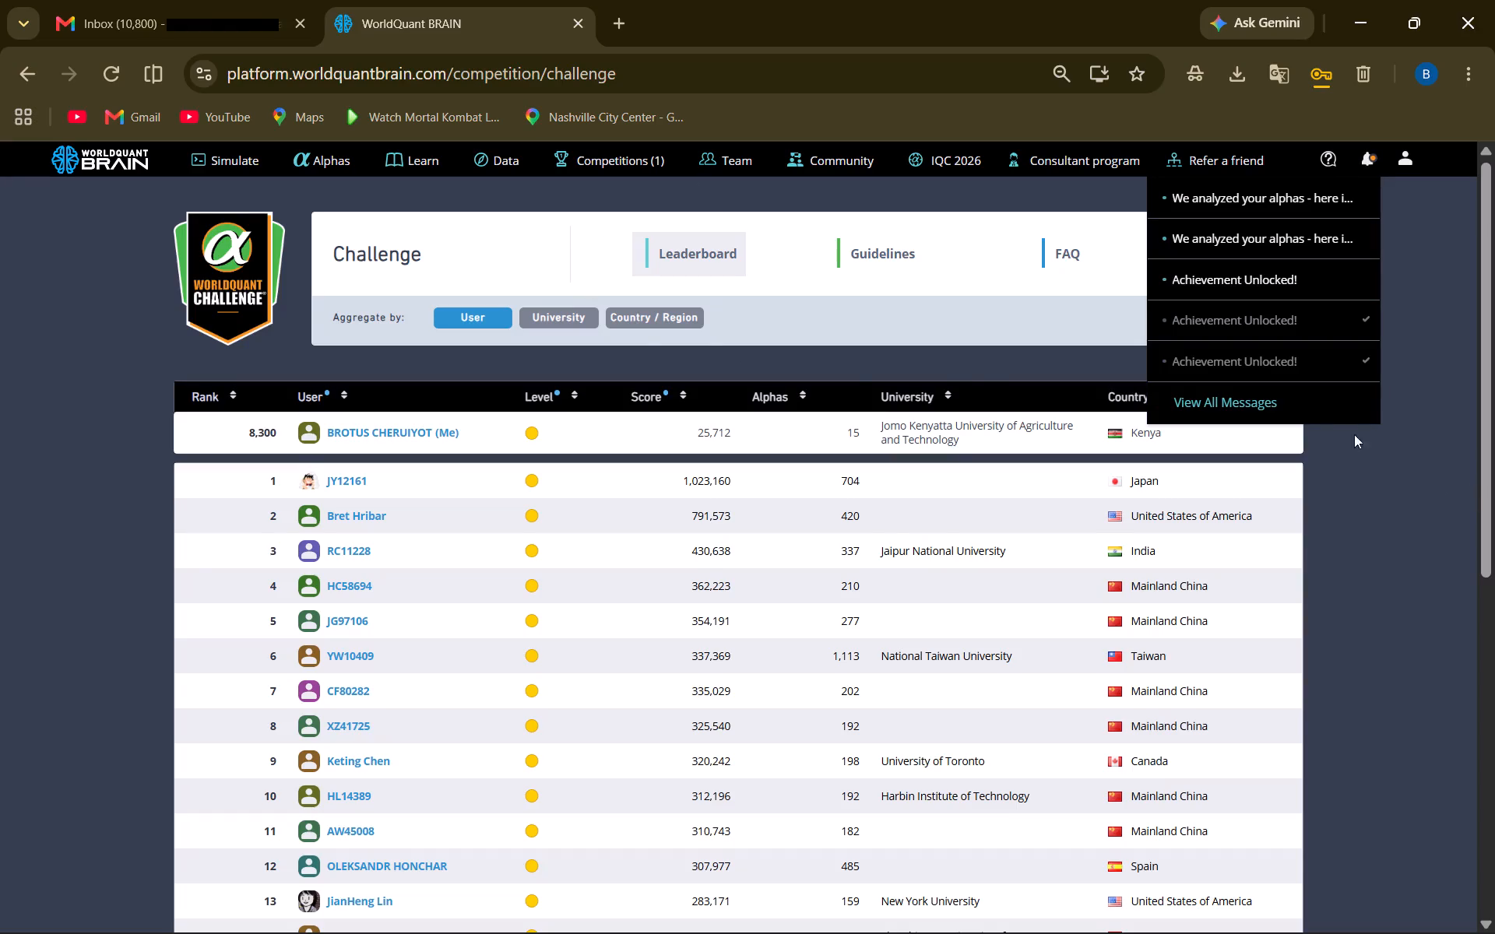
left_click(1330, 458)
scroll(805, 414, "down", 2)
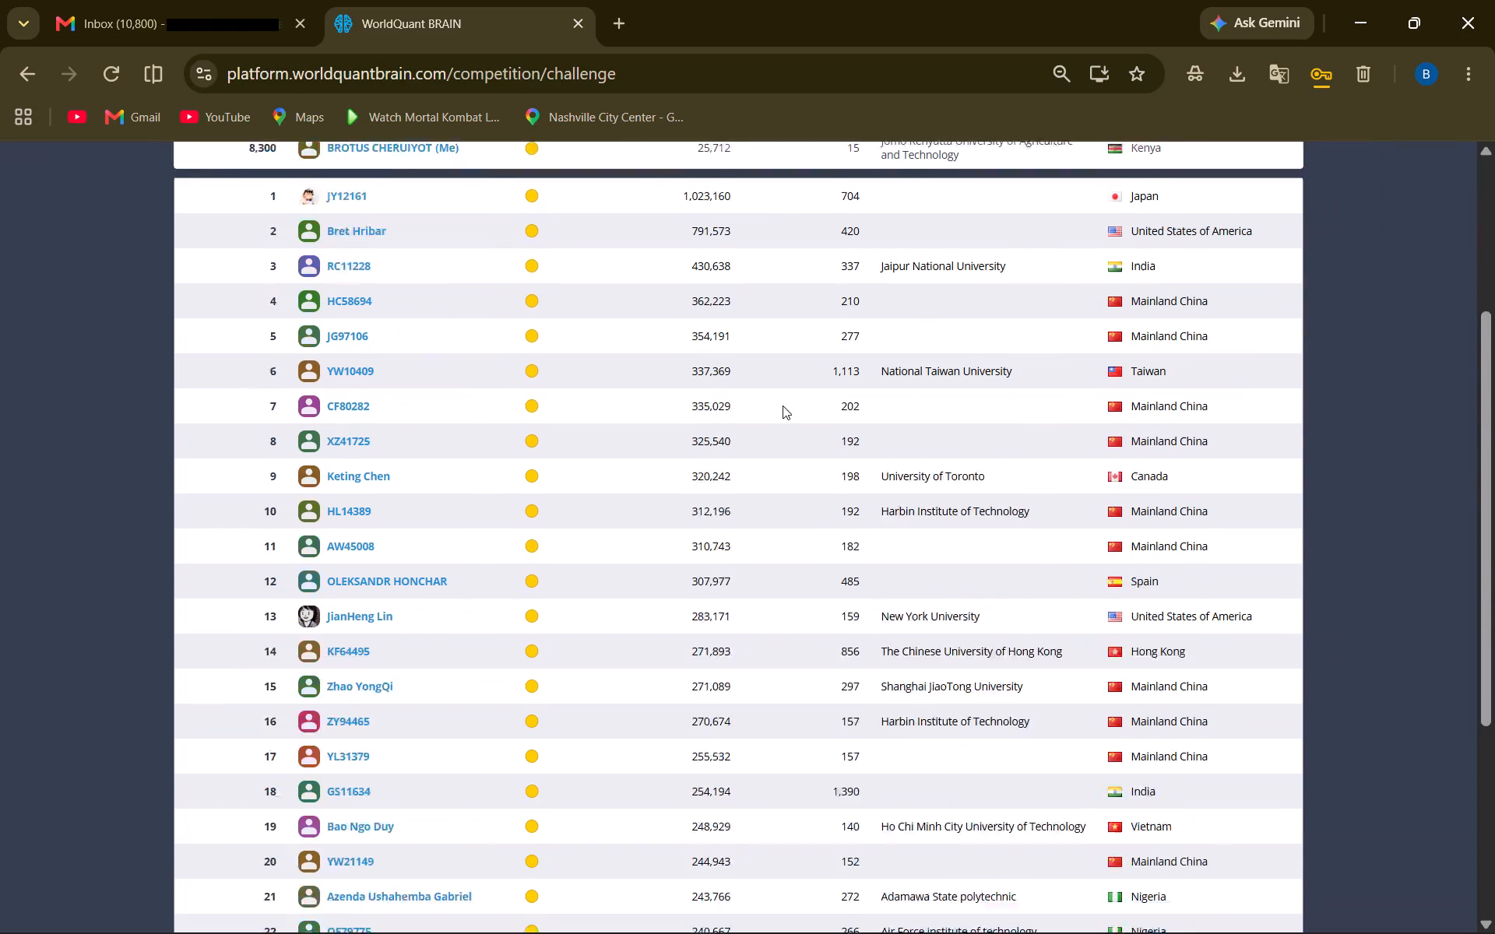
scroll(783, 406, "down", 5)
scroll(665, 369, "up", 8)
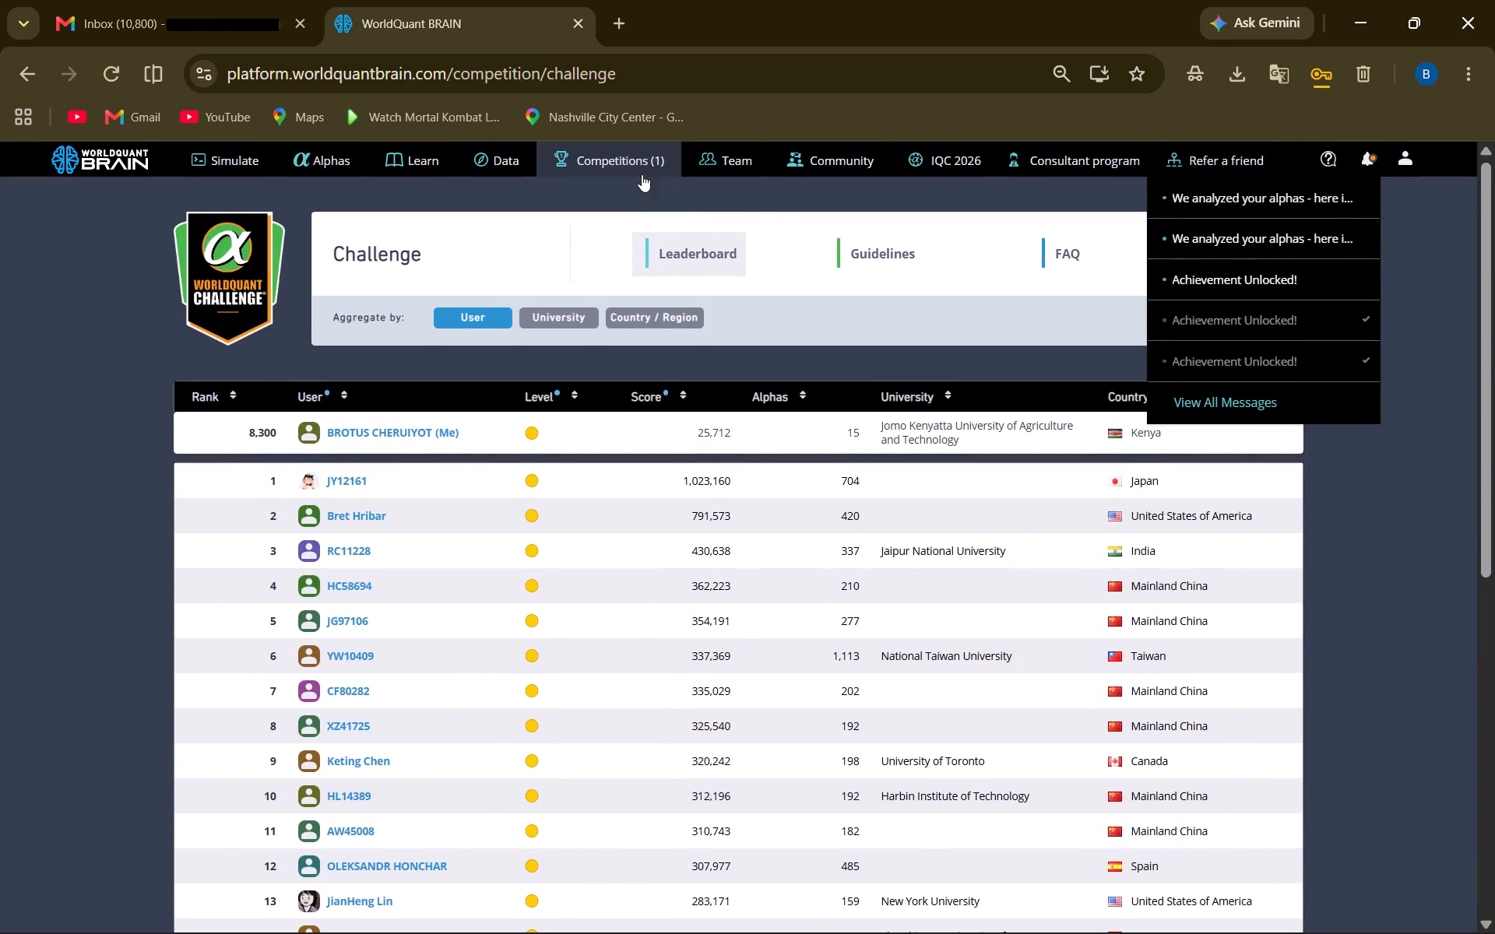
left_click(709, 195)
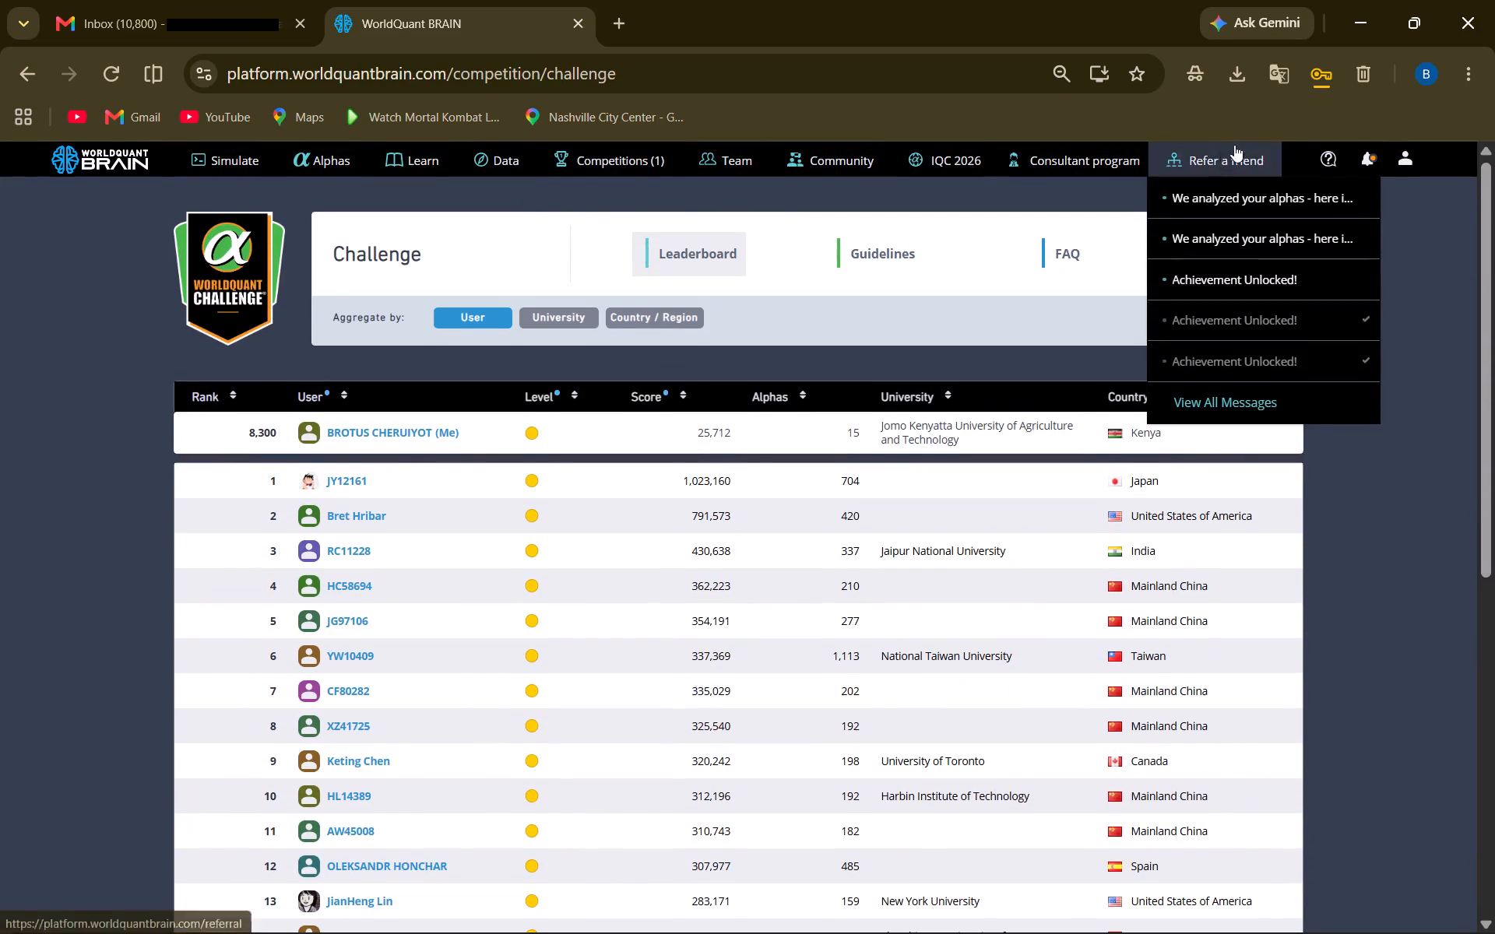
left_click(581, 32)
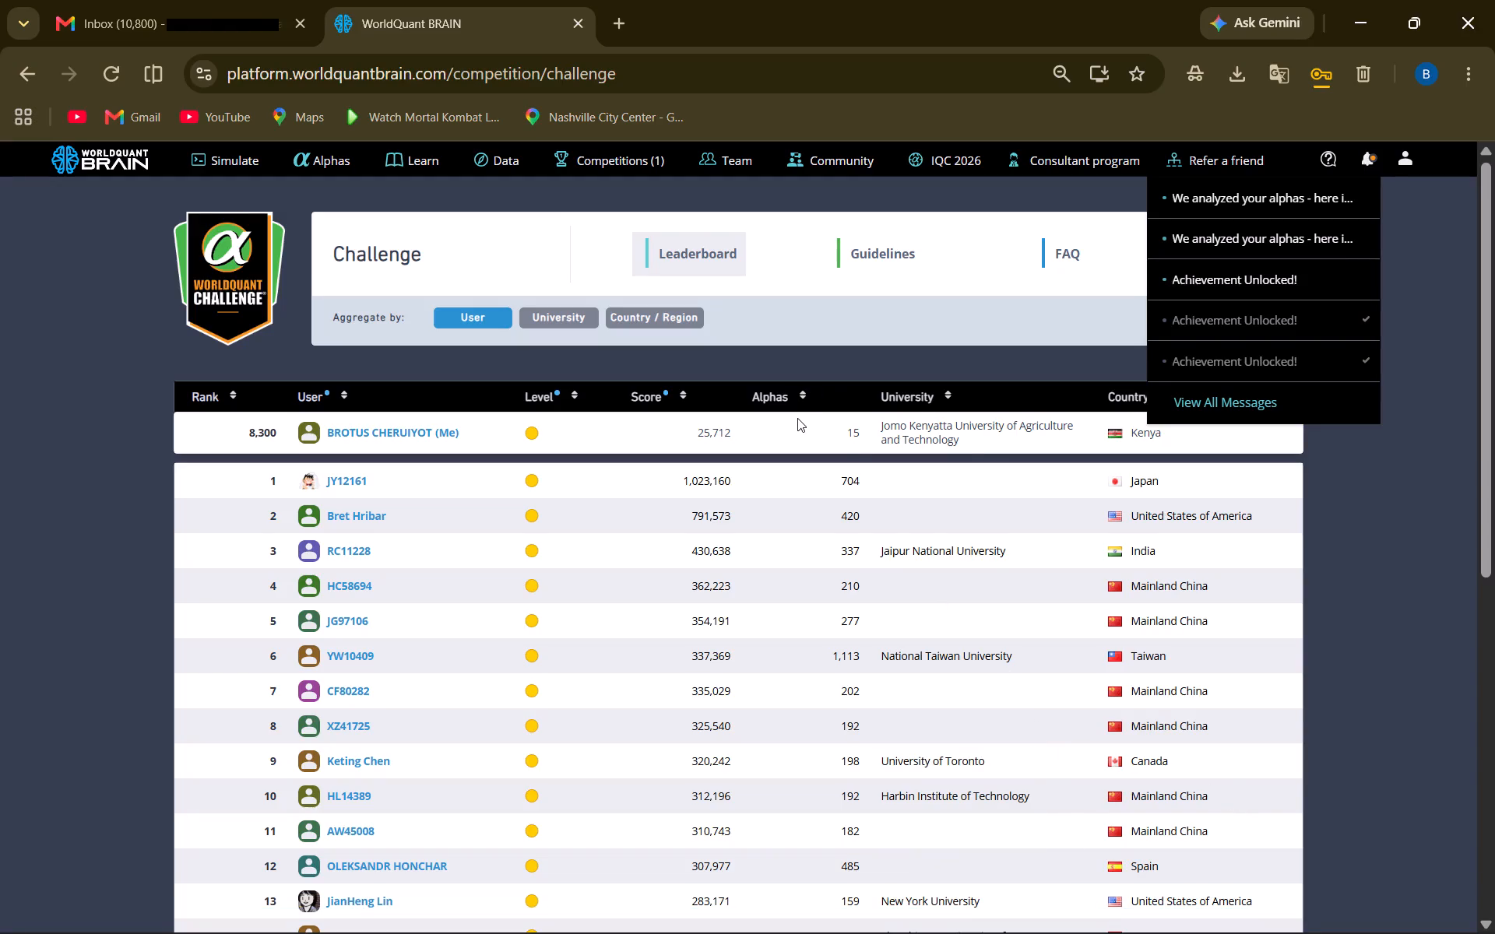
left_click(858, 437)
Go to the submitted alphas list and open the details of alpha GrOdA6Kx.
left_click(315, 160)
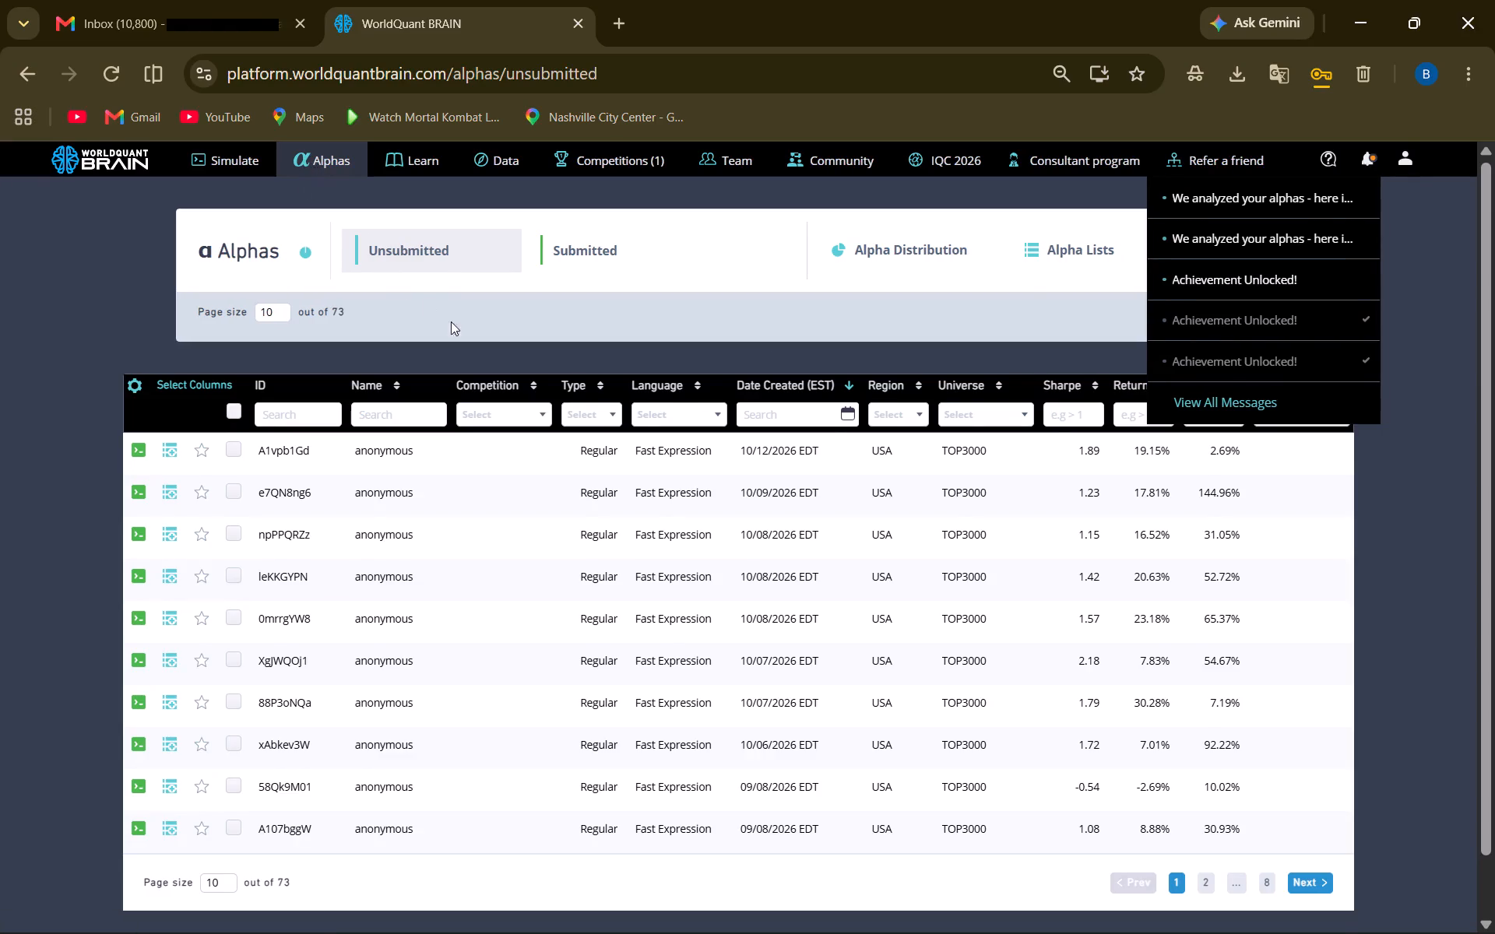
scroll(624, 406, "down", 4)
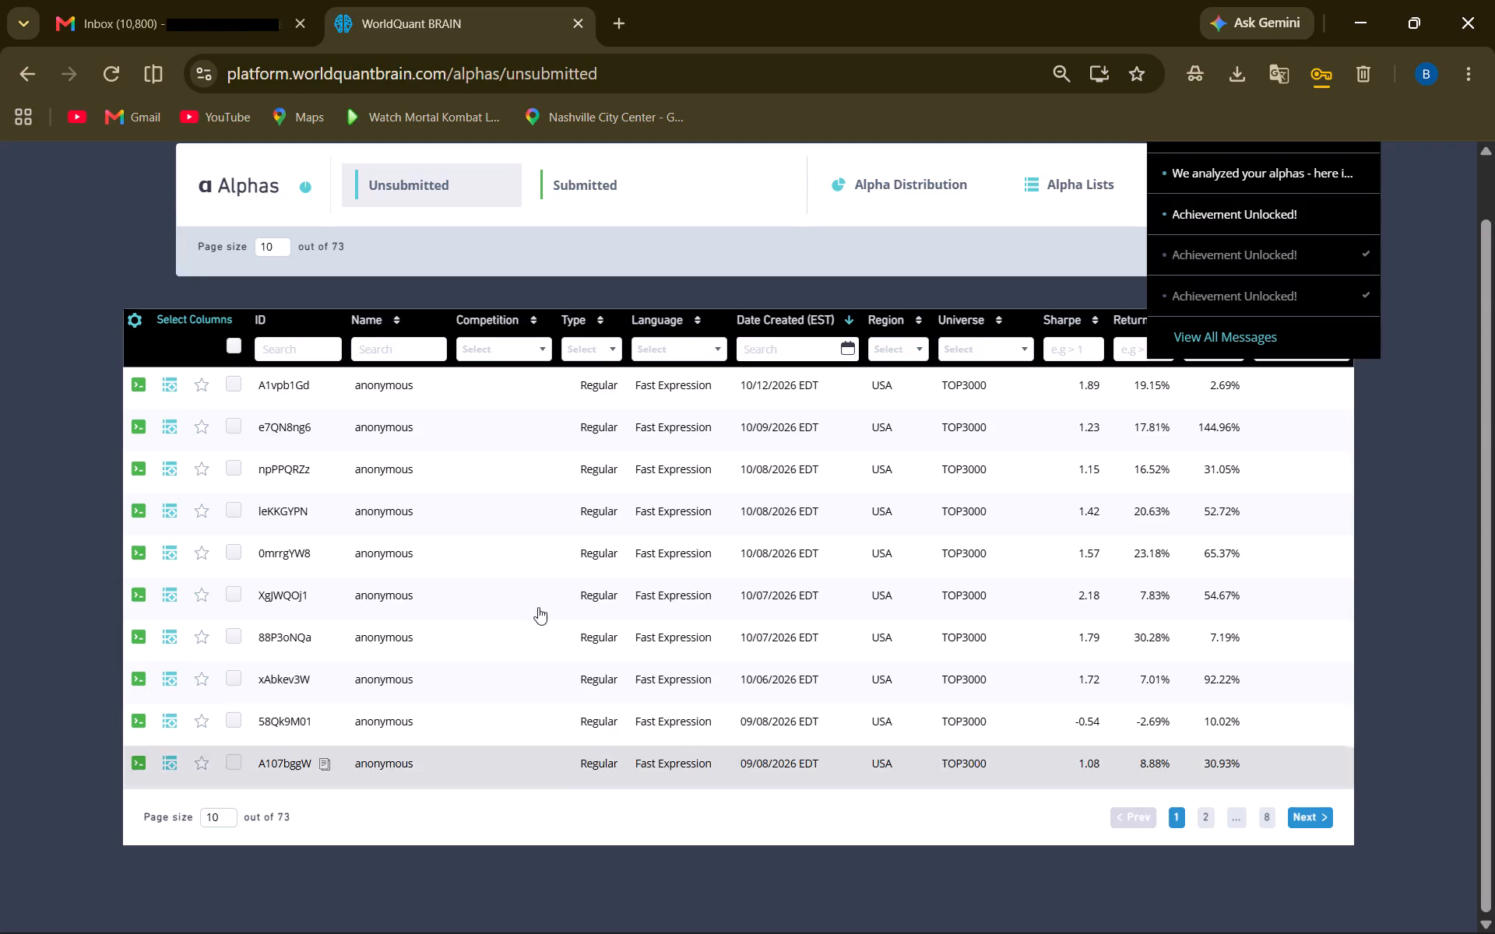
left_click(625, 184)
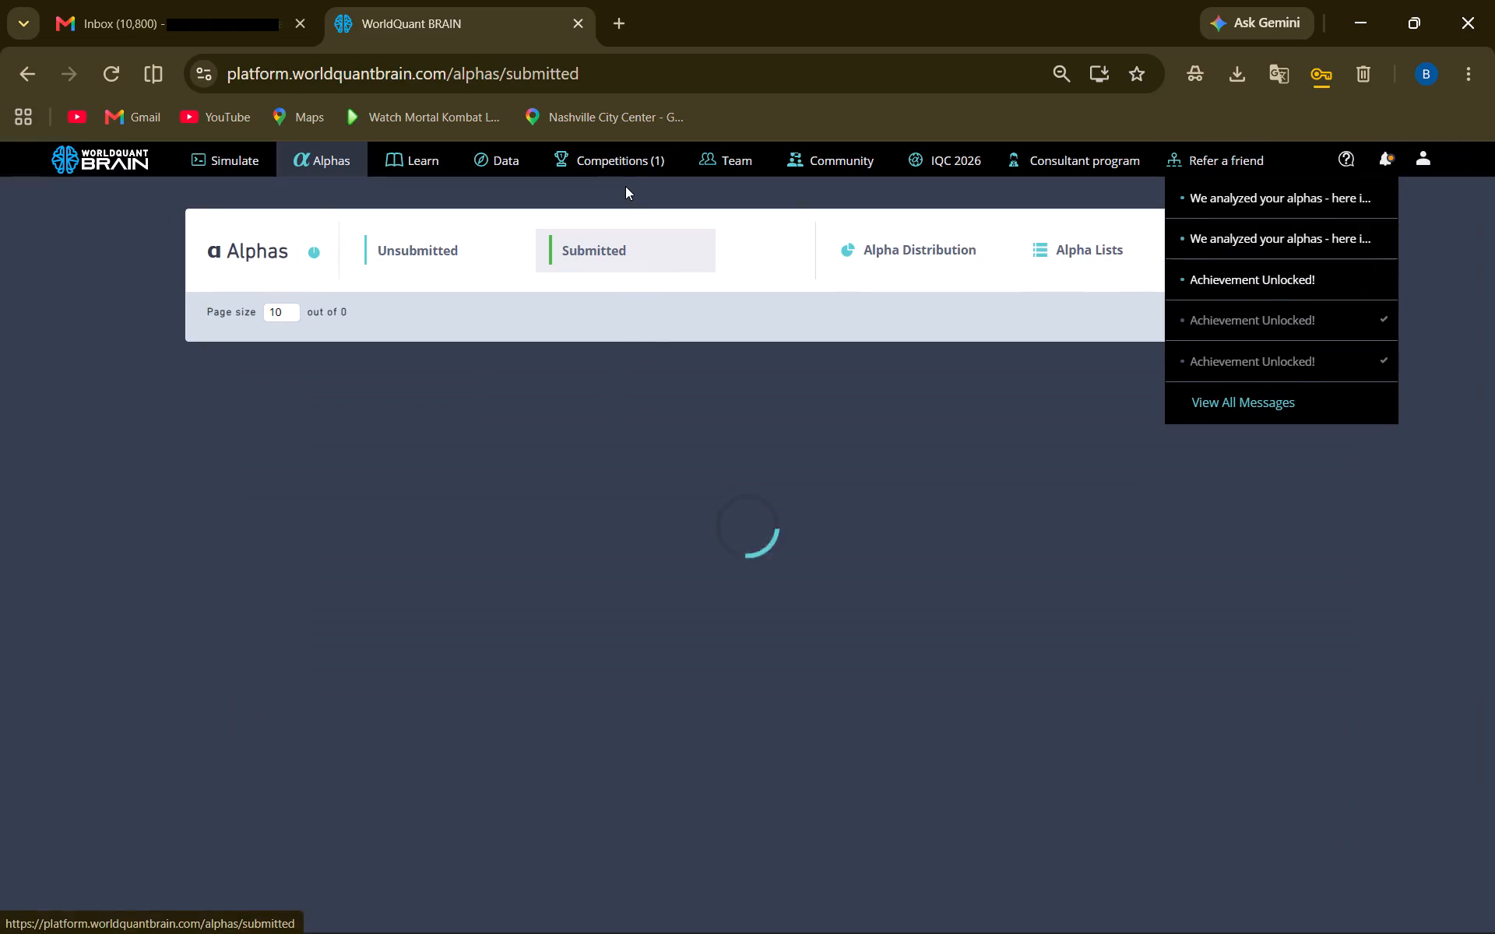
scroll(594, 500, "down", 5)
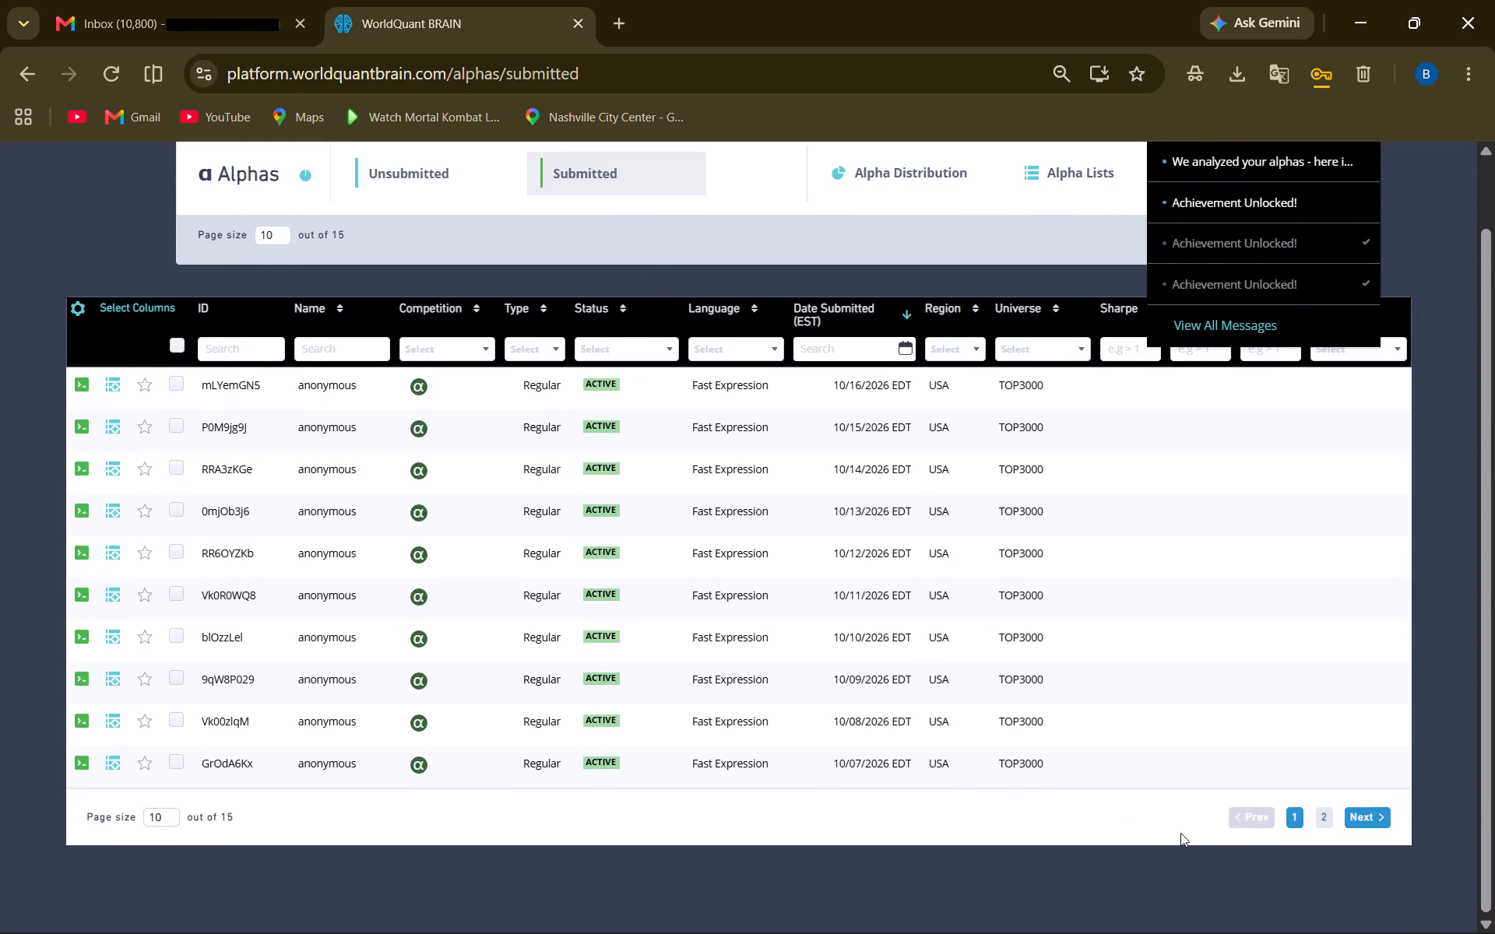
left_click(392, 767)
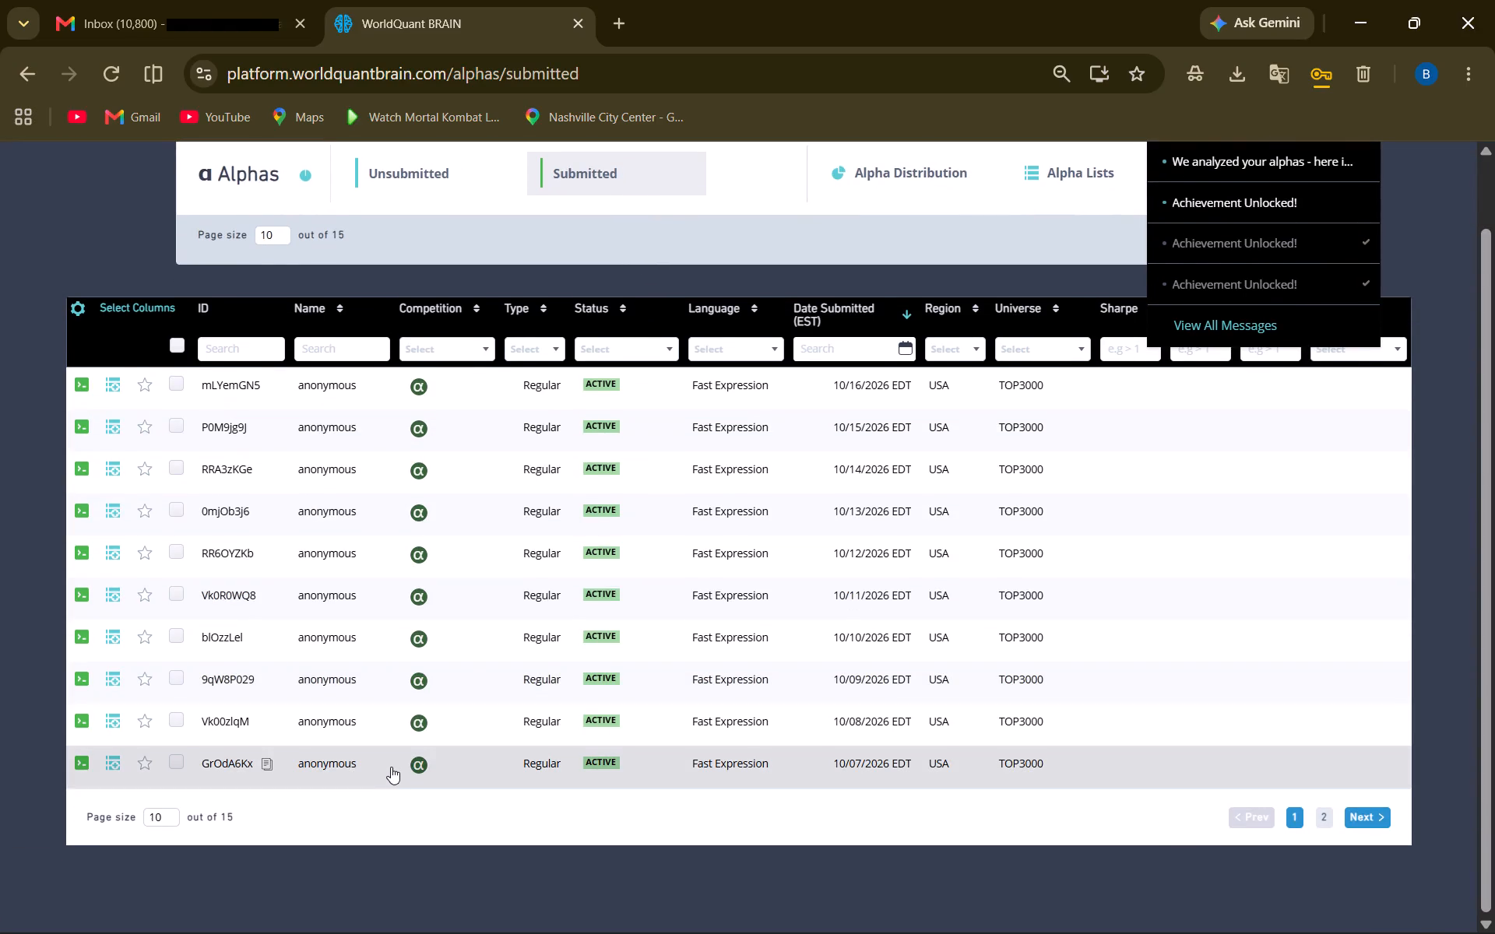
Examine the alpha's yearly summary, correlation, properties, PnL chart, code and simulation settings.
scroll(767, 620, "down", 7)
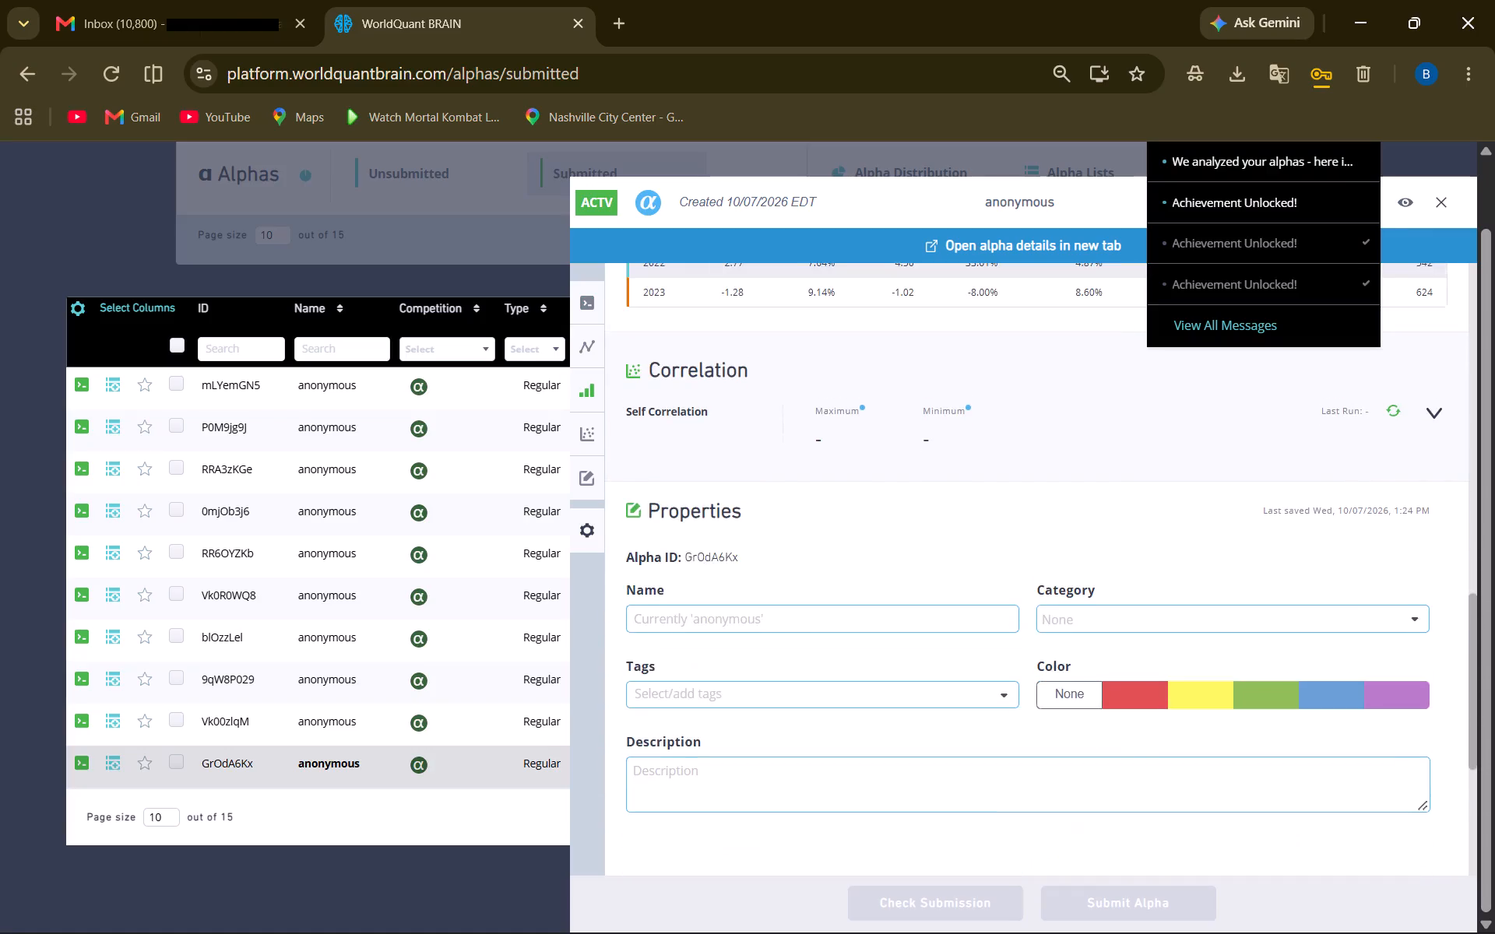
scroll(766, 624, "down", 1)
scroll(766, 623, "up", 5)
scroll(763, 627, "down", 2)
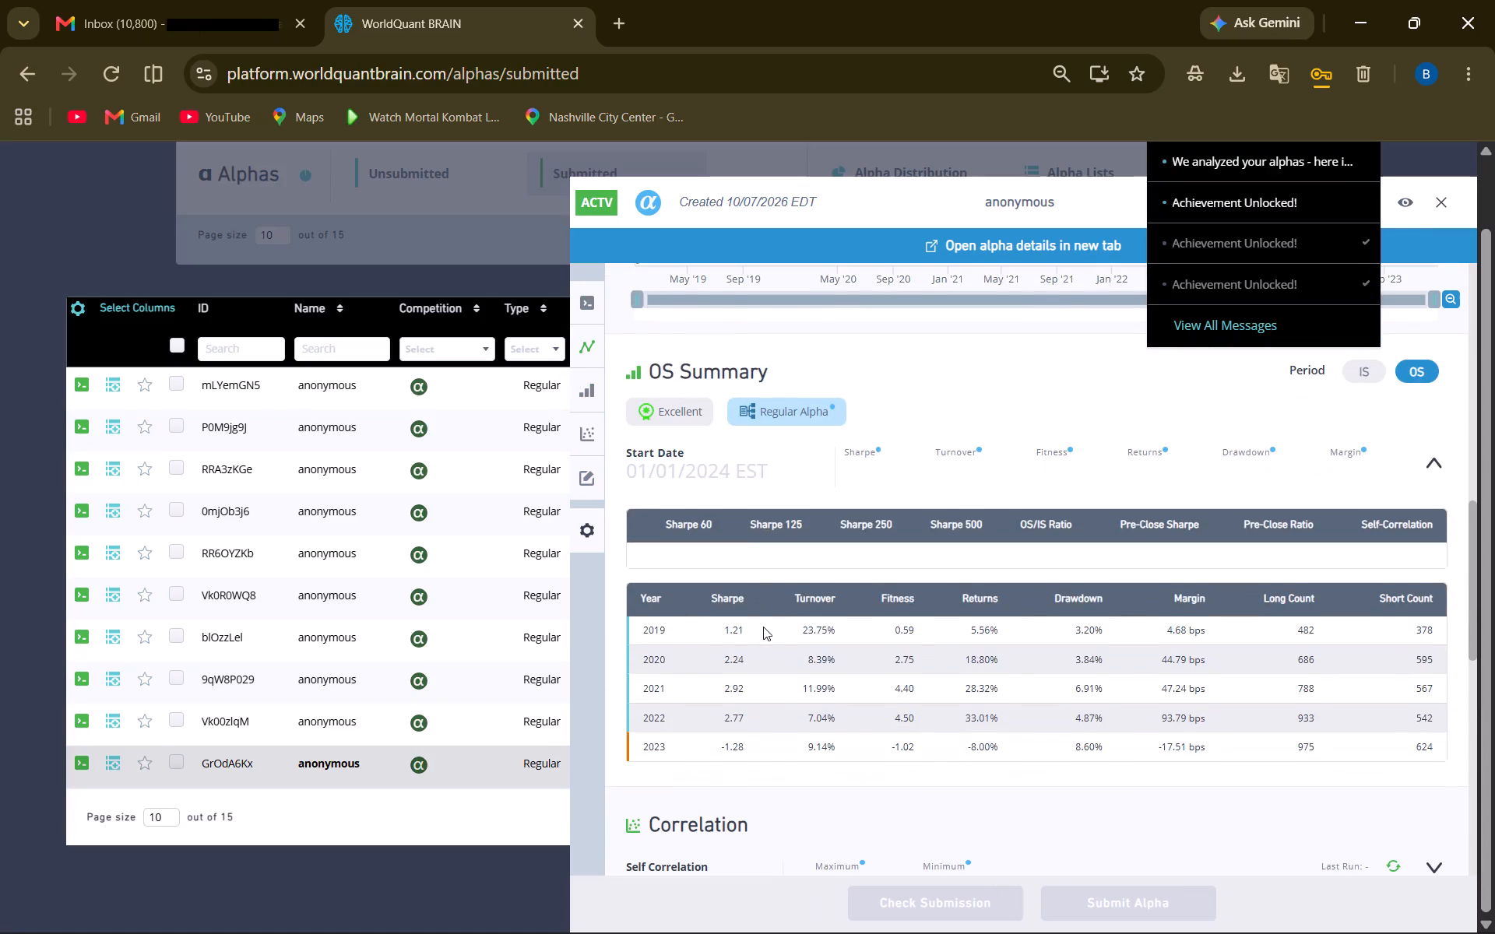
scroll(762, 627, "down", 3)
scroll(762, 627, "up", 3)
scroll(864, 667, "up", 1)
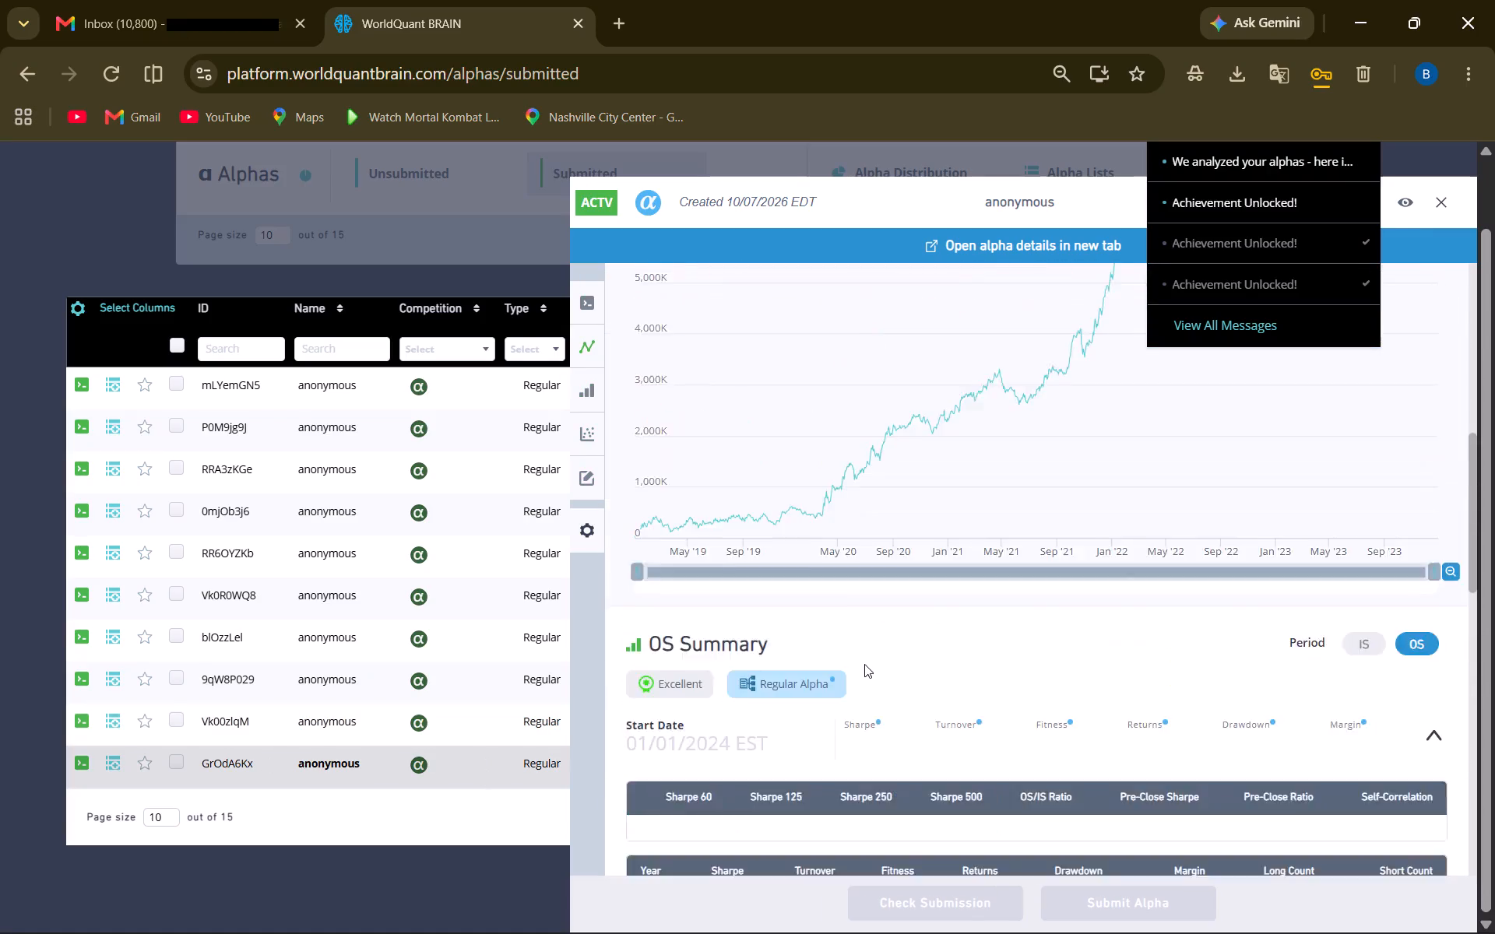
scroll(864, 664, "up", 5)
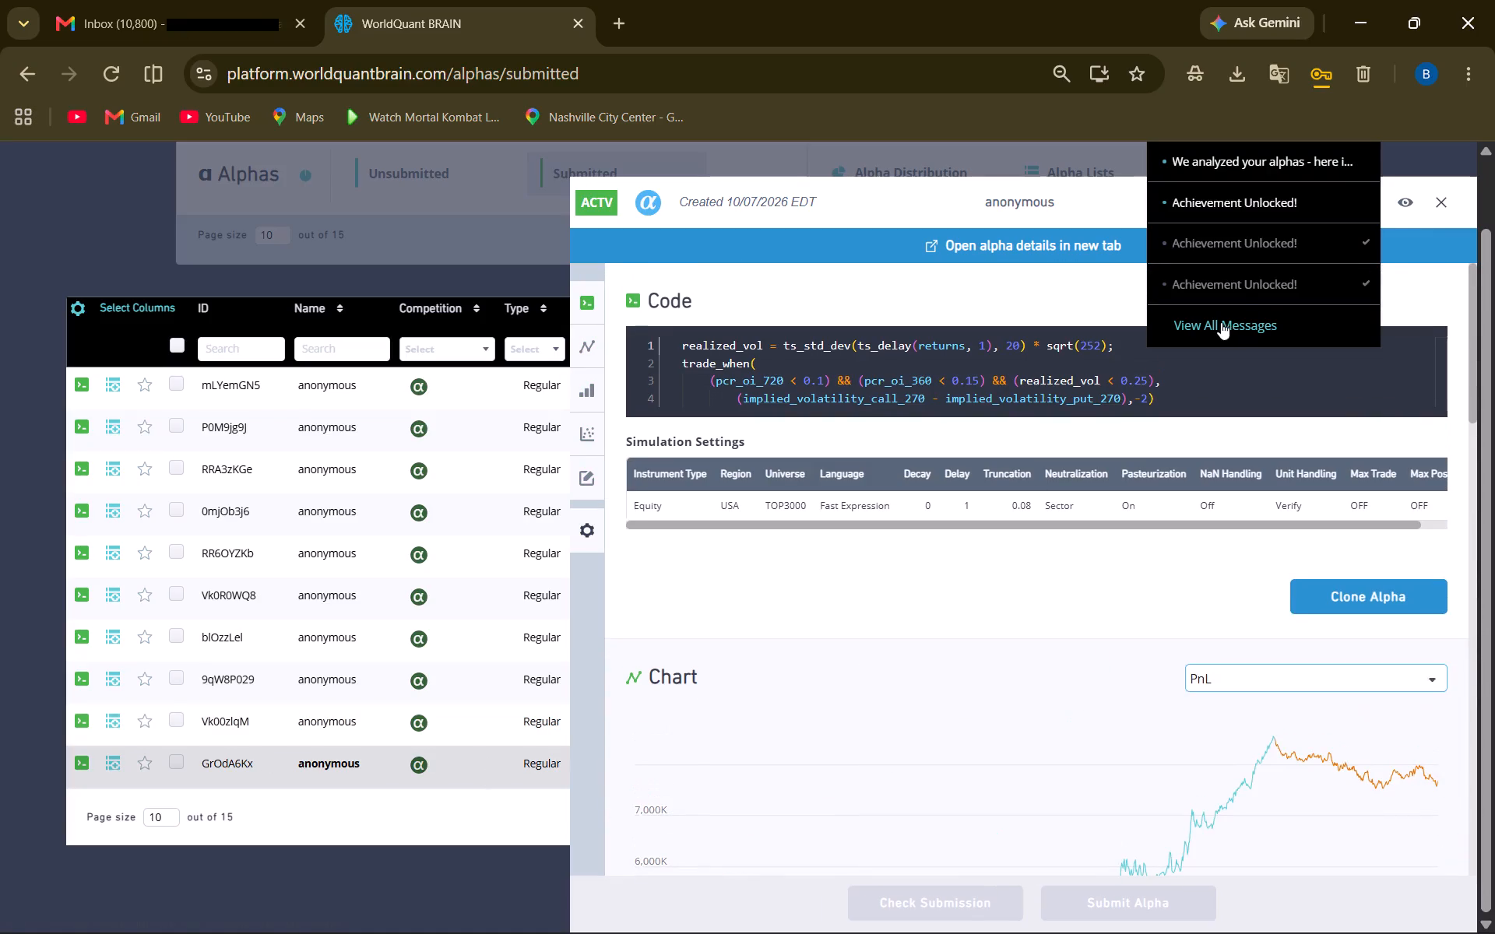
Close the notifications list that covers part of the alpha details.
left_click(1309, 373)
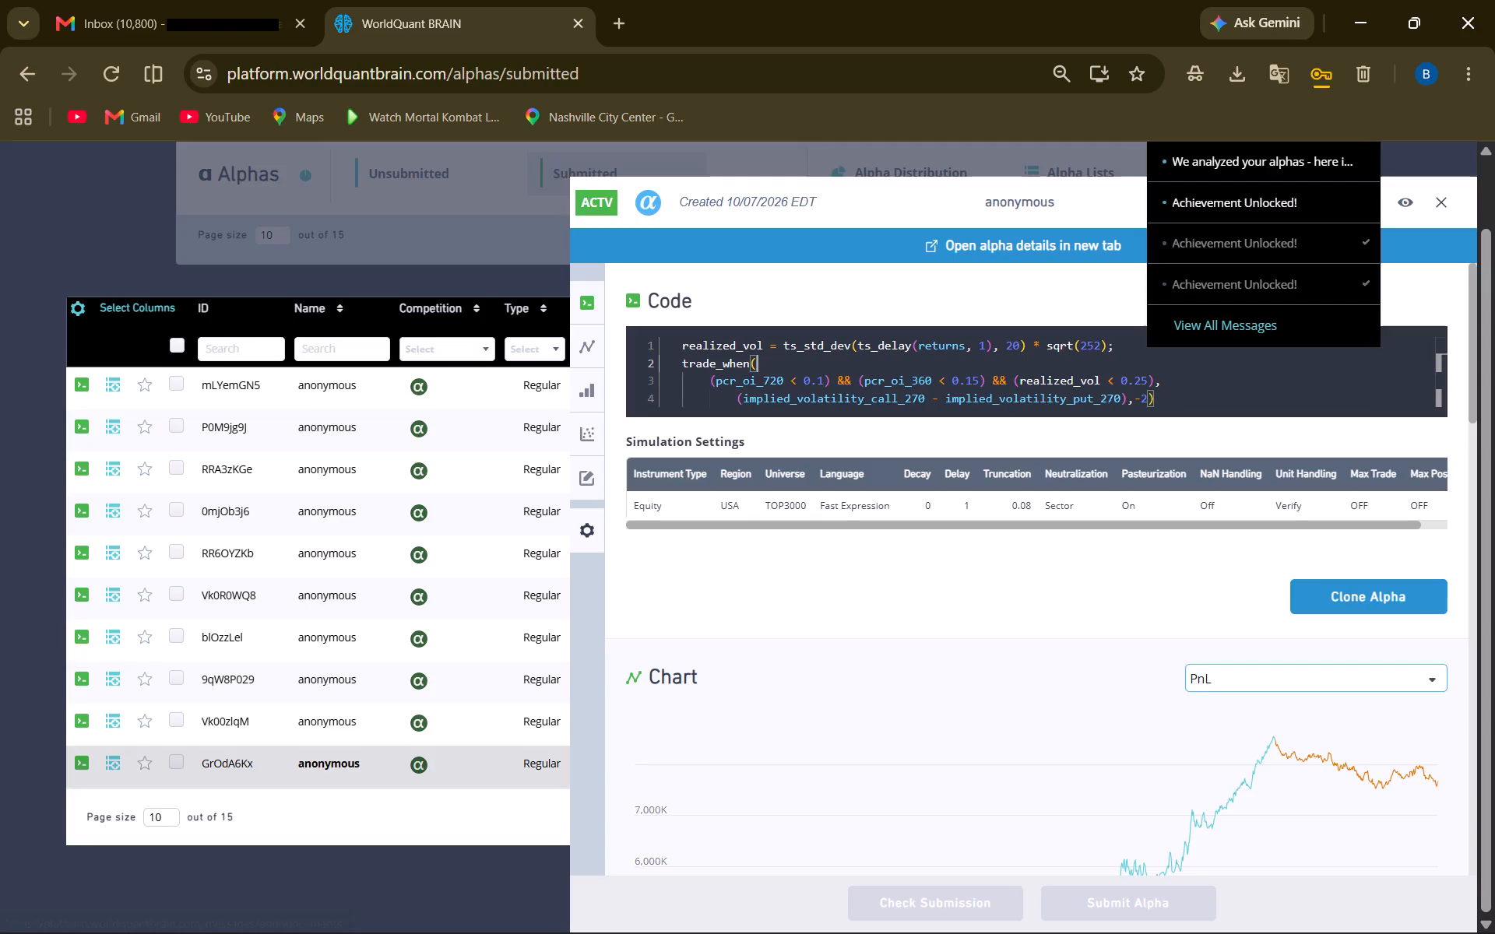
scroll(1153, 401, "down", 2)
scroll(1347, 275, "up", 3)
left_click(1363, 159)
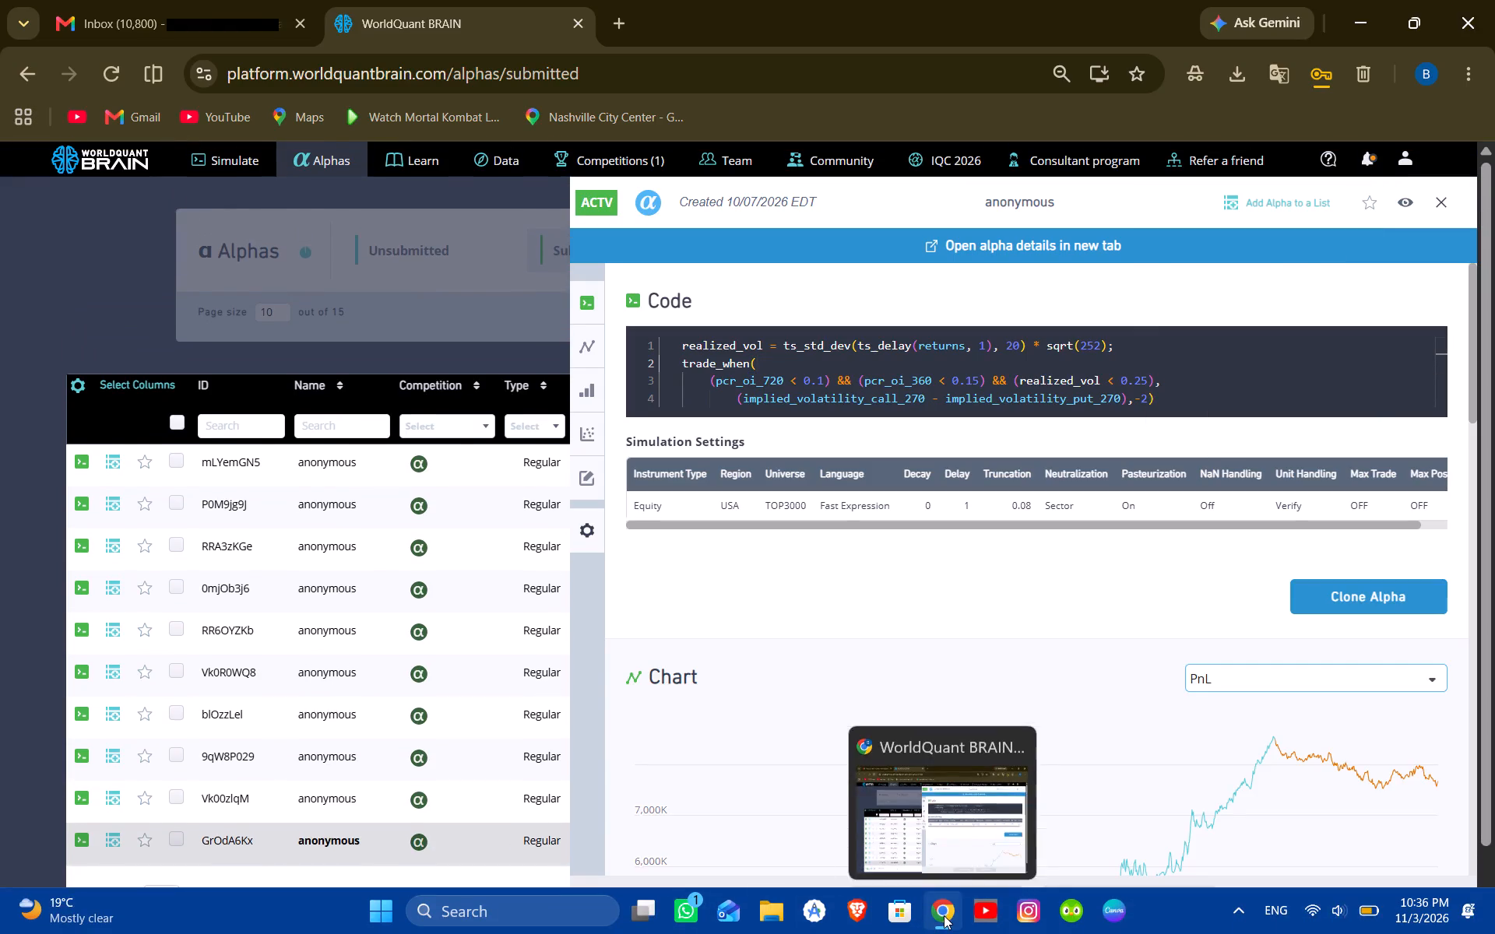
Open a second Chrome window with the Ramona profile and arrange it side by side with the alpha details window.
right_click(944, 915)
right_click(932, 907)
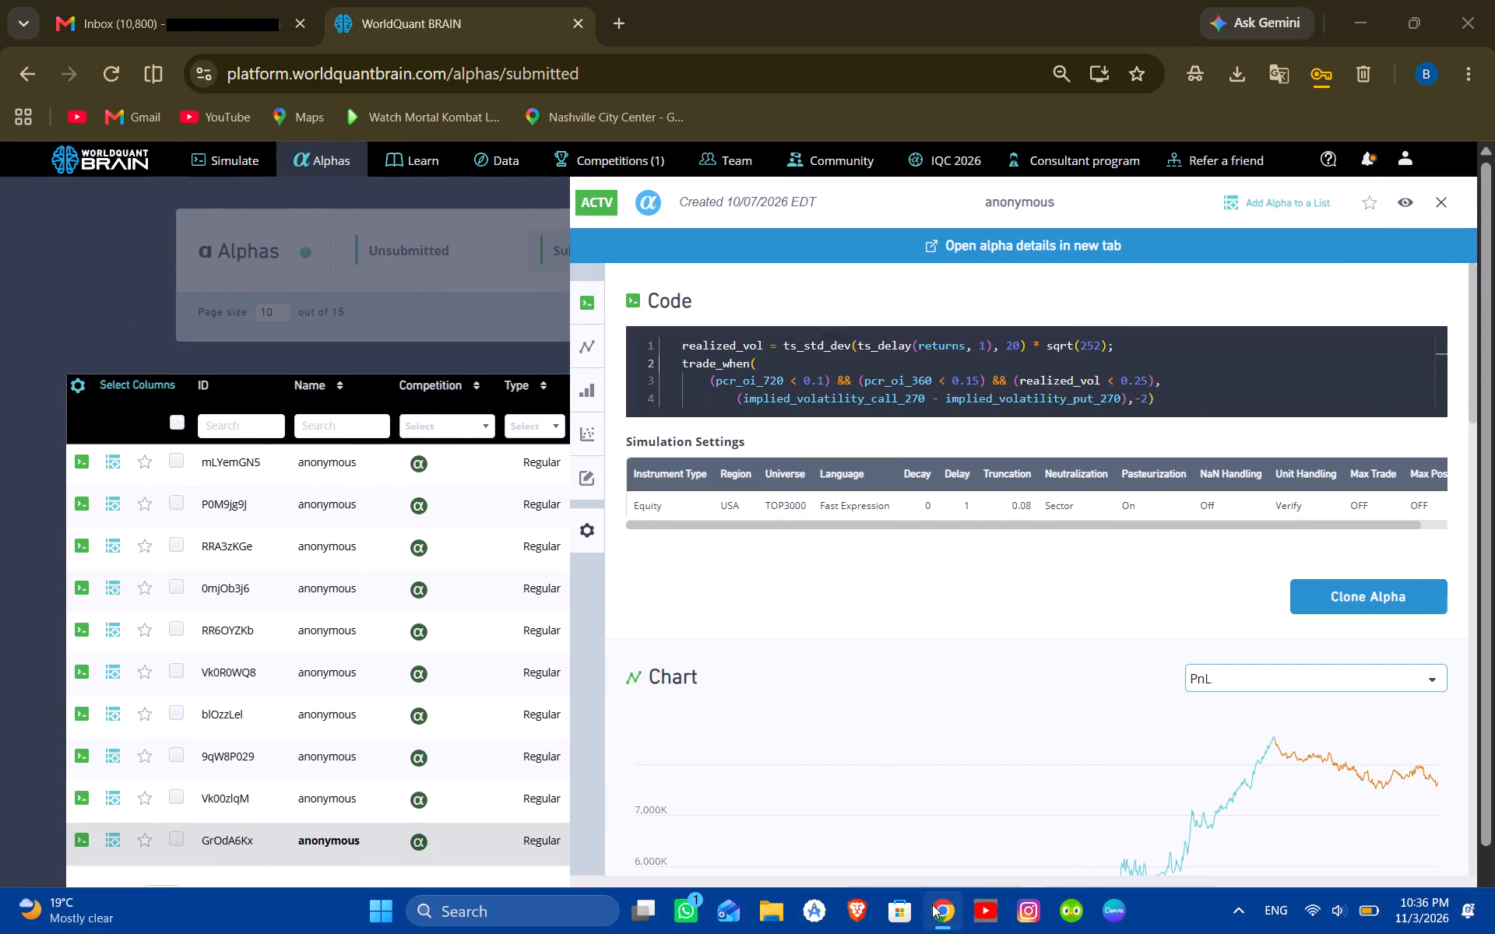
right_click(932, 904)
left_click(912, 796)
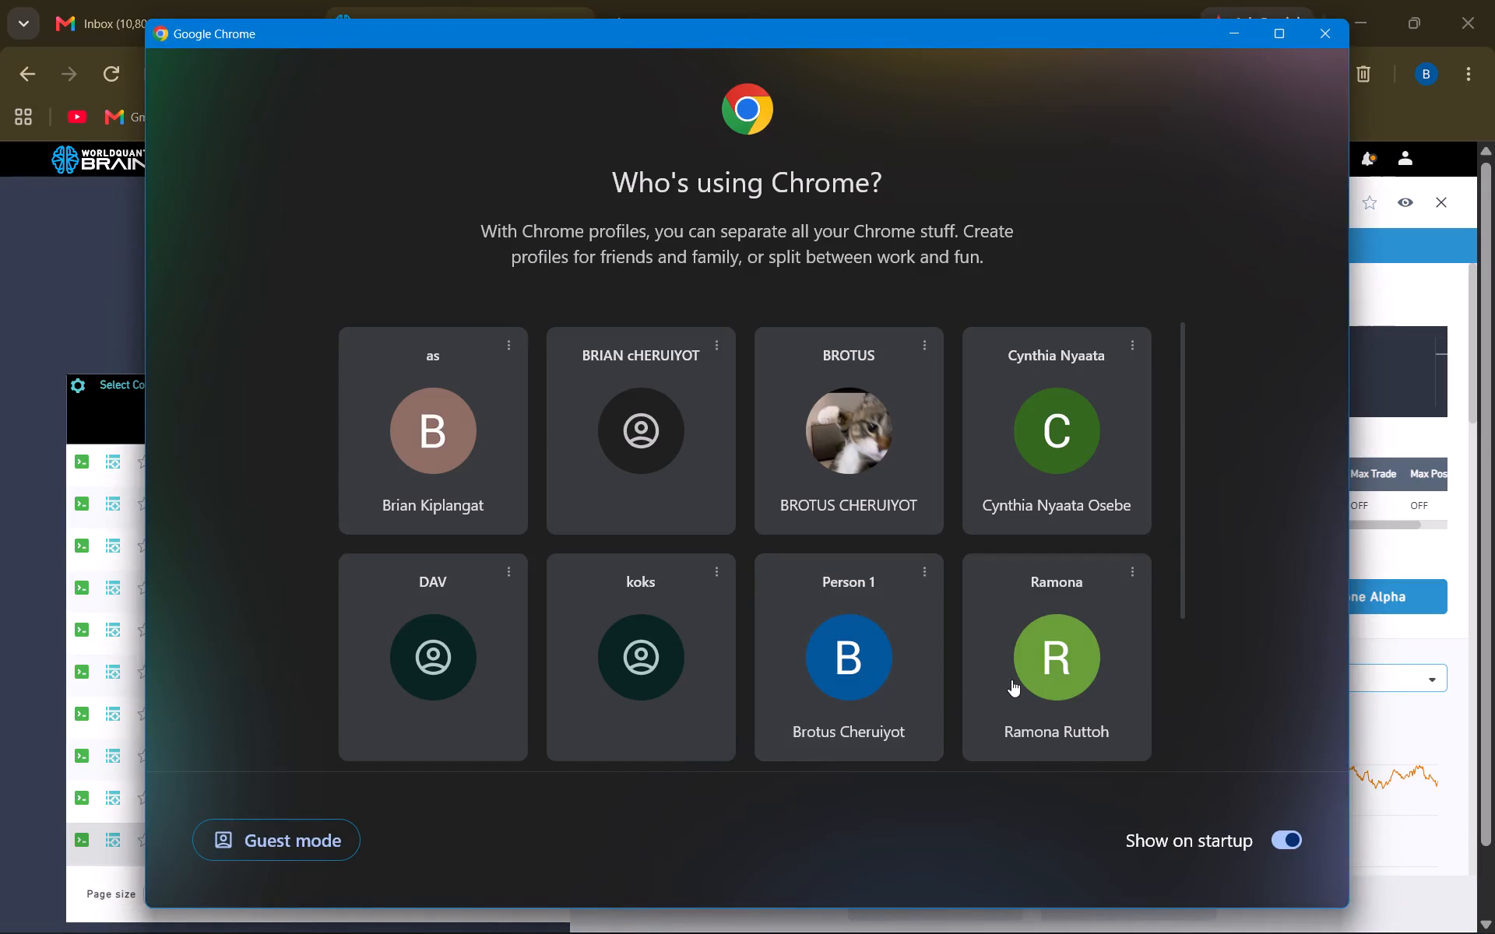
left_click(1029, 678)
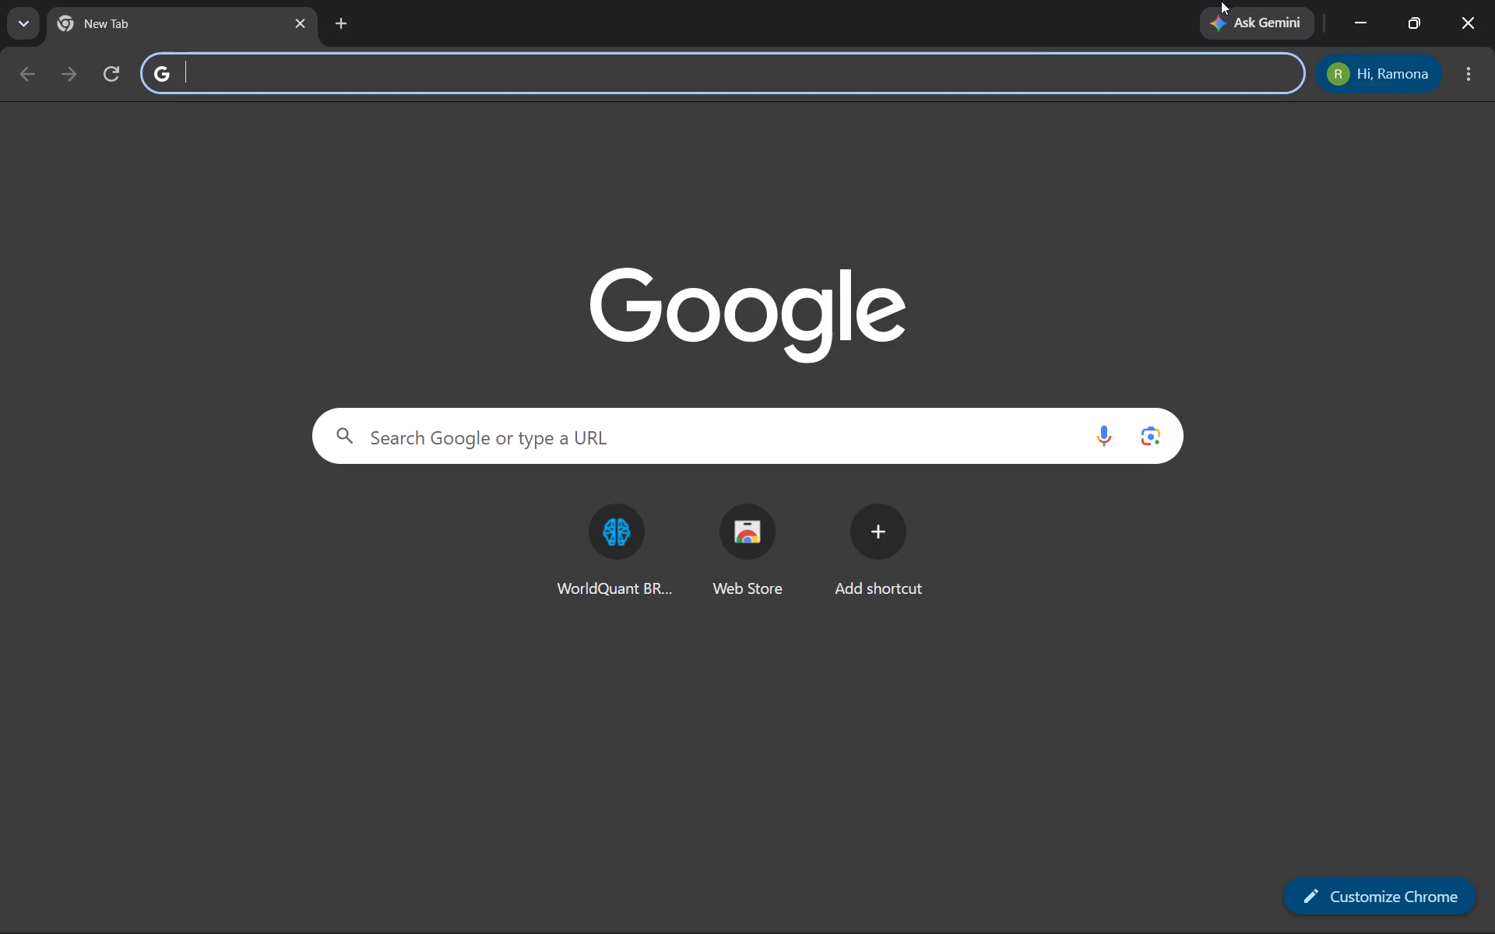
left_click(1413, 20)
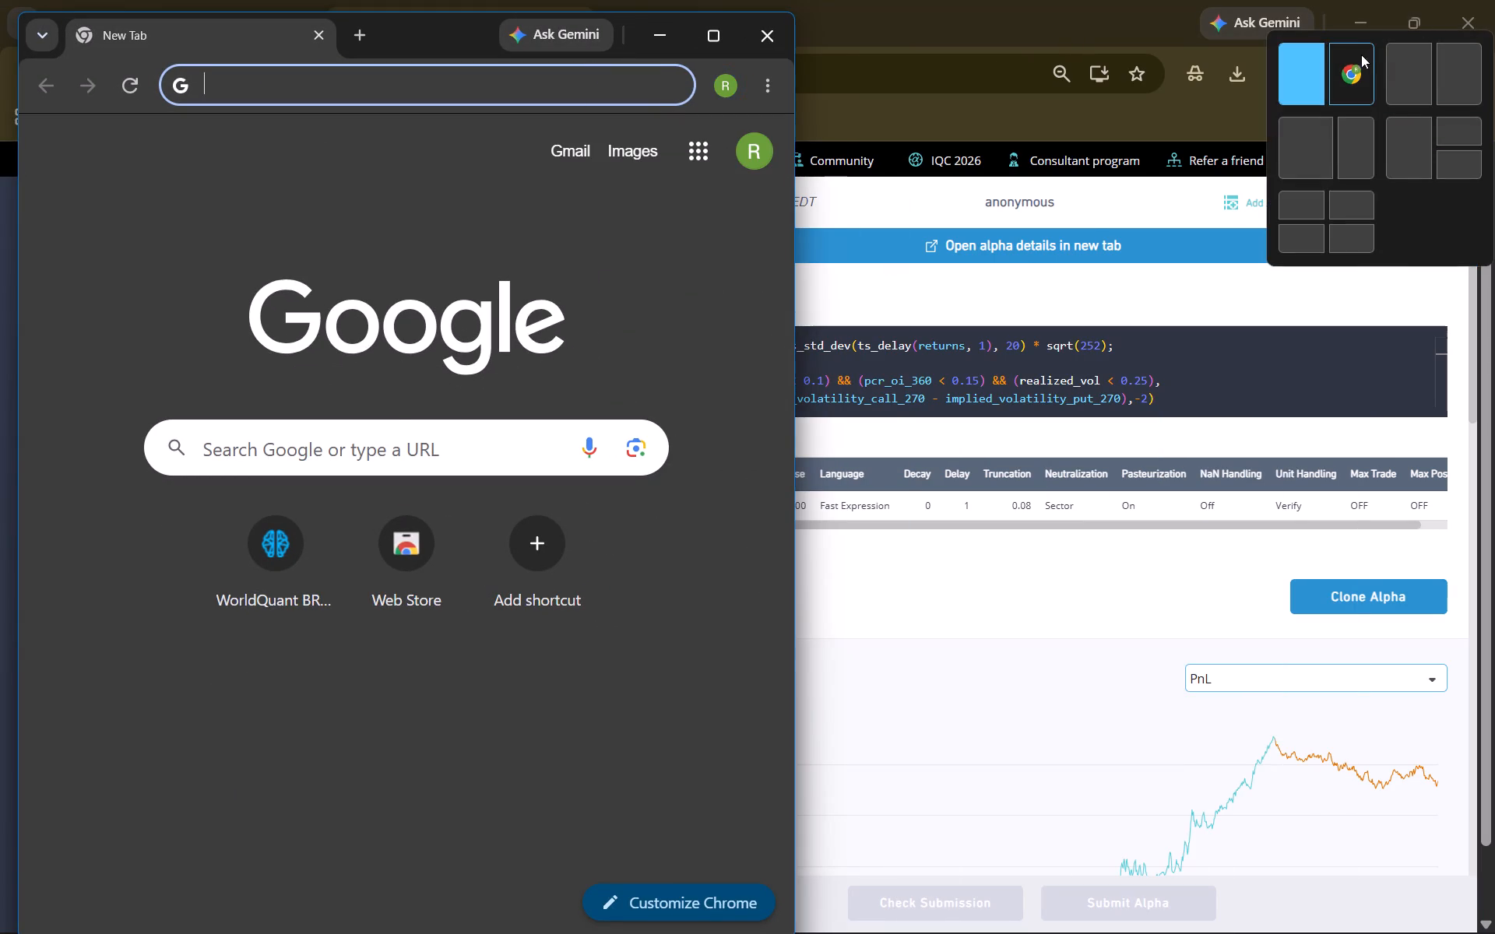
left_click(1356, 58)
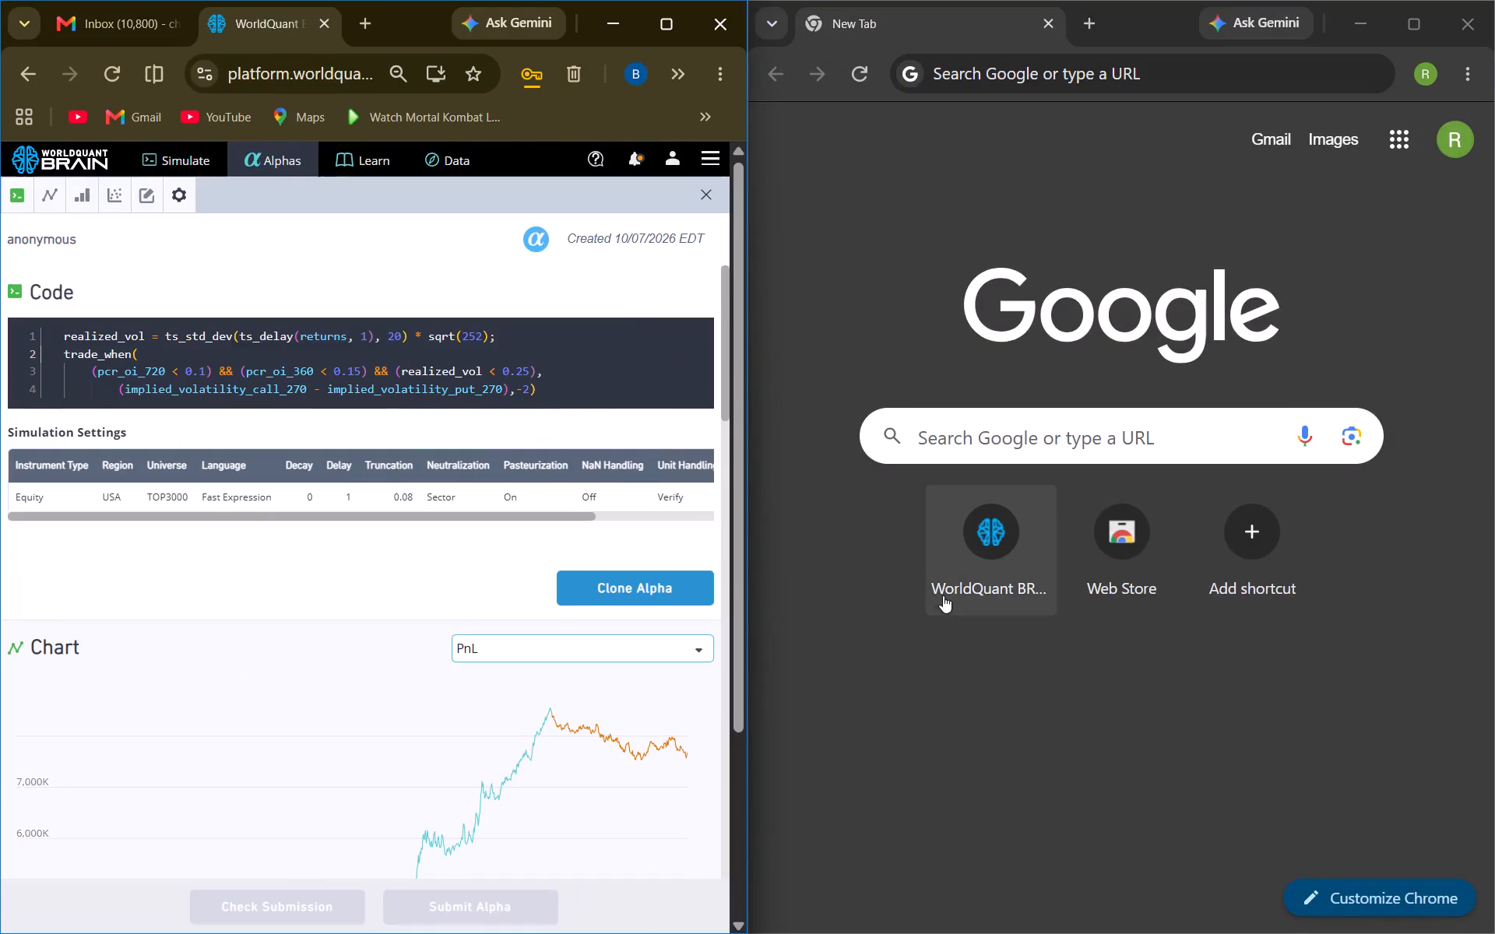
Open WorldQuant BRAIN from its shortcut in the second browser window and sign in.
left_click(959, 558)
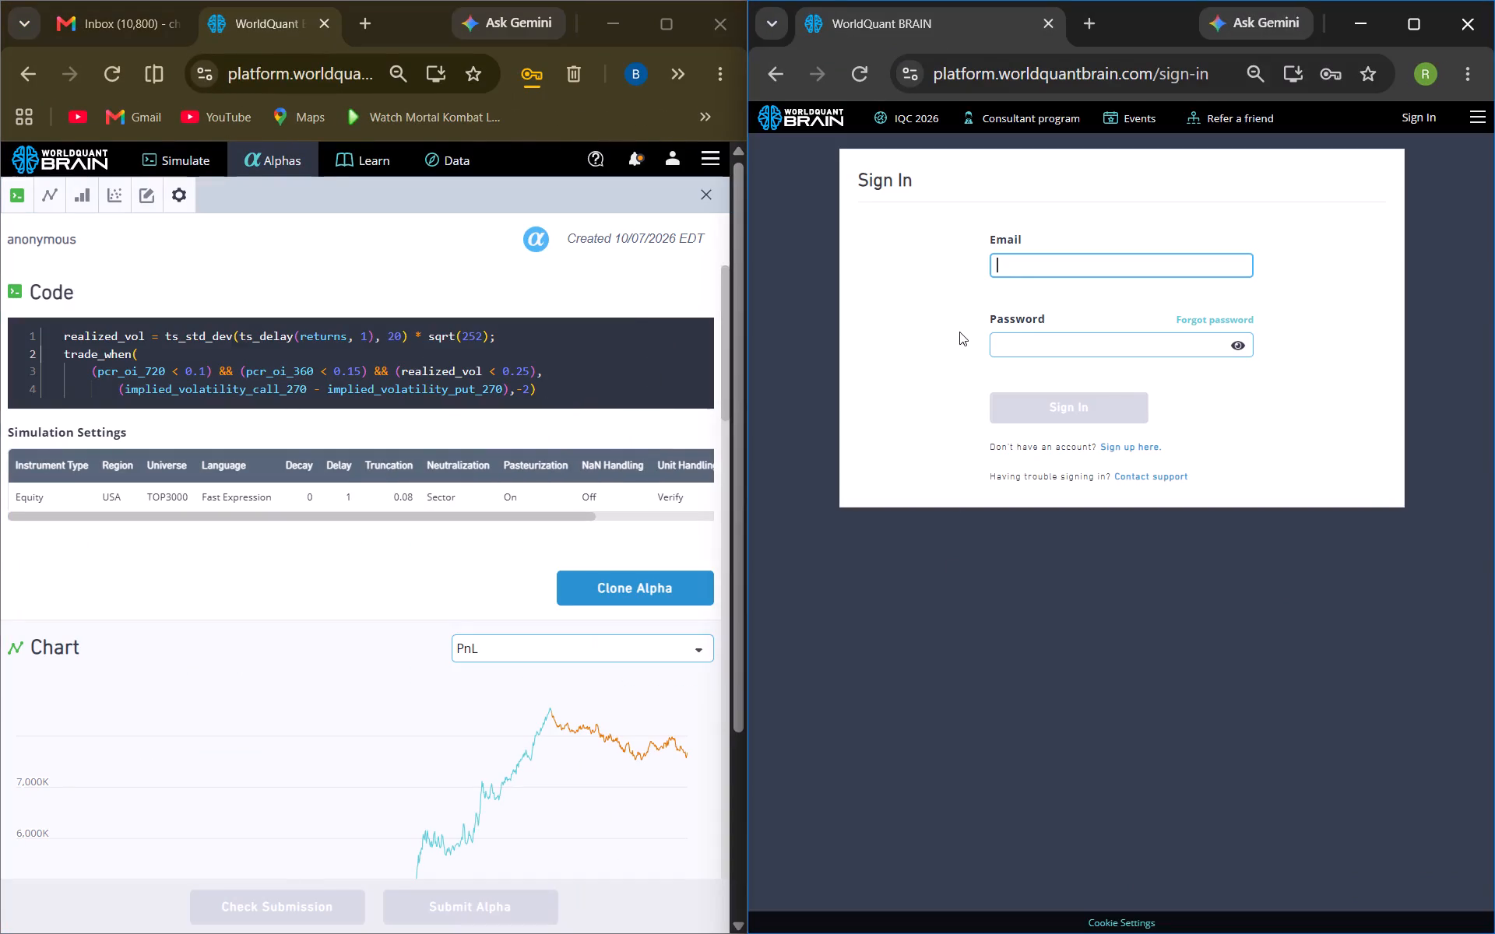
left_click(1072, 340)
left_click(1044, 407)
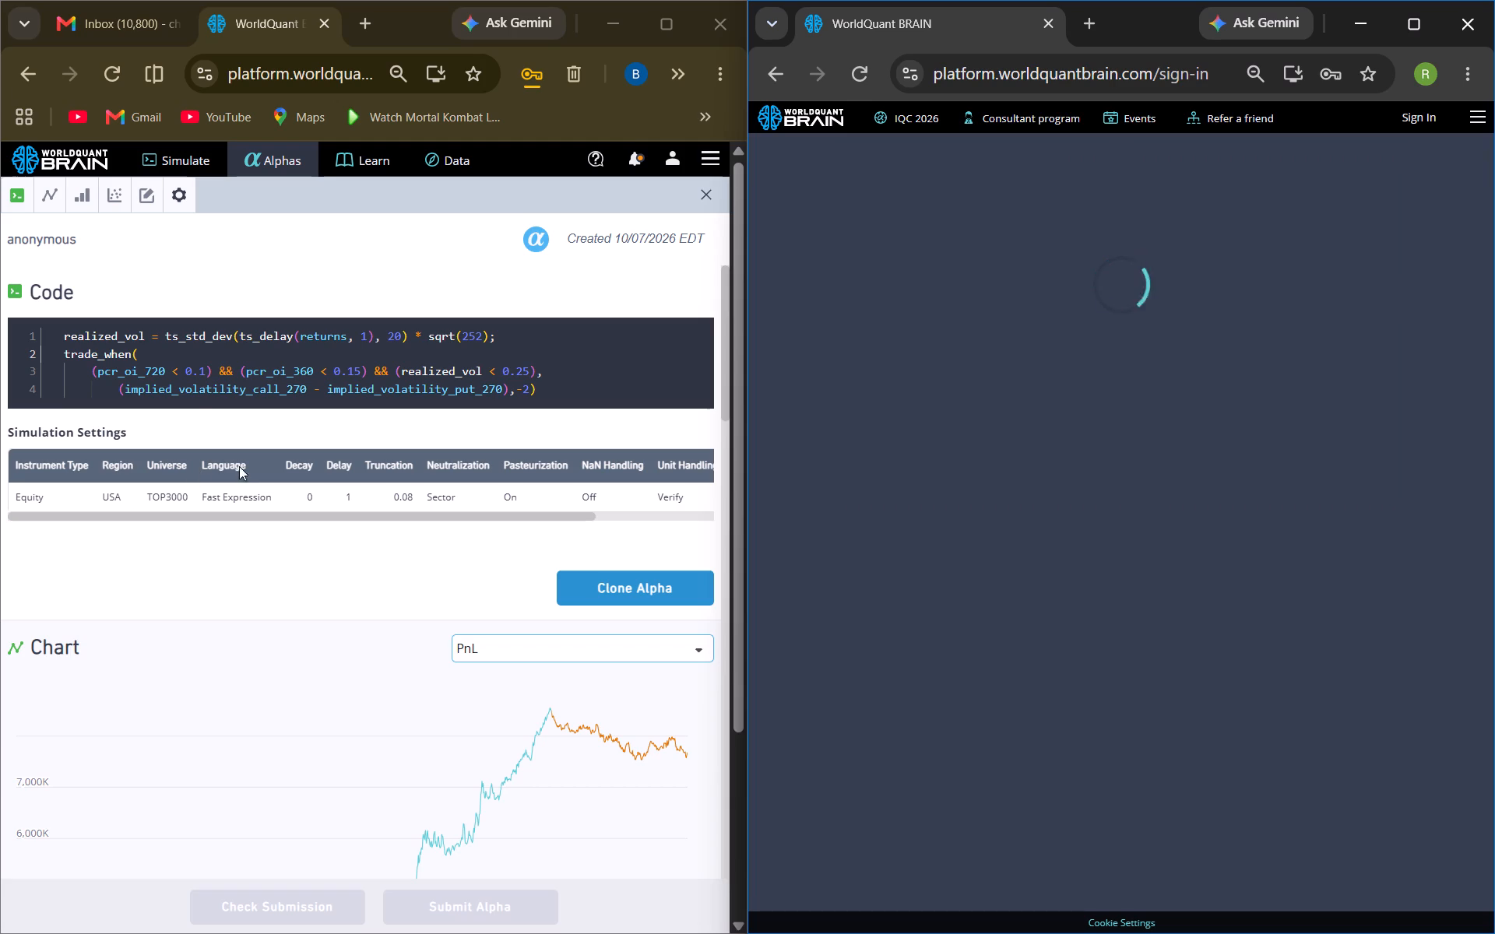
Replace the Simulation 3 code in the second account with the full code copied from the alpha details.
scroll(193, 384, "down", 1)
scroll(303, 358, "down", 2)
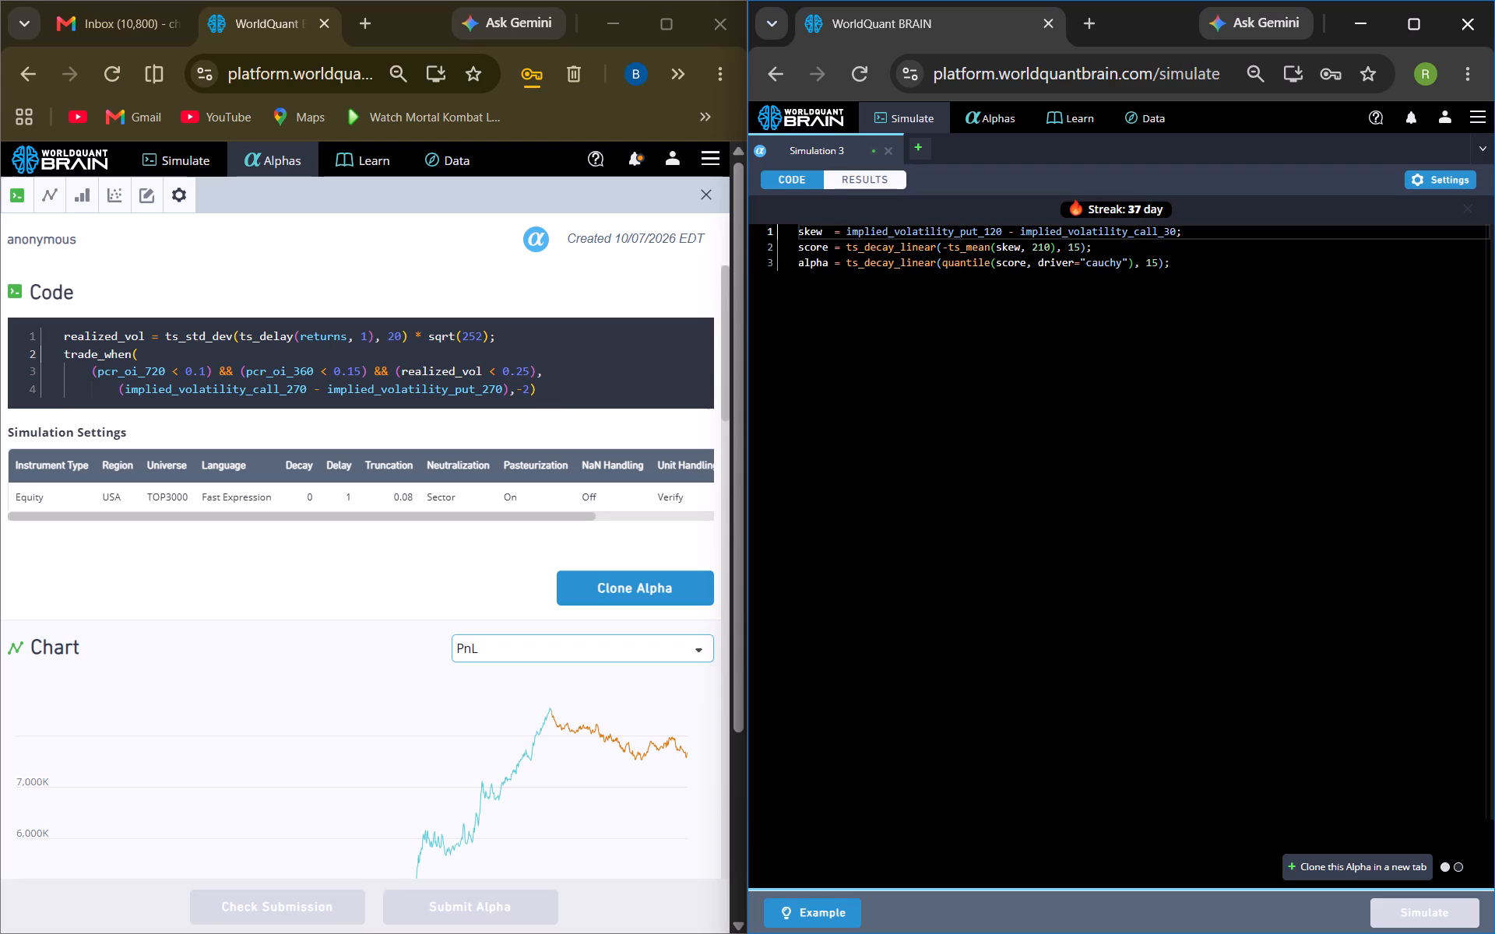
left_click_drag(545, 389, 47, 337)
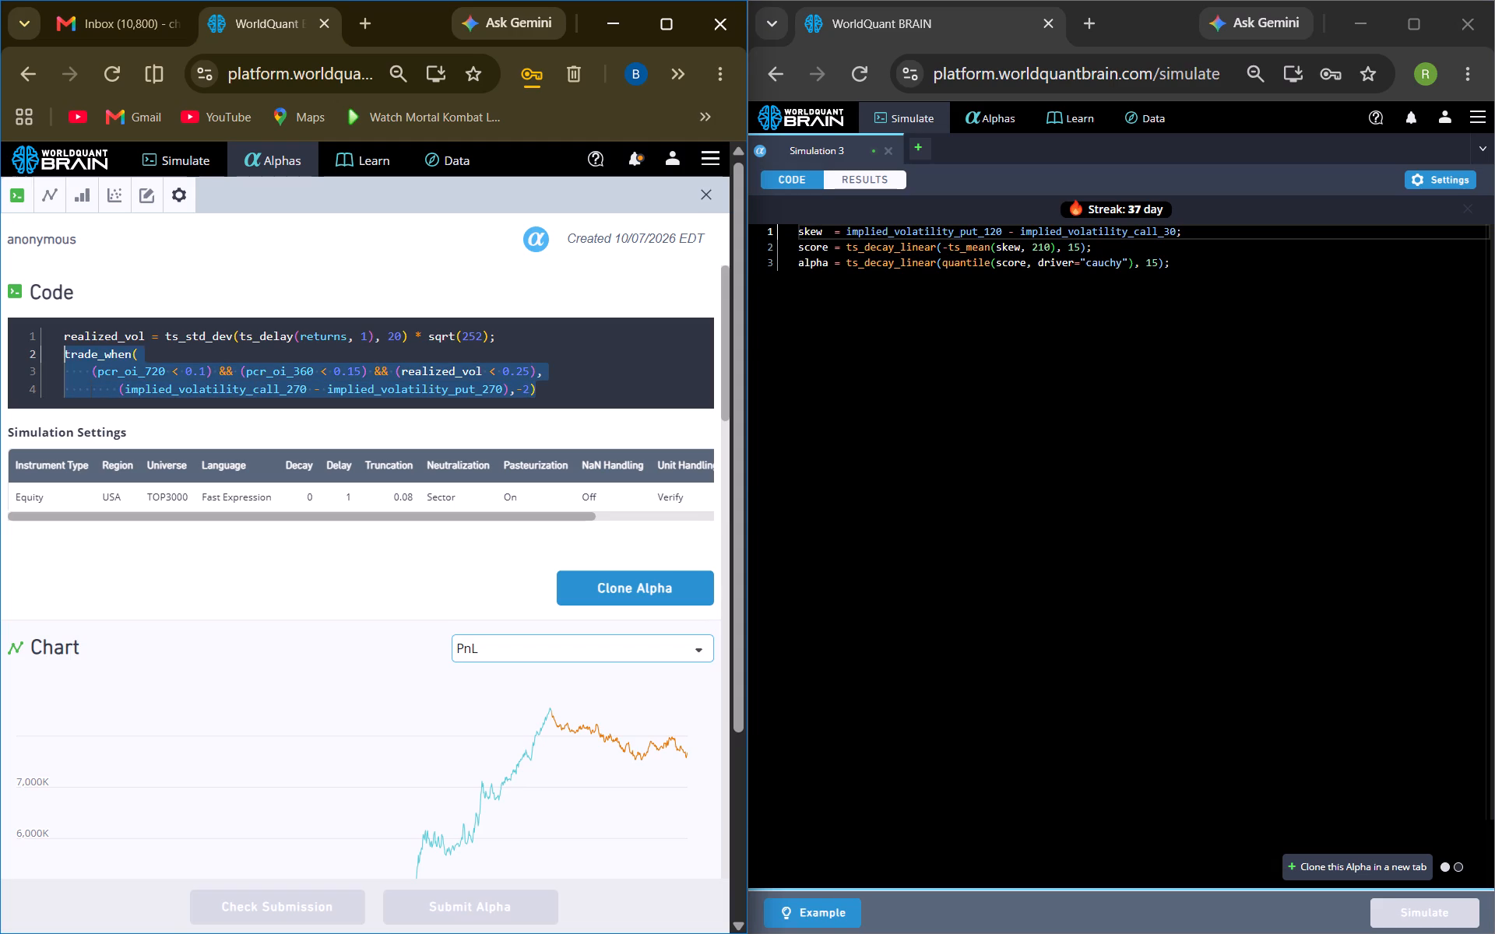
left_click_drag(47, 337, 65, 338)
right_click(74, 353)
left_click(114, 370)
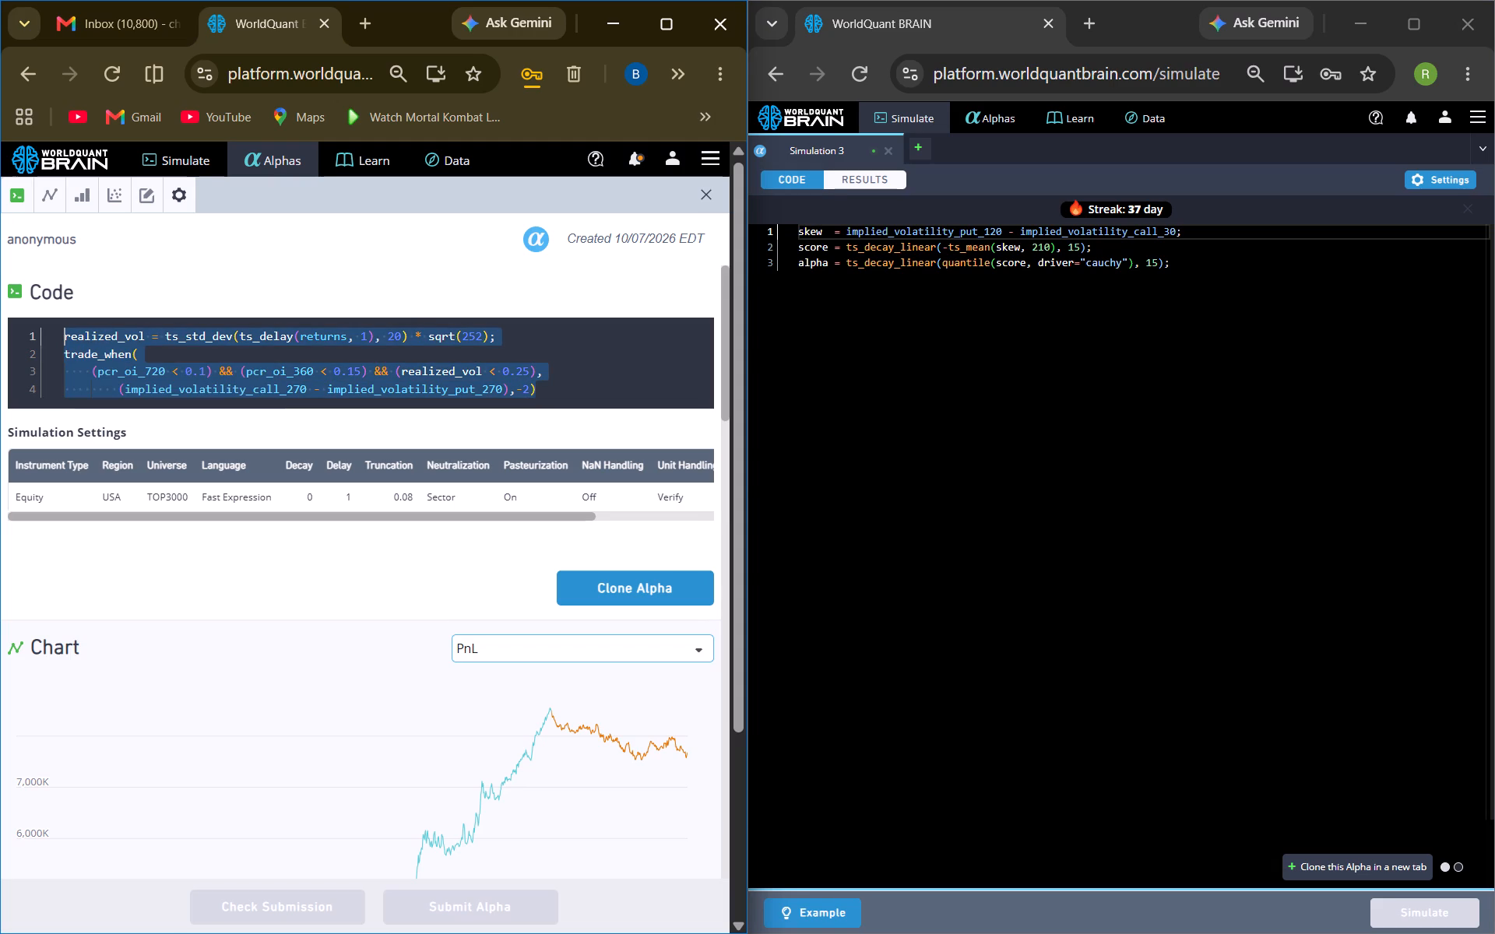
left_click_drag(1196, 279, 786, 225)
right_click(796, 254)
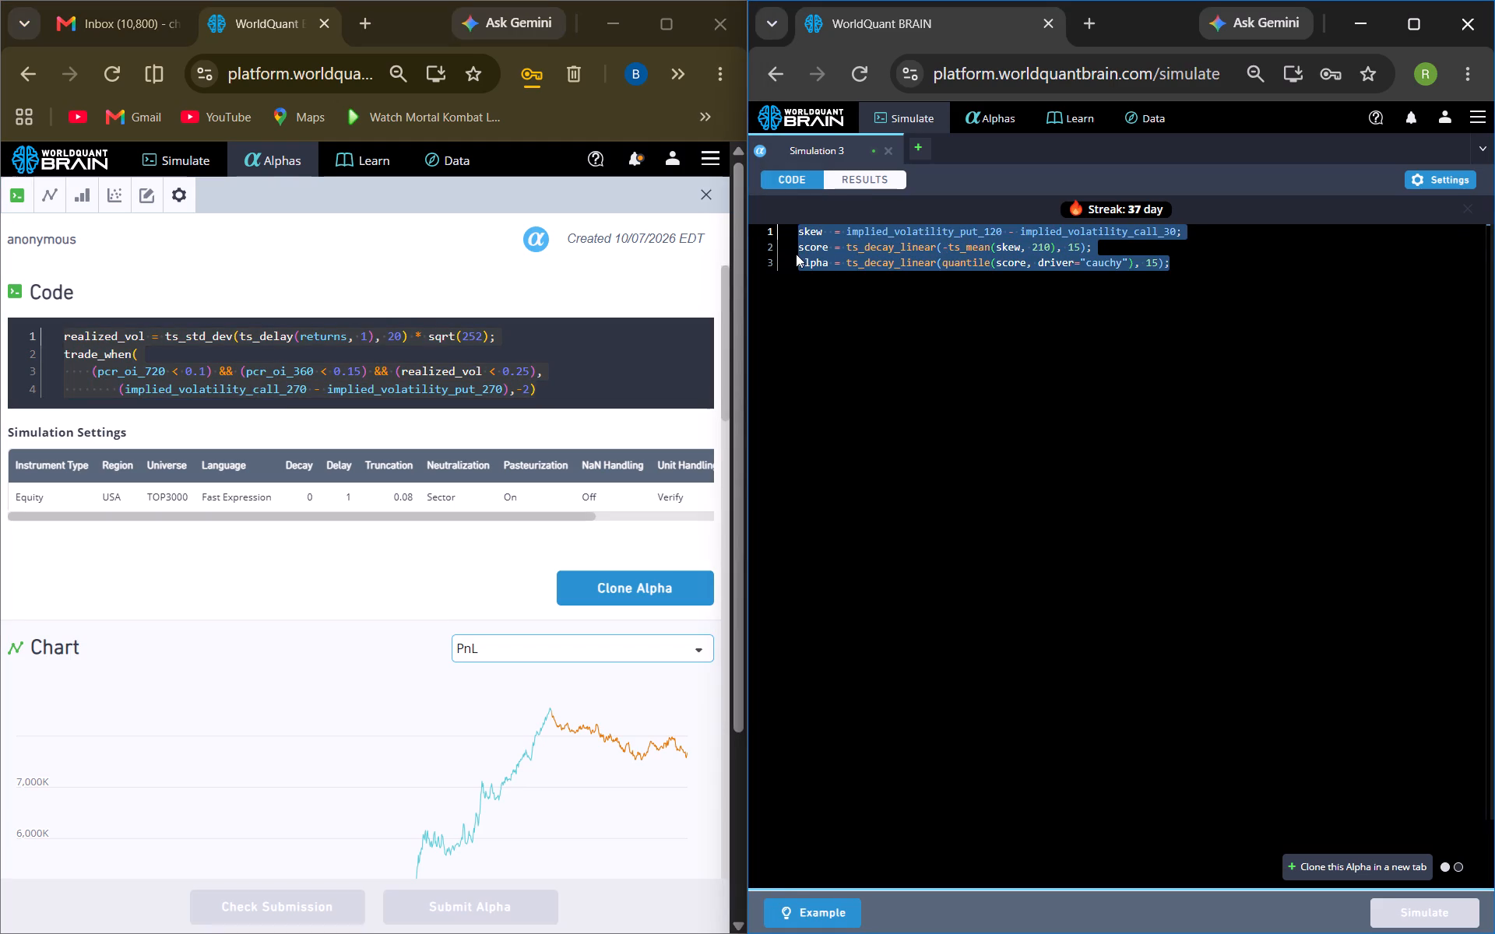
right_click(813, 250)
left_click(846, 335)
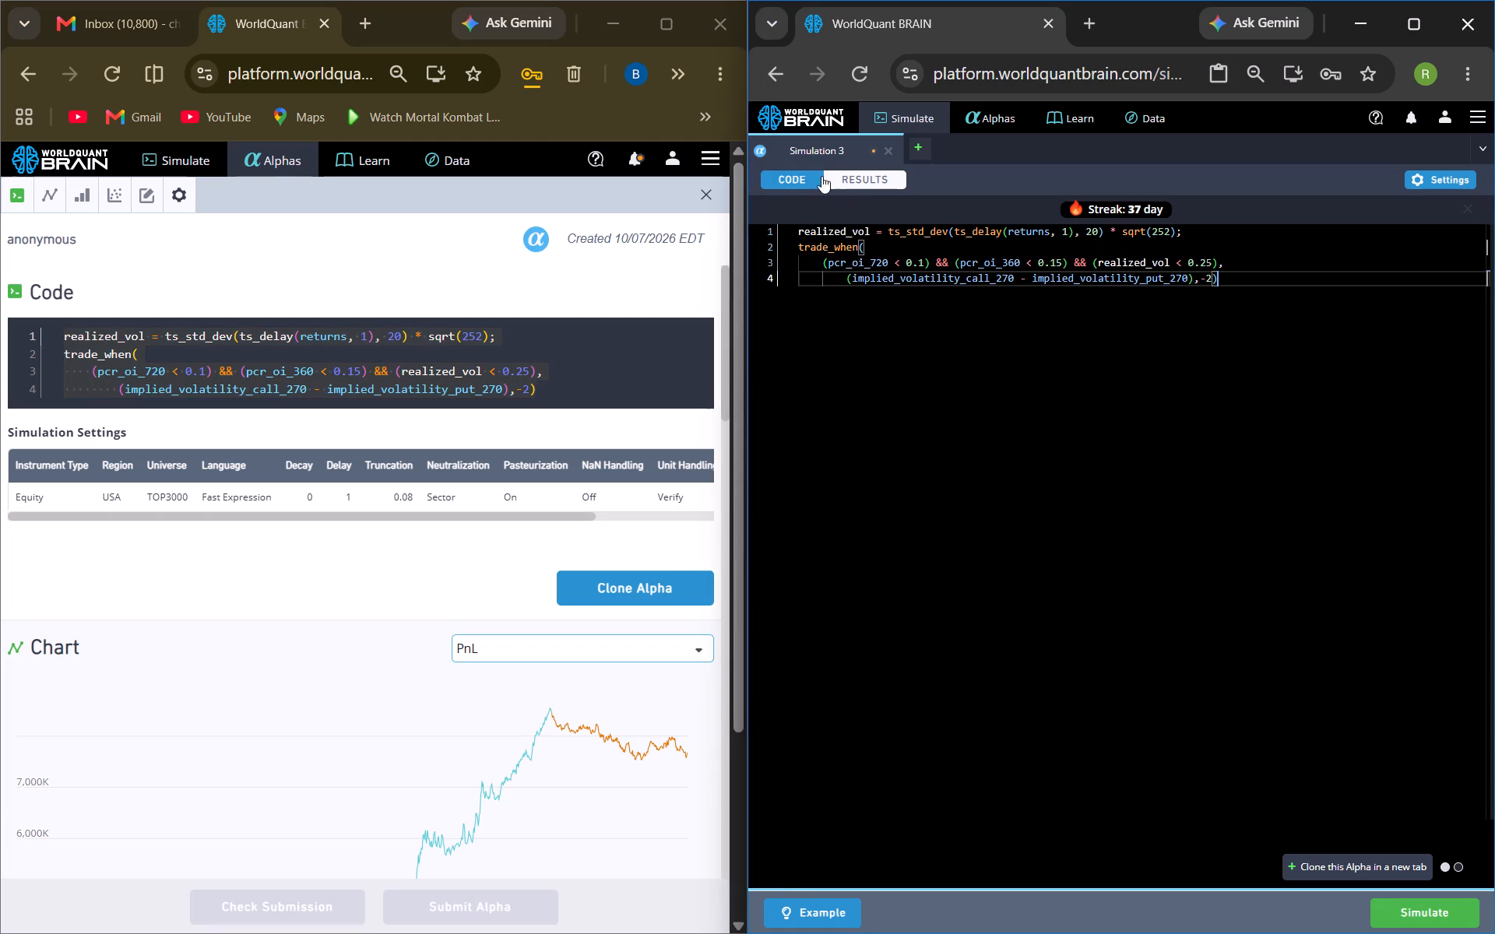
left_click(794, 166)
left_click(795, 176)
Set the neutralization of Simulation 3 to Sector and apply the settings.
left_click(1437, 179)
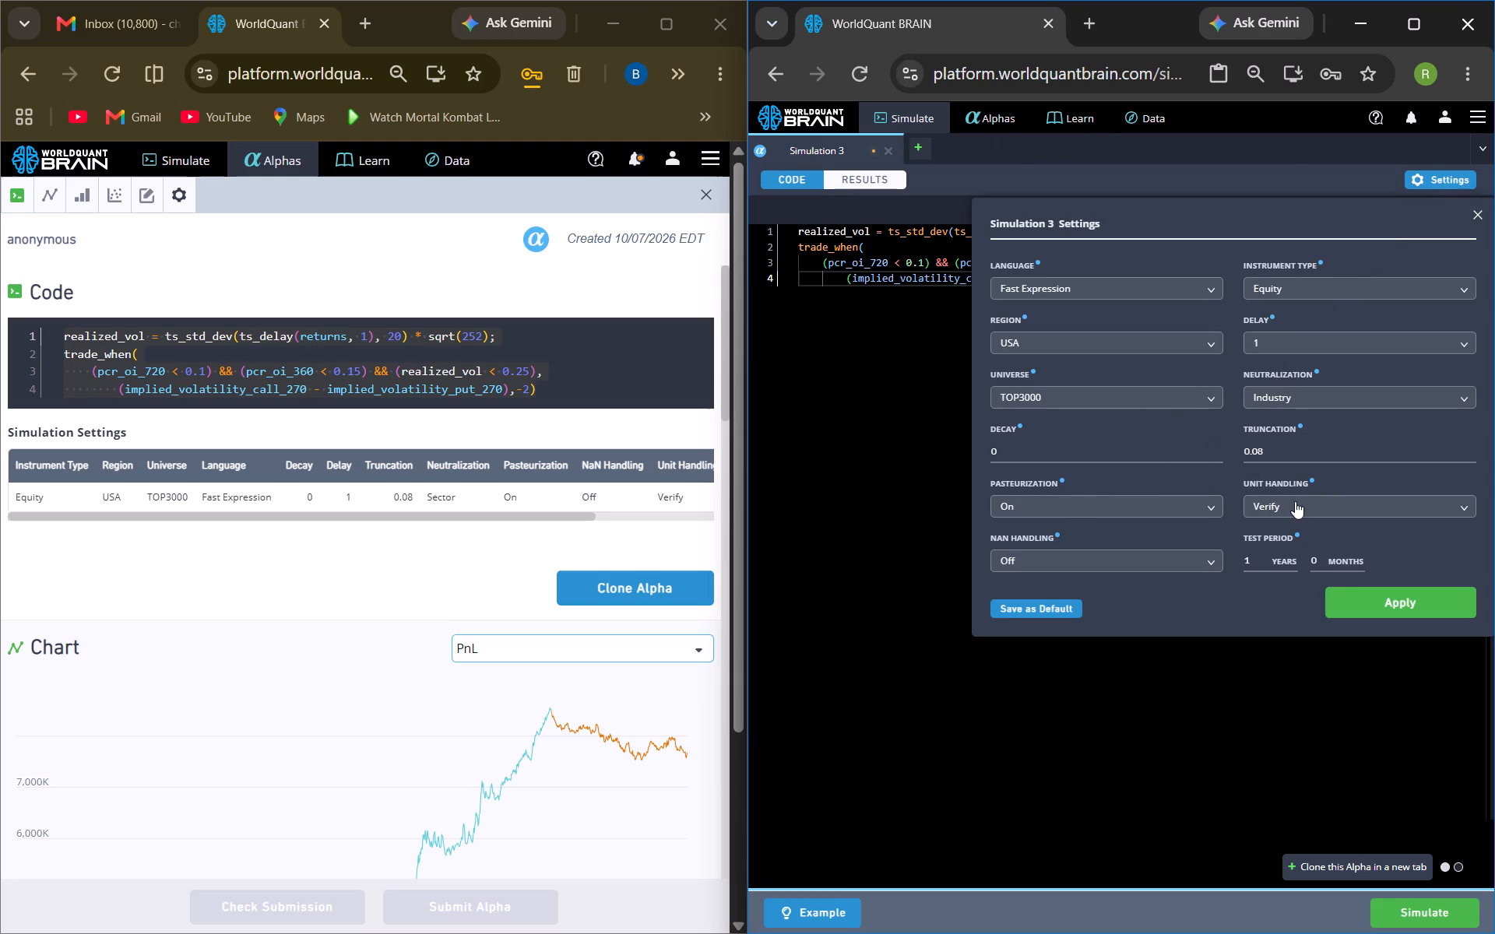
left_click(1293, 389)
left_click(1285, 469)
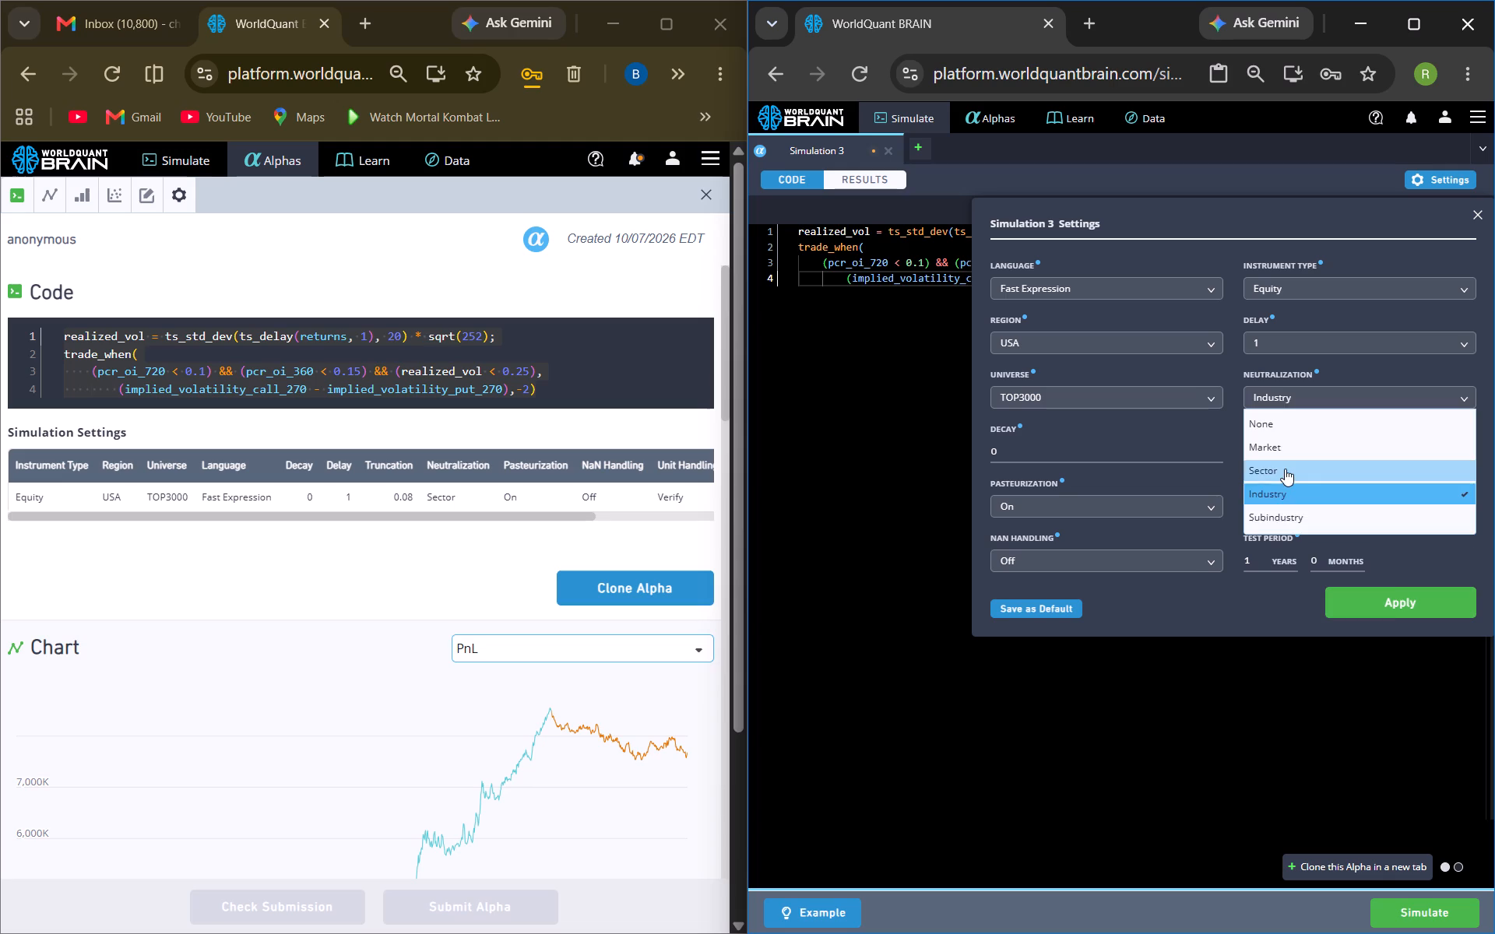
left_click(1363, 598)
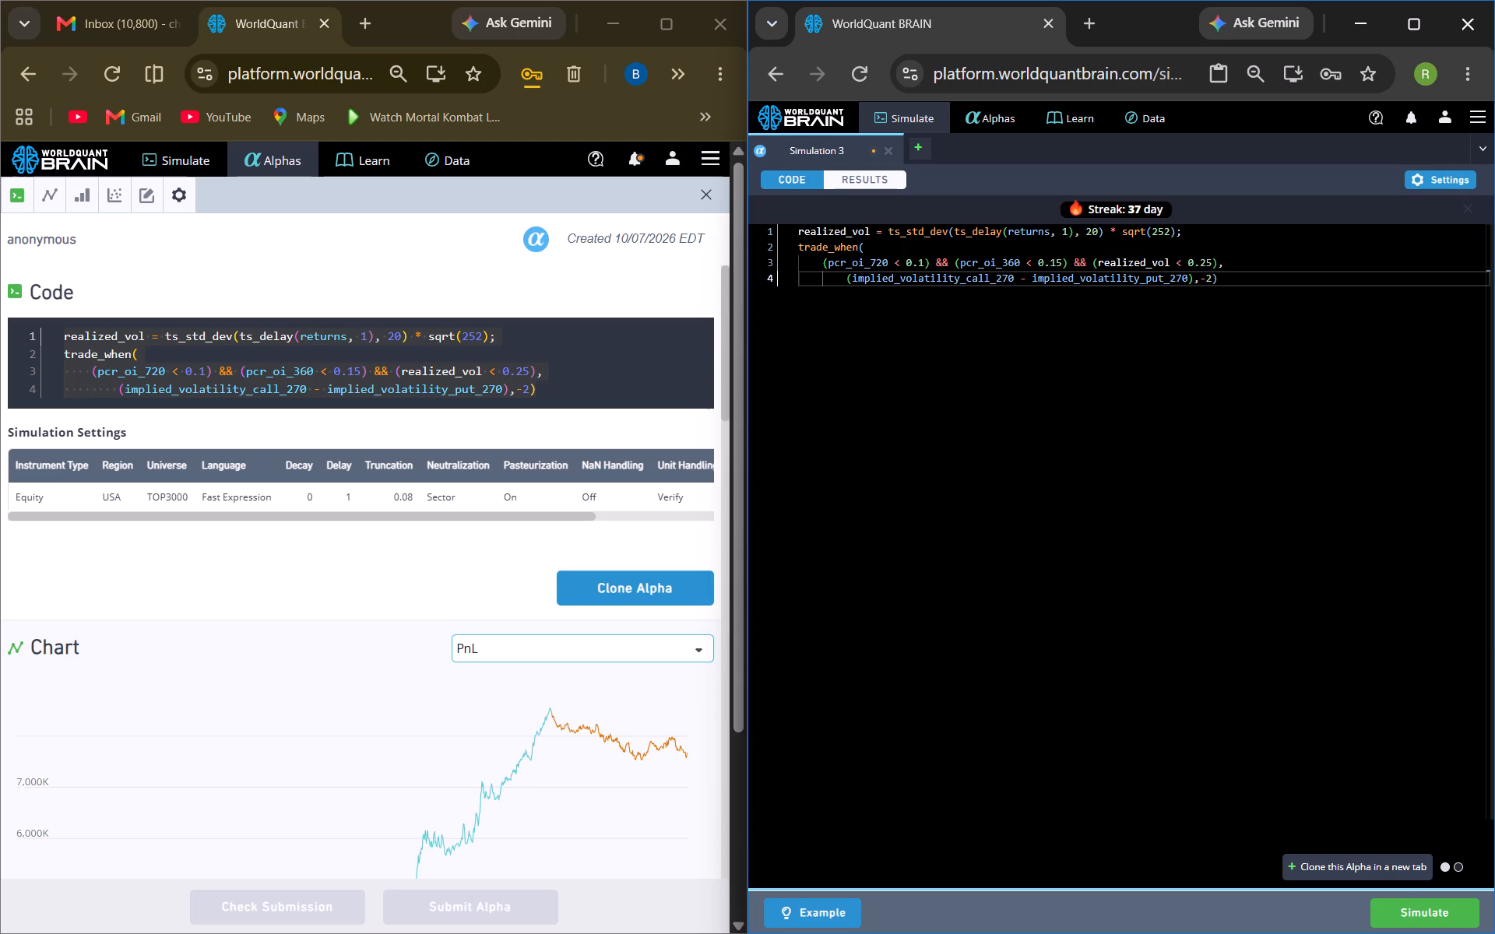
Run Simulation 3 with the pasted alpha code.
left_click(1421, 912)
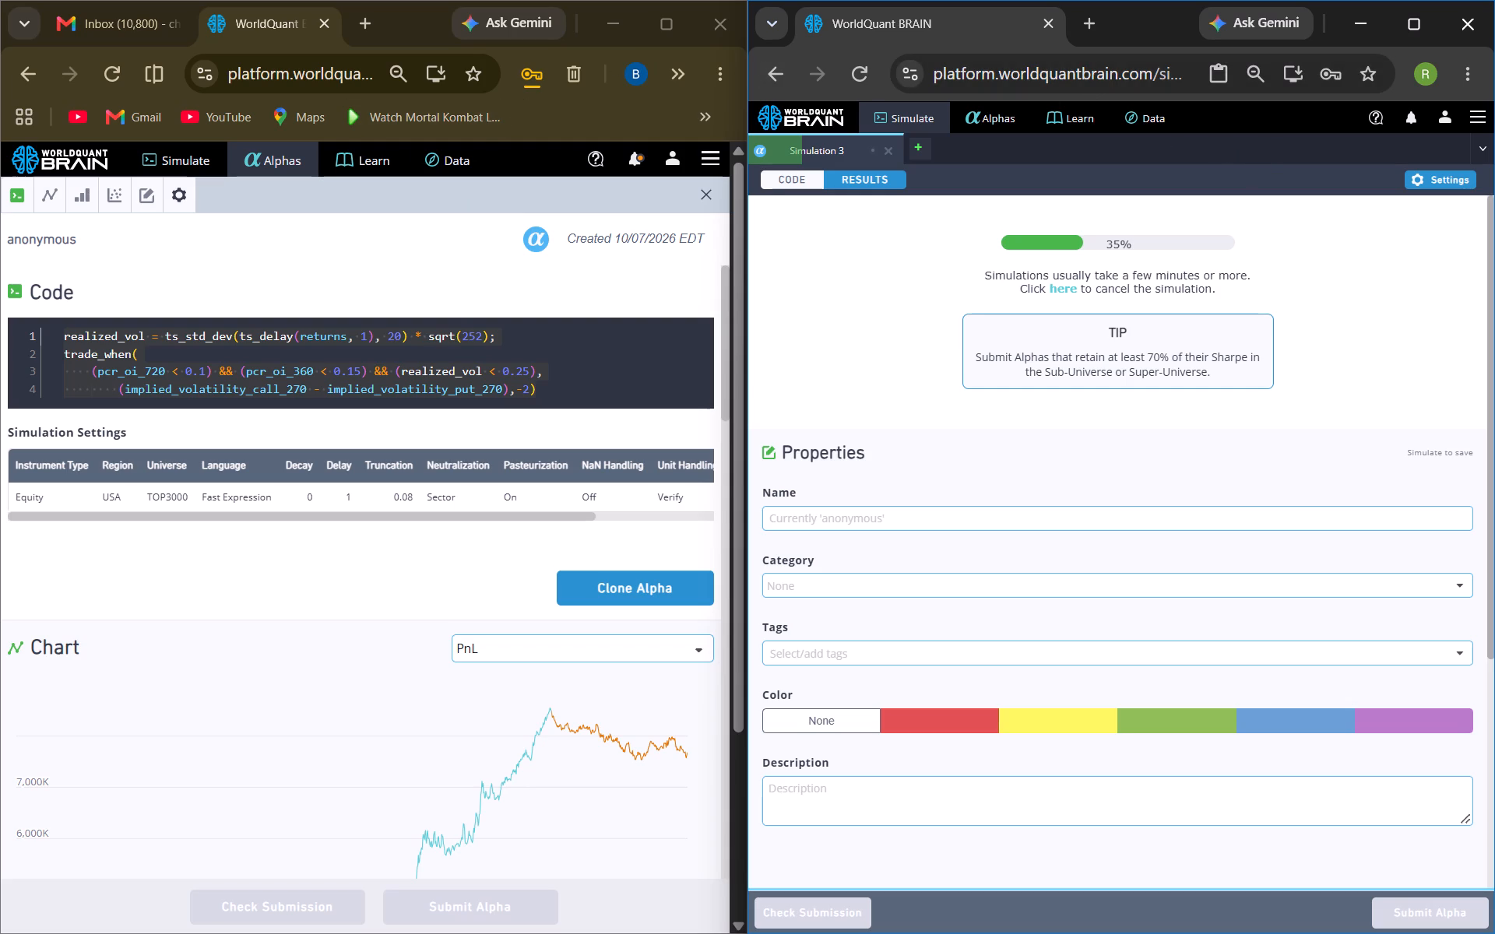
Set NaN handling to On in the Simulation 3 settings and apply.
left_click(1450, 176)
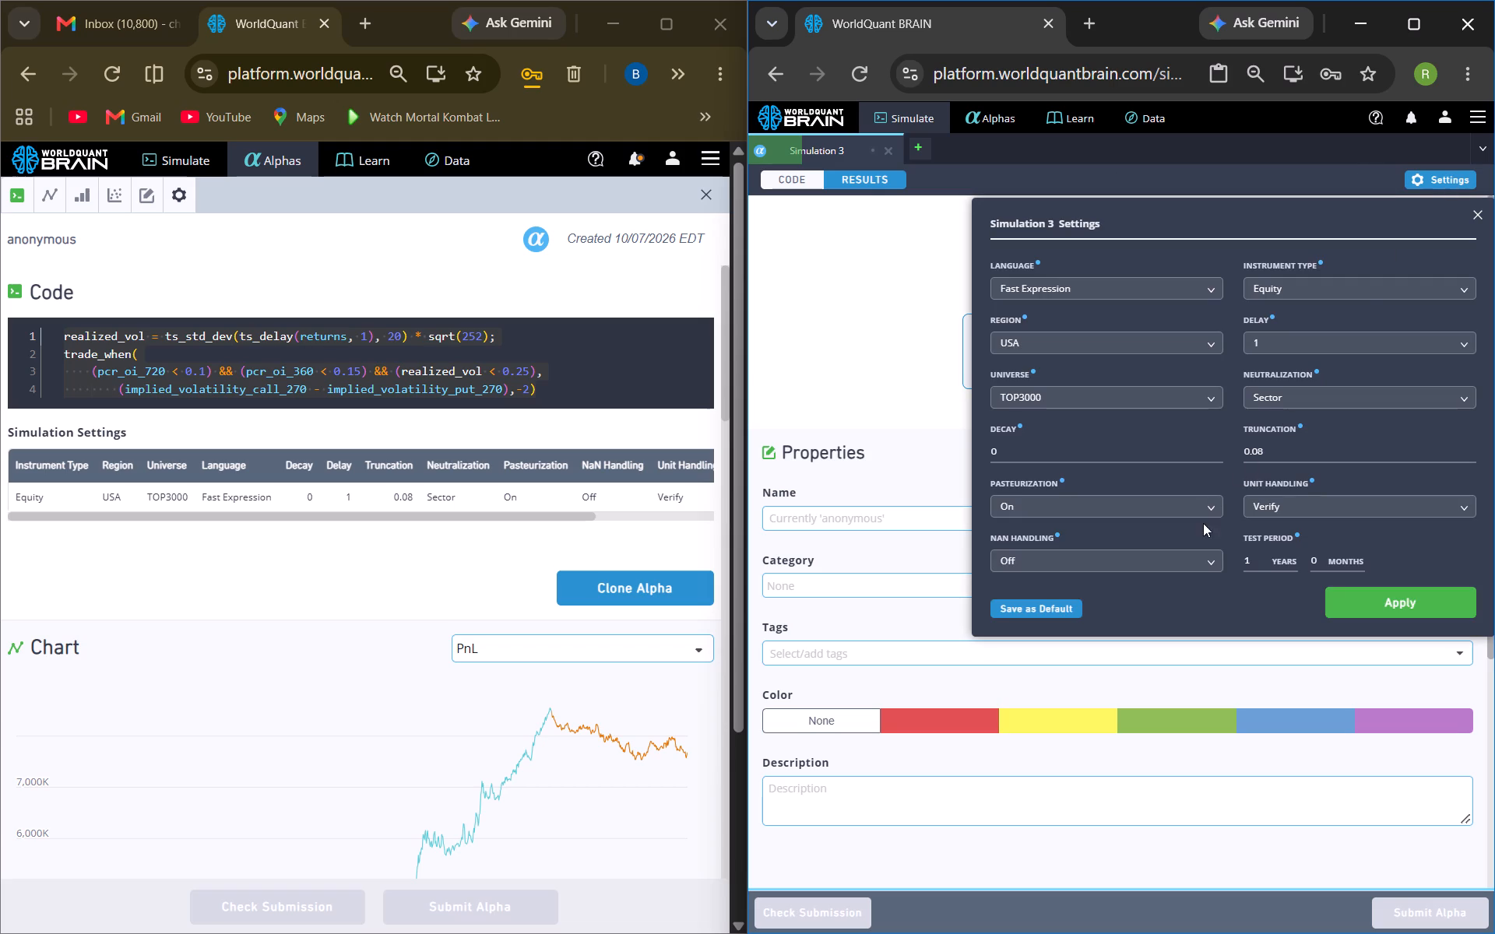
left_click(1177, 557)
left_click(1093, 580)
left_click(1359, 595)
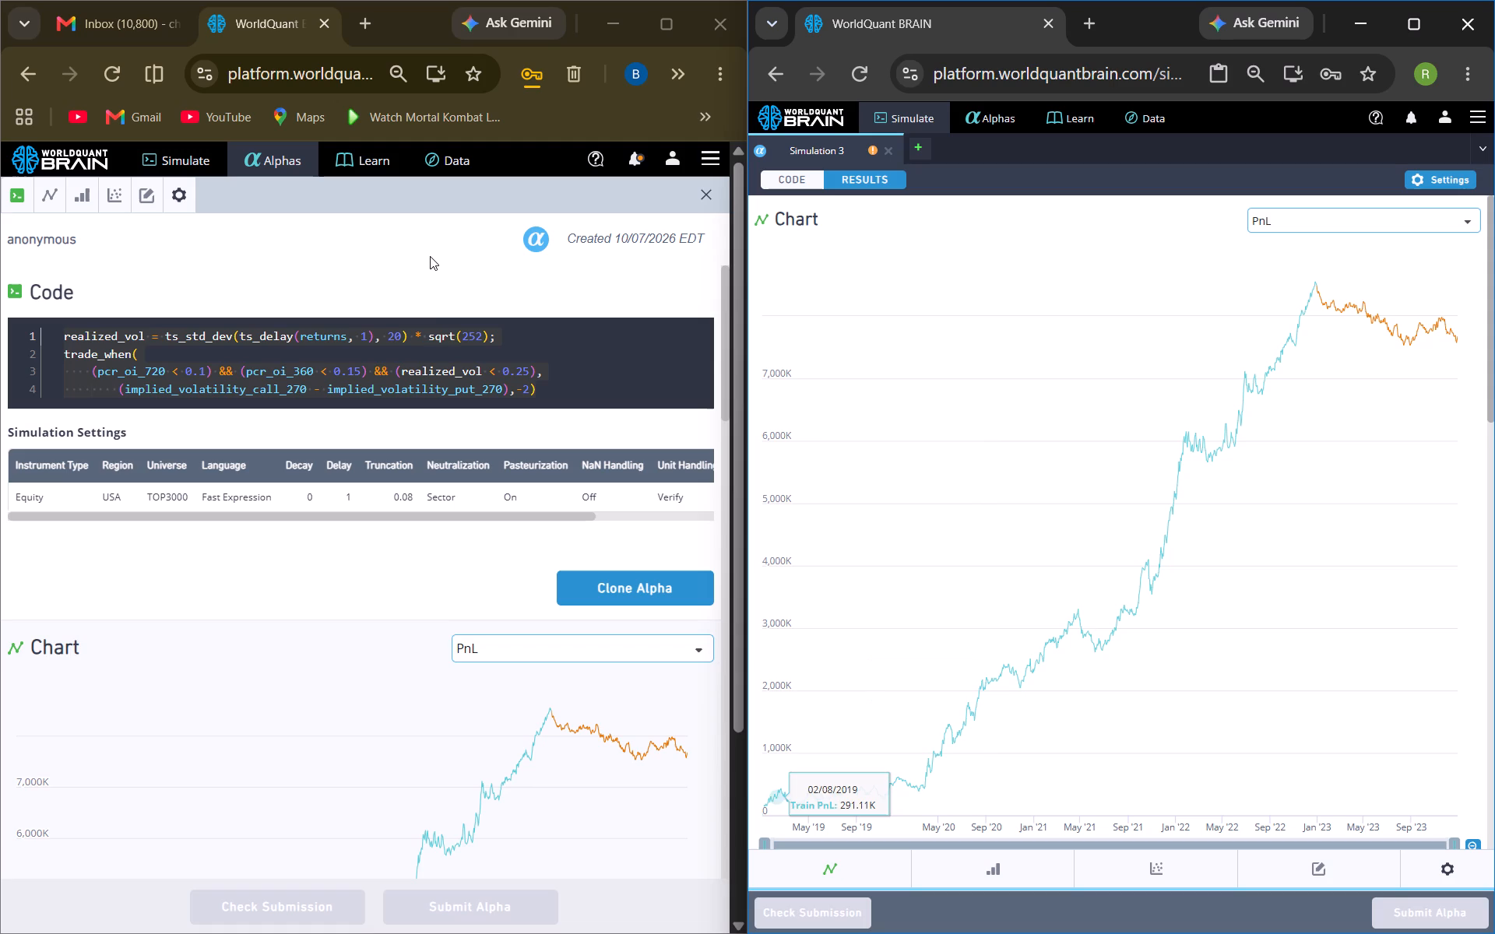
Examine the simulation's PnL chart, yearly summary and correlation section.
scroll(1025, 320, "down", 2)
scroll(1014, 539, "down", 1)
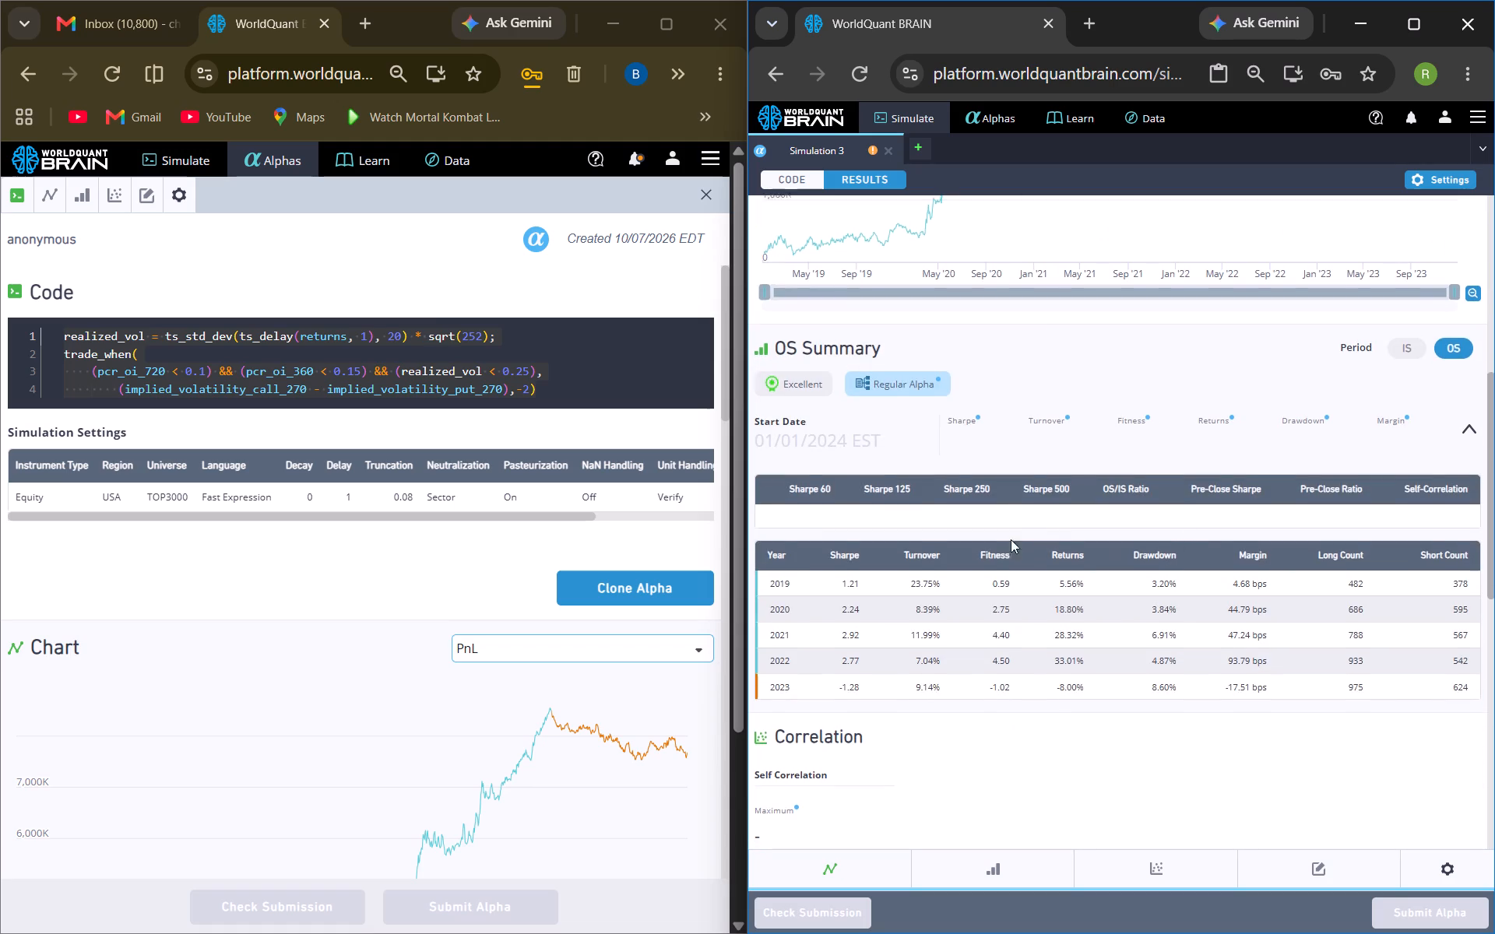
scroll(1011, 539, "down", 8)
scroll(1022, 609, "up", 7)
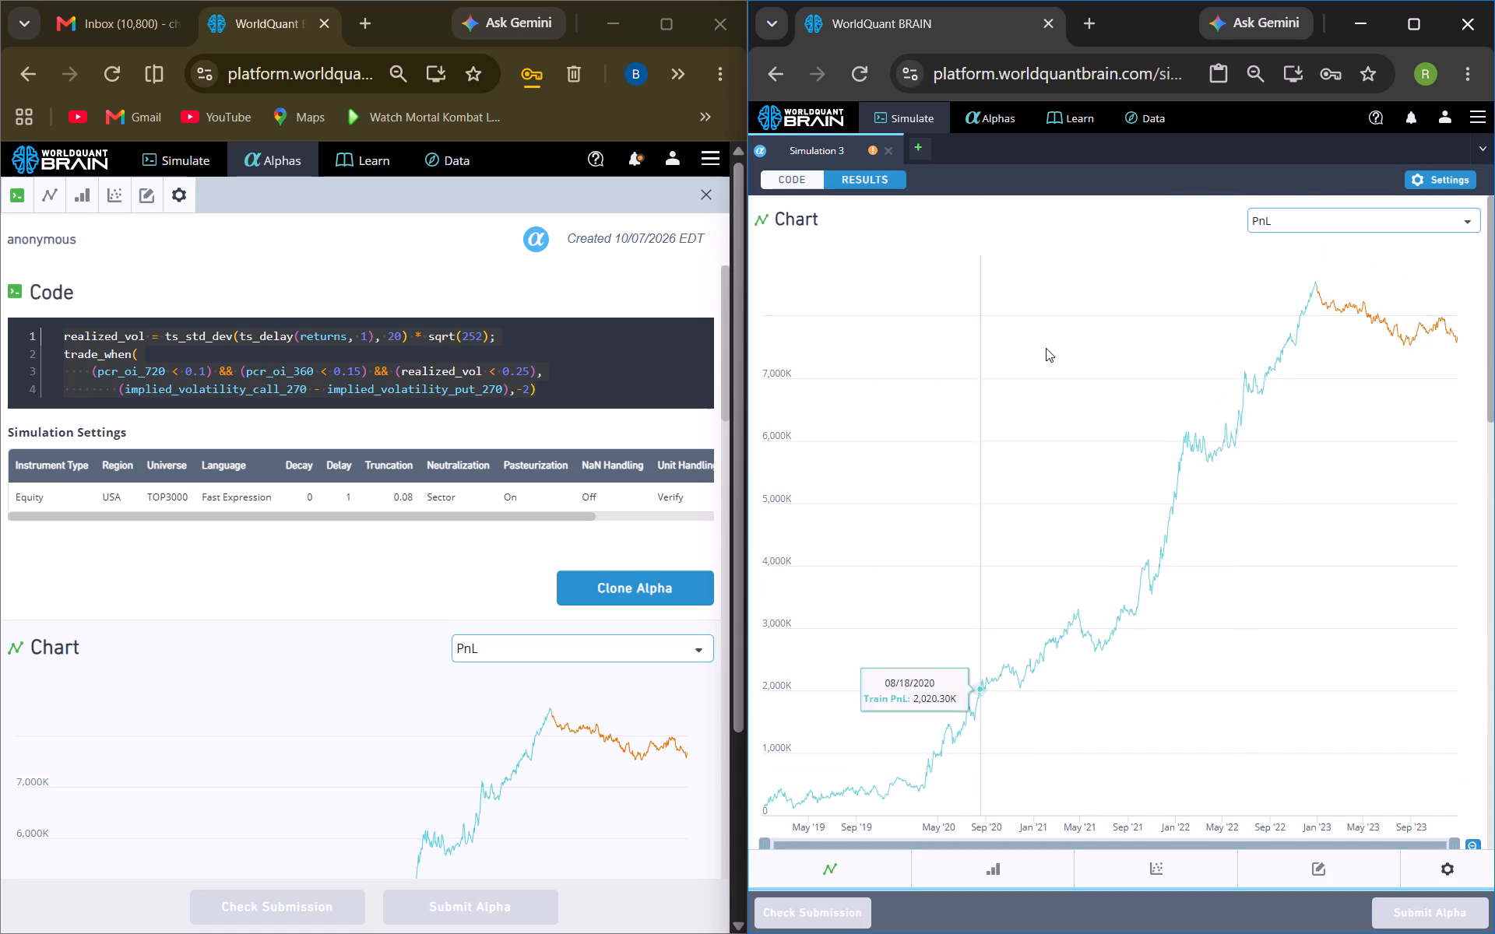
scroll(1077, 424, "down", 11)
scroll(1056, 426, "up", 12)
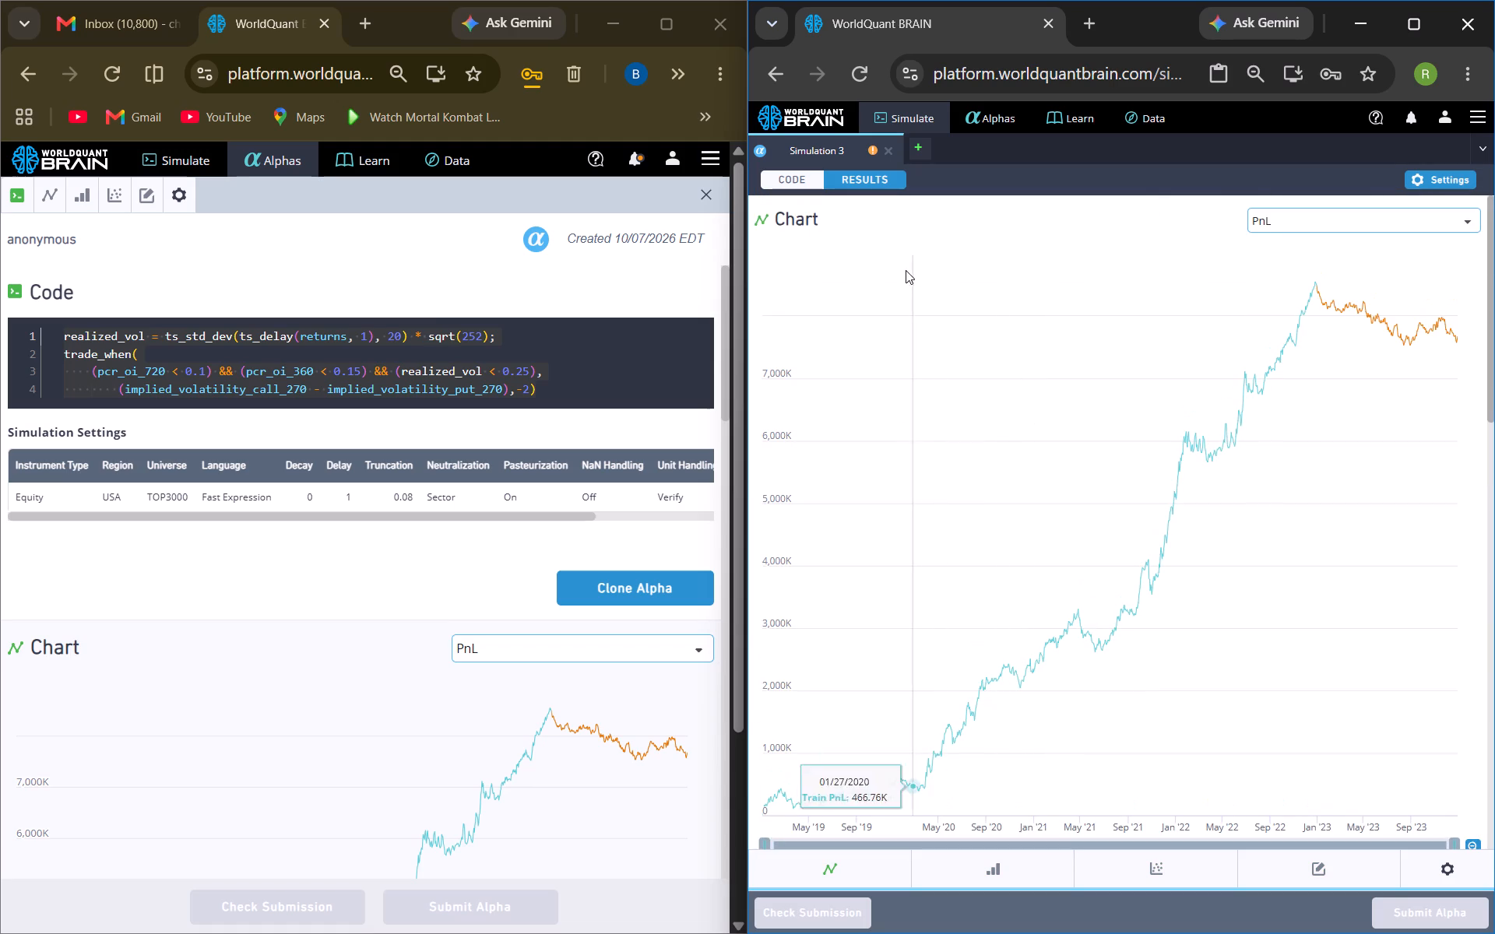
Maximize the simulation window and show the code alongside the results.
left_click(1412, 20)
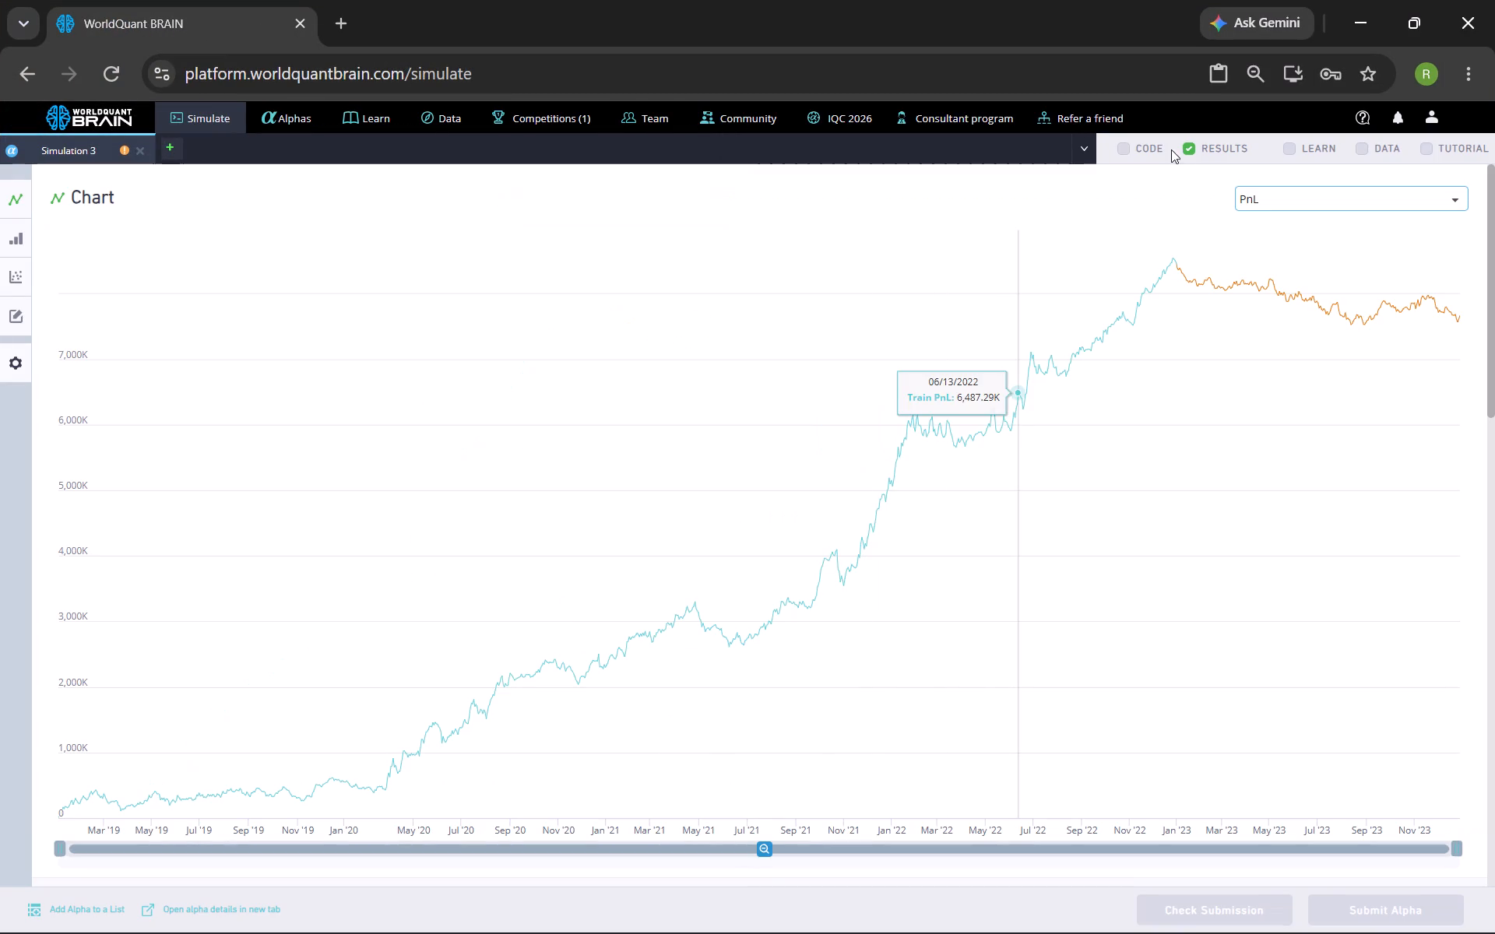
left_click(1131, 146)
left_click(1128, 146)
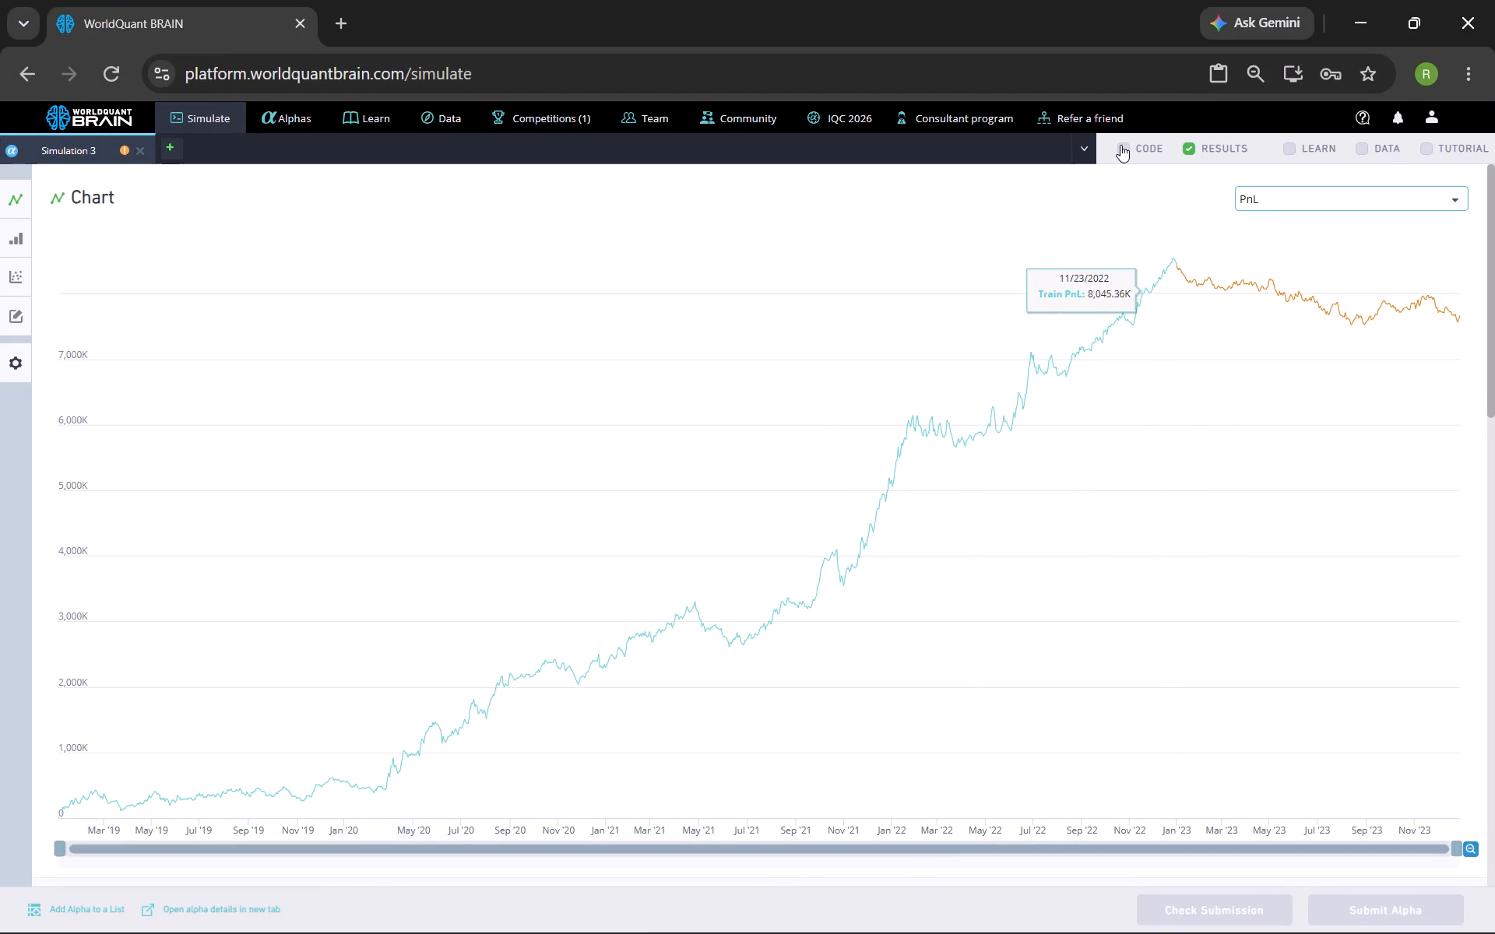
left_click(1124, 150)
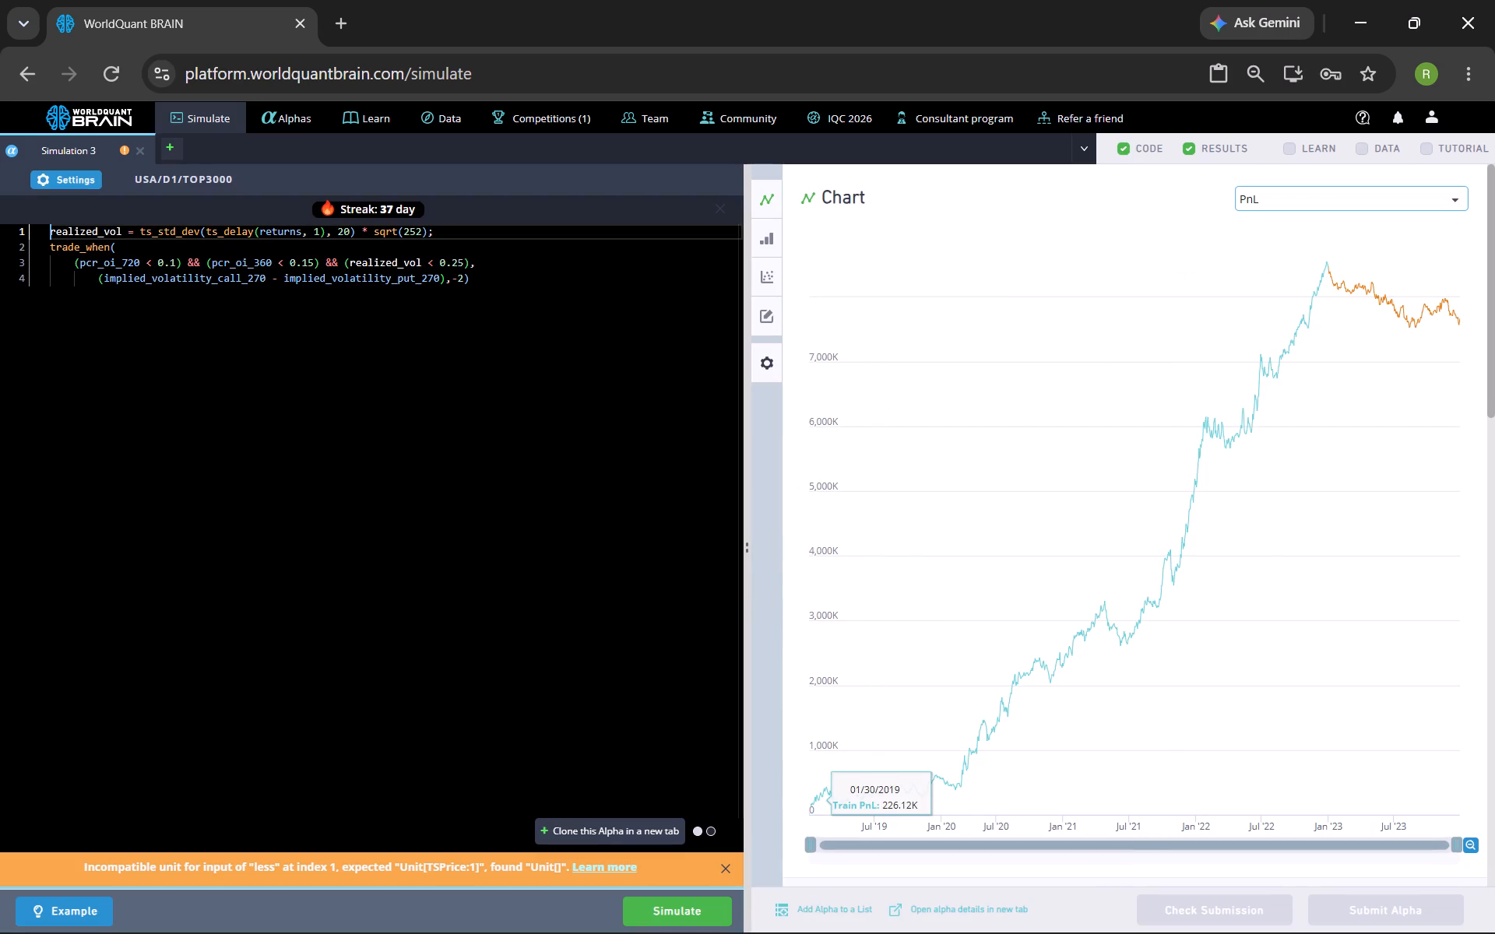
Restore the simulation window and arrange it side by side with the original alpha details window.
left_click(1414, 15)
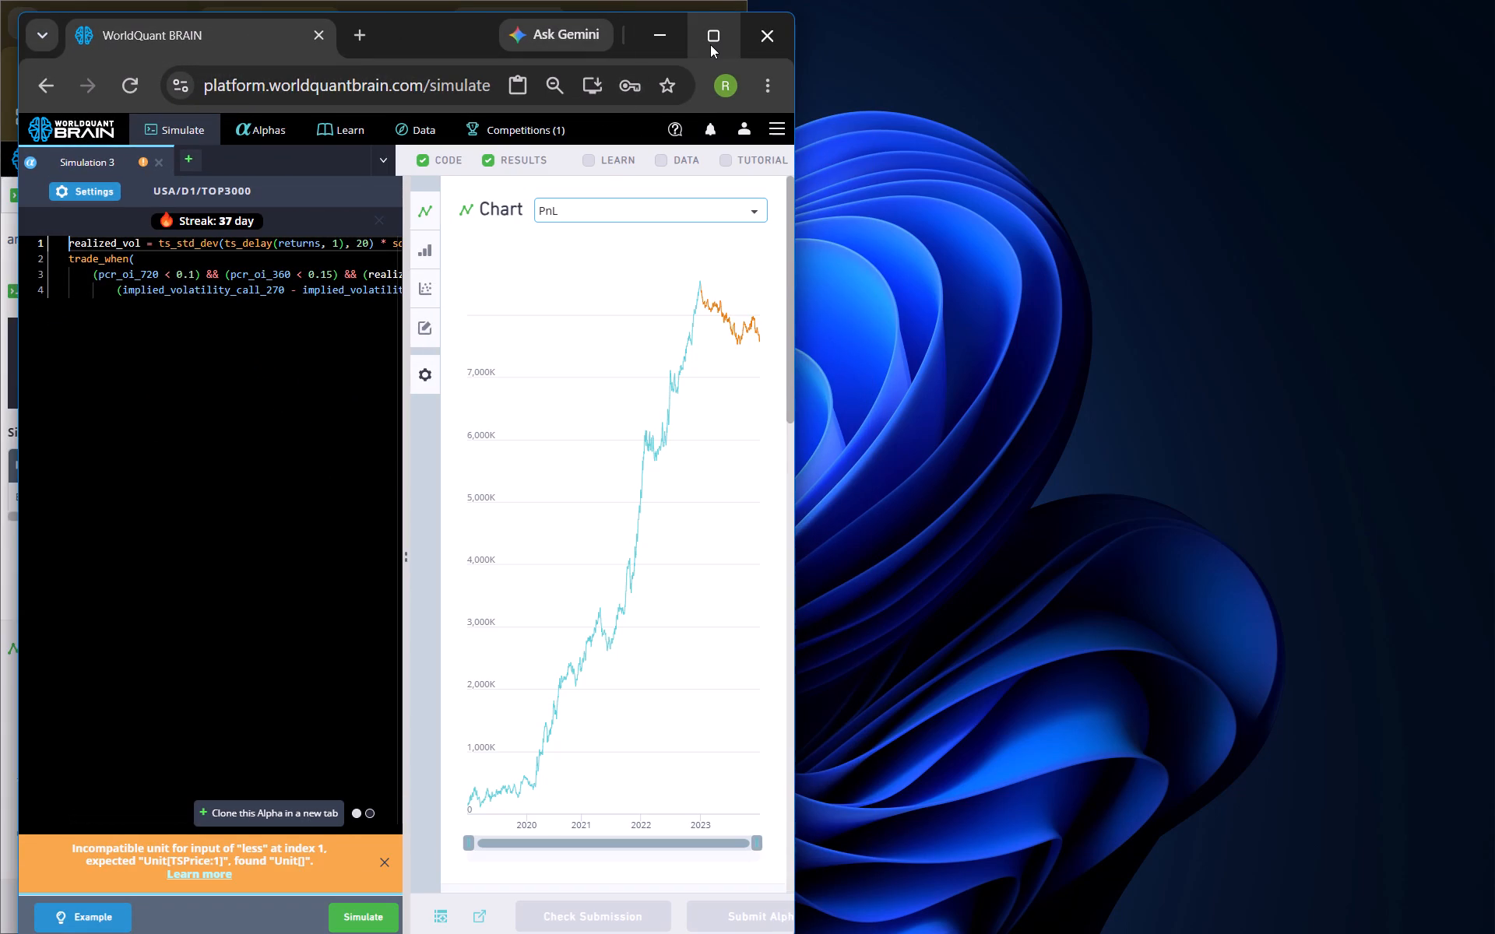
left_click(691, 97)
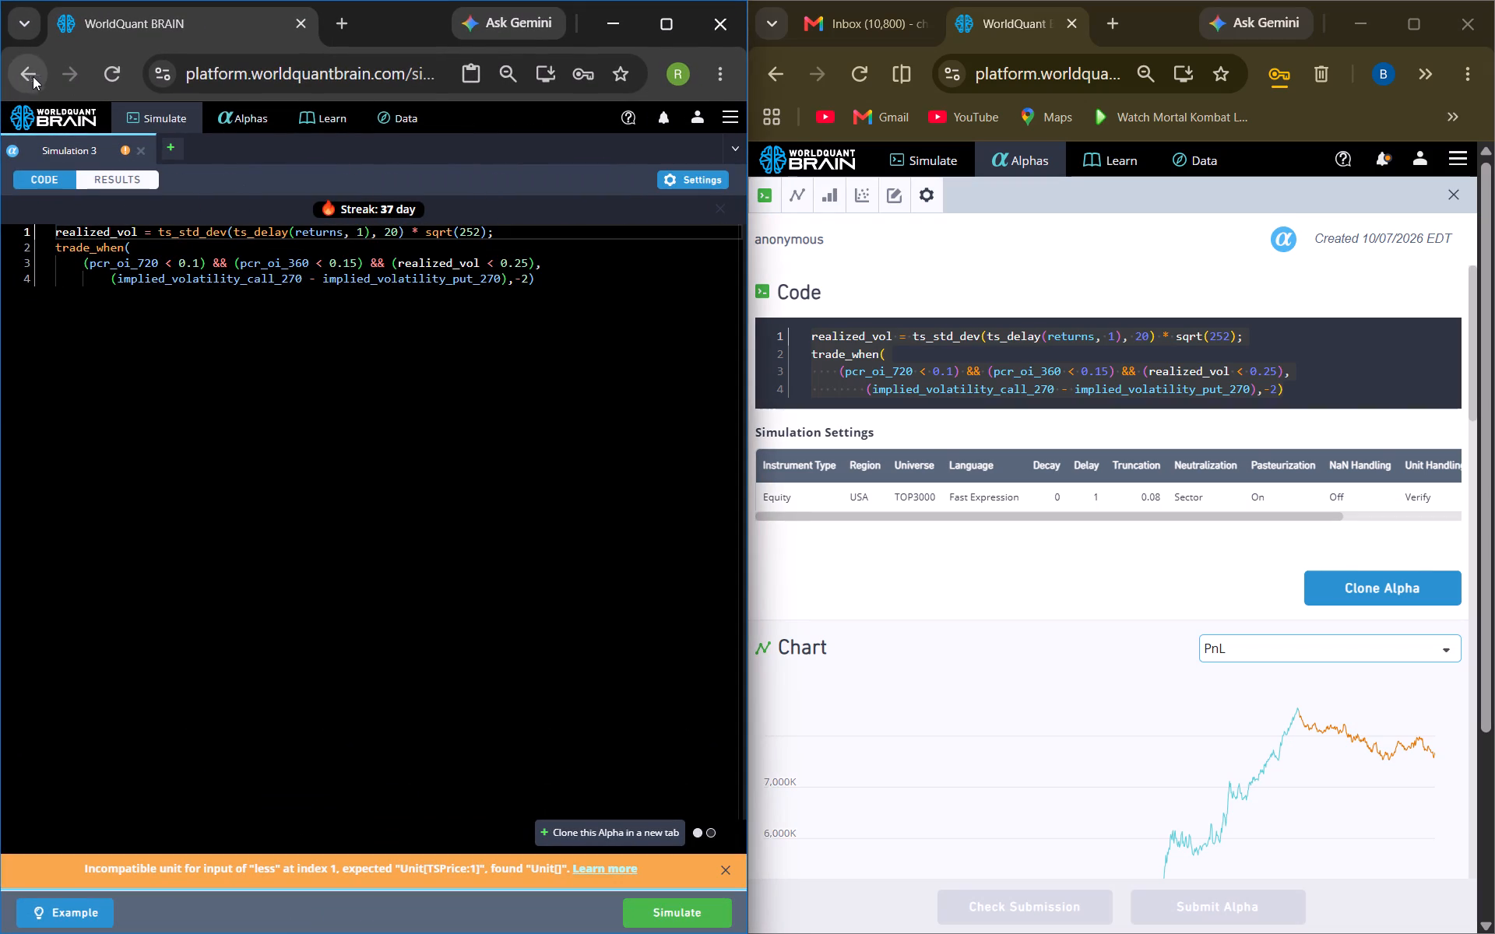
Open alpha E5VoplqK from the second account's submitted alphas and look over its code, chart and summary.
left_click(241, 127)
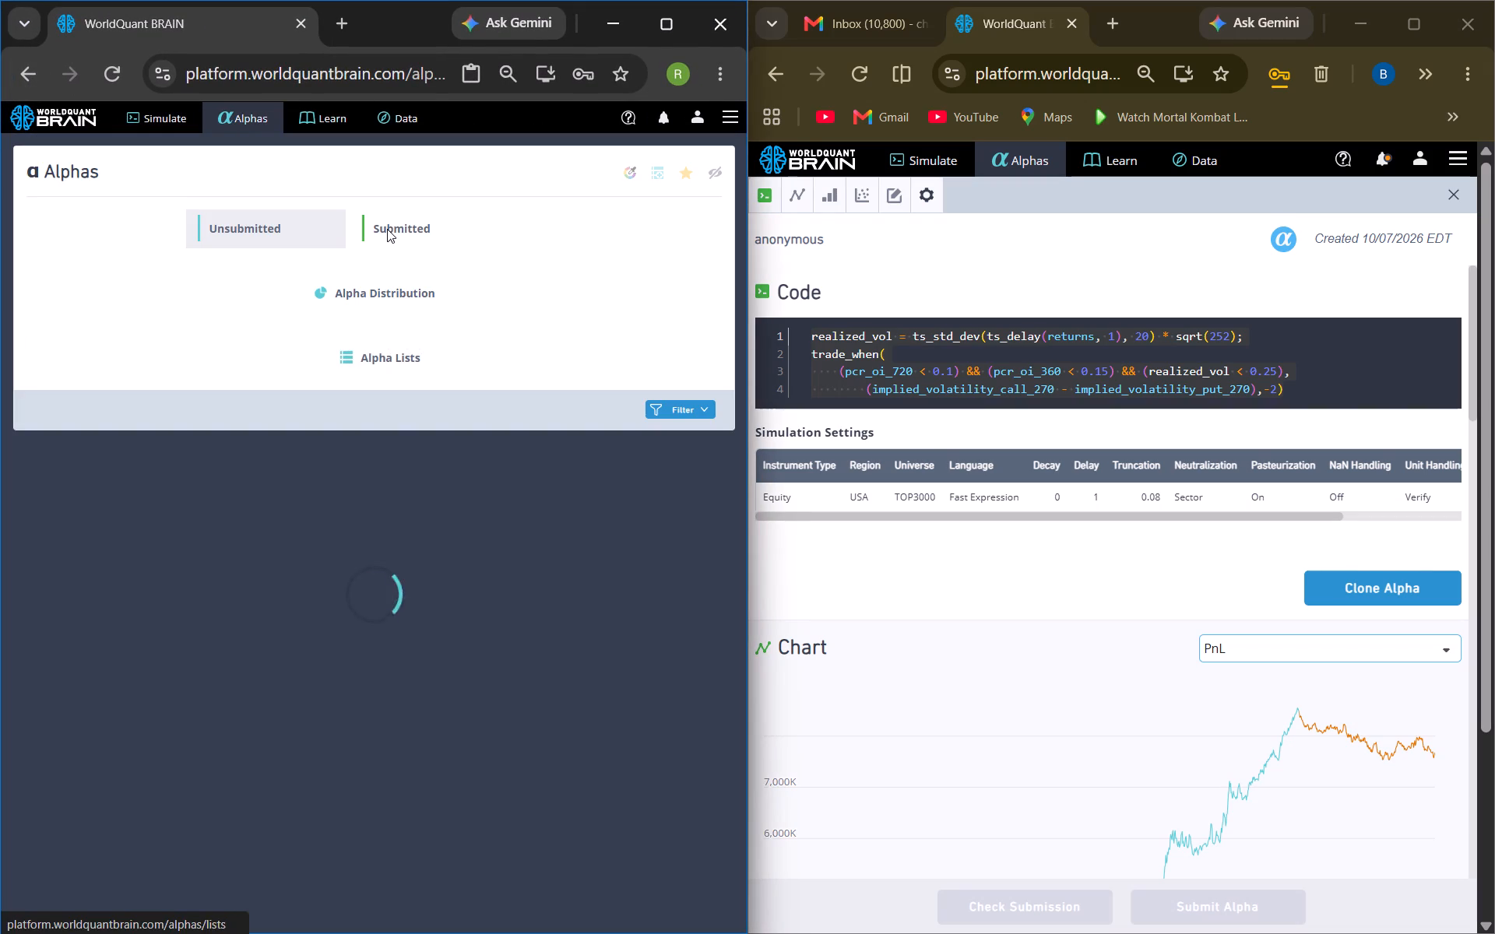
left_click(403, 223)
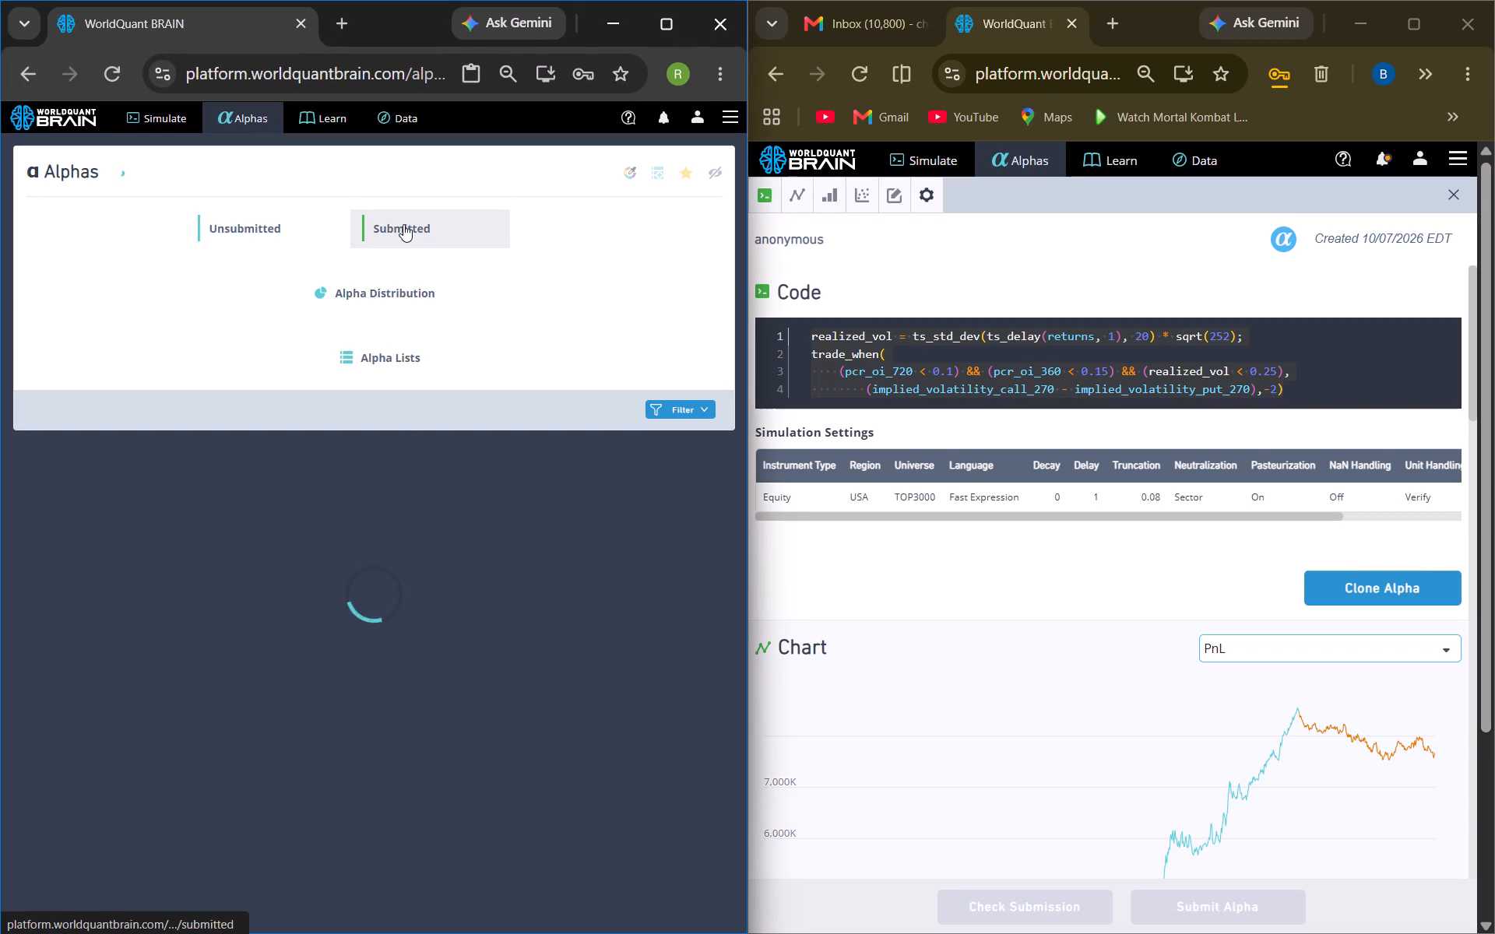
scroll(374, 530, "down", 3)
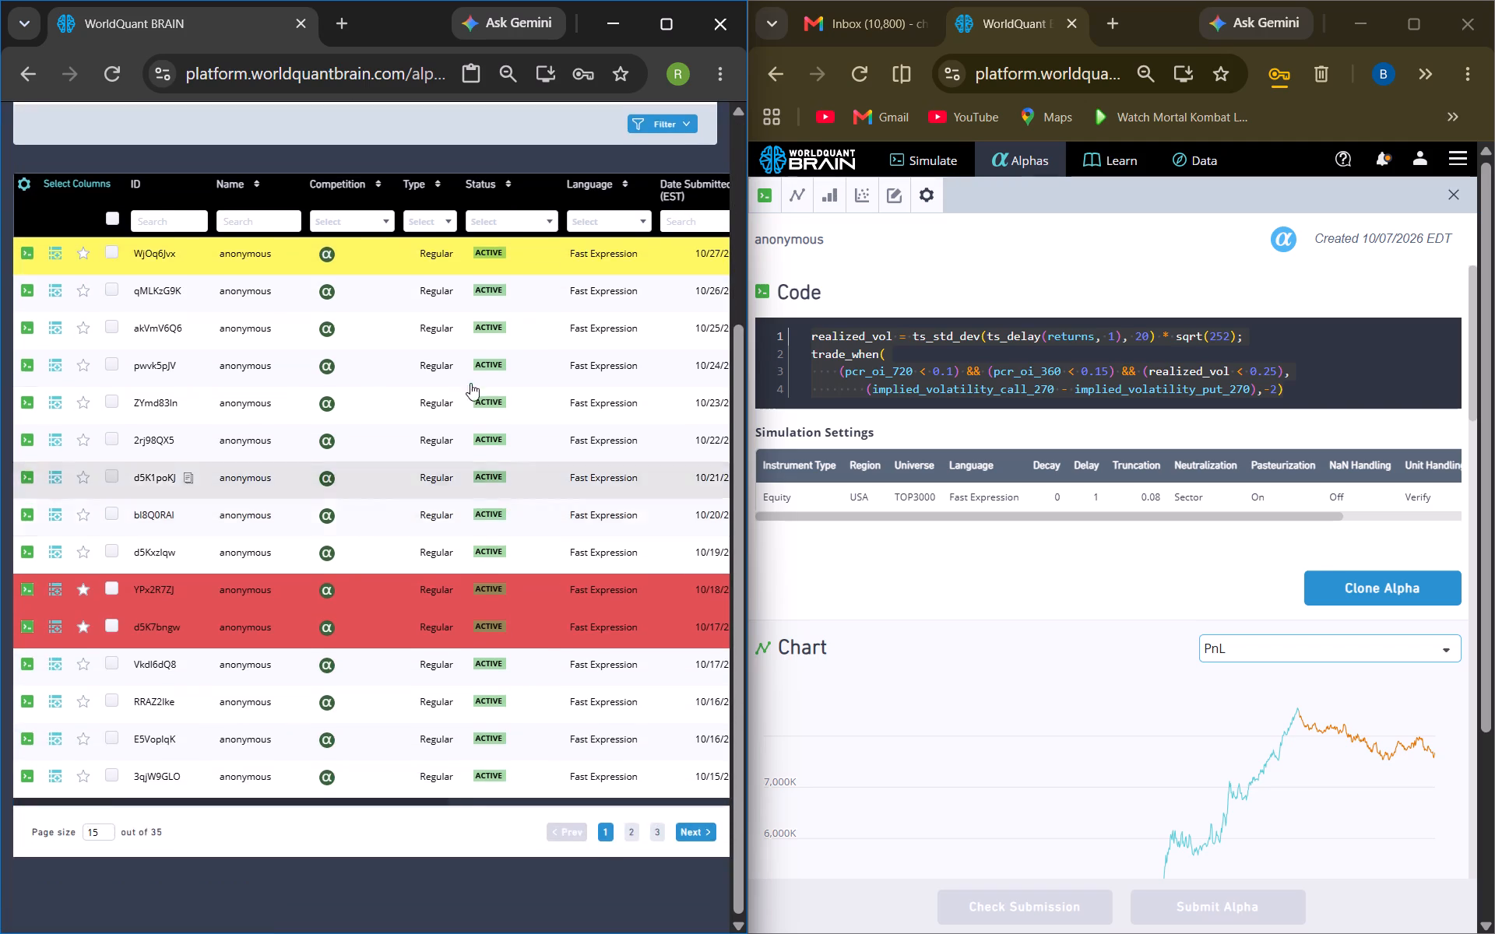
scroll(474, 370, "up", 2)
scroll(396, 557, "down", 4)
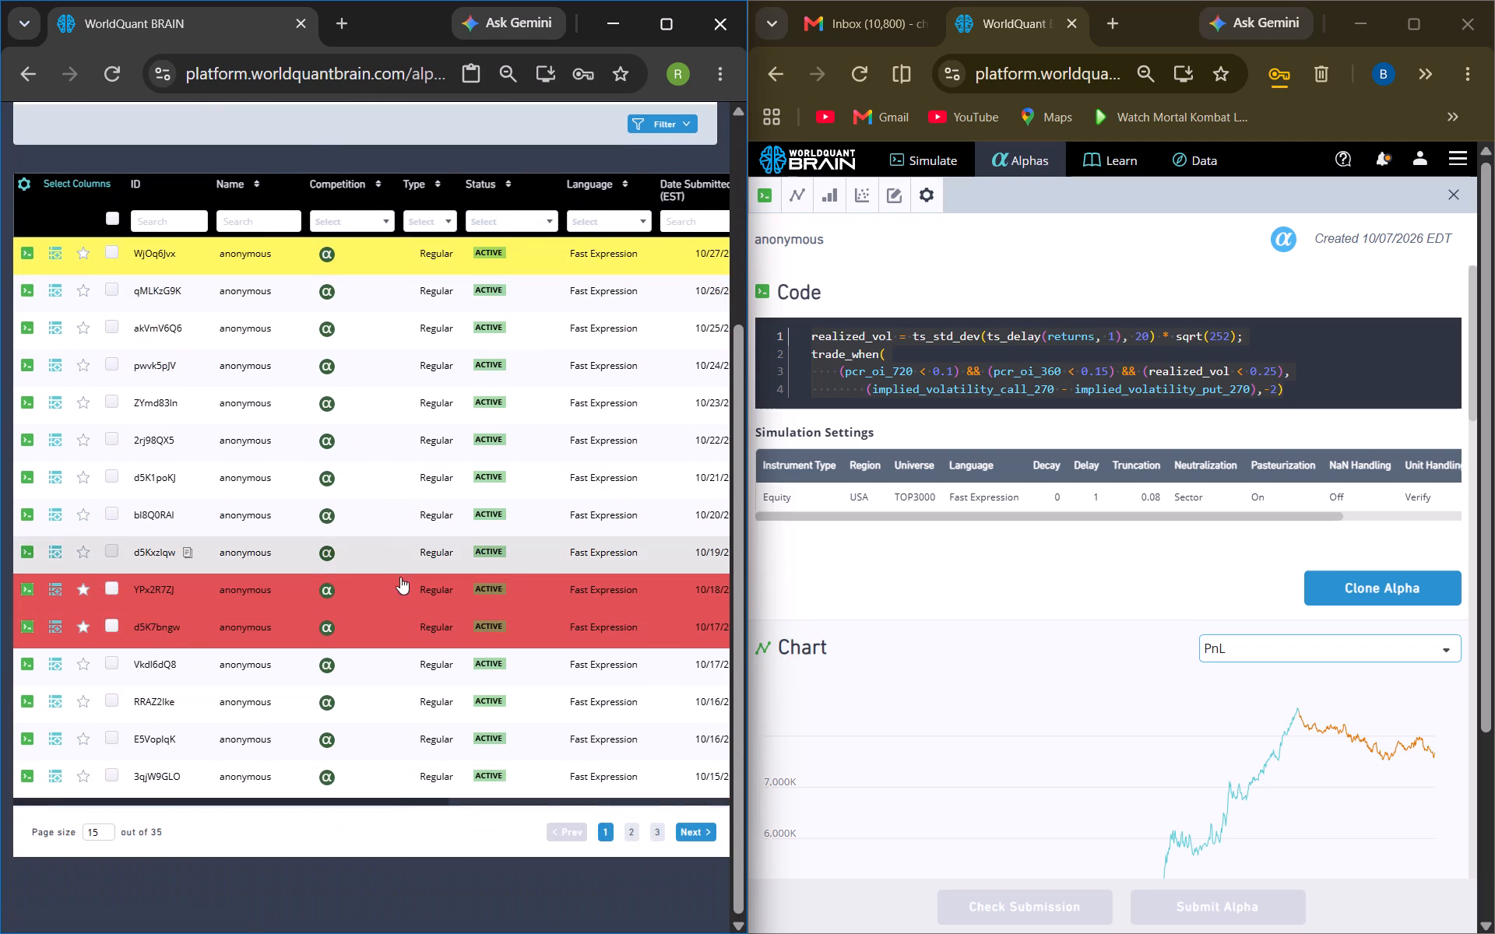
left_click(415, 735)
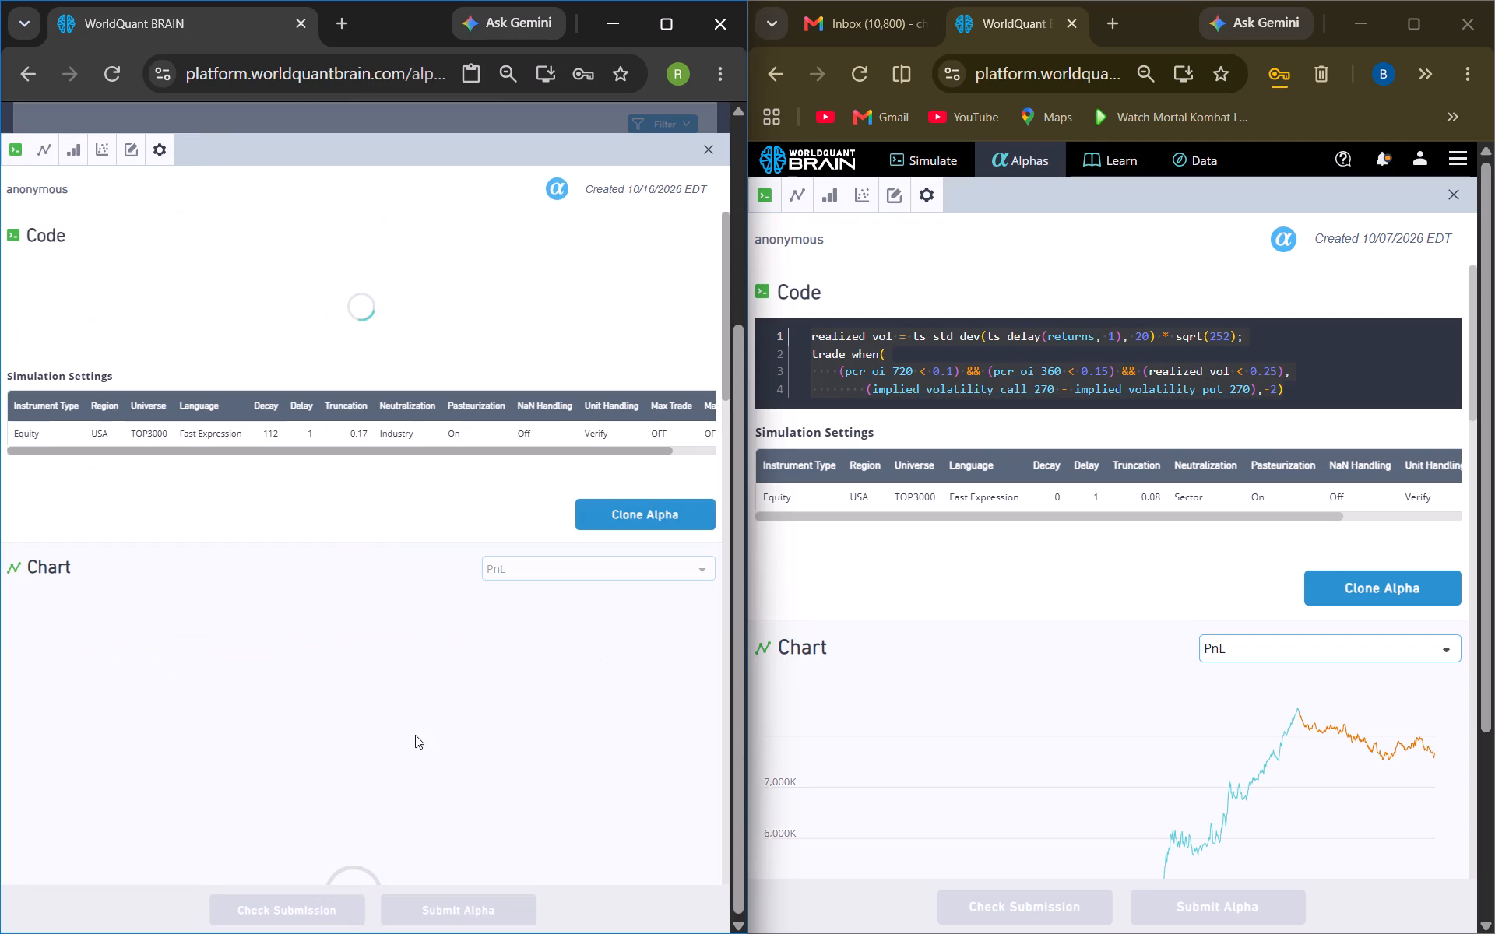
scroll(394, 356, "down", 2)
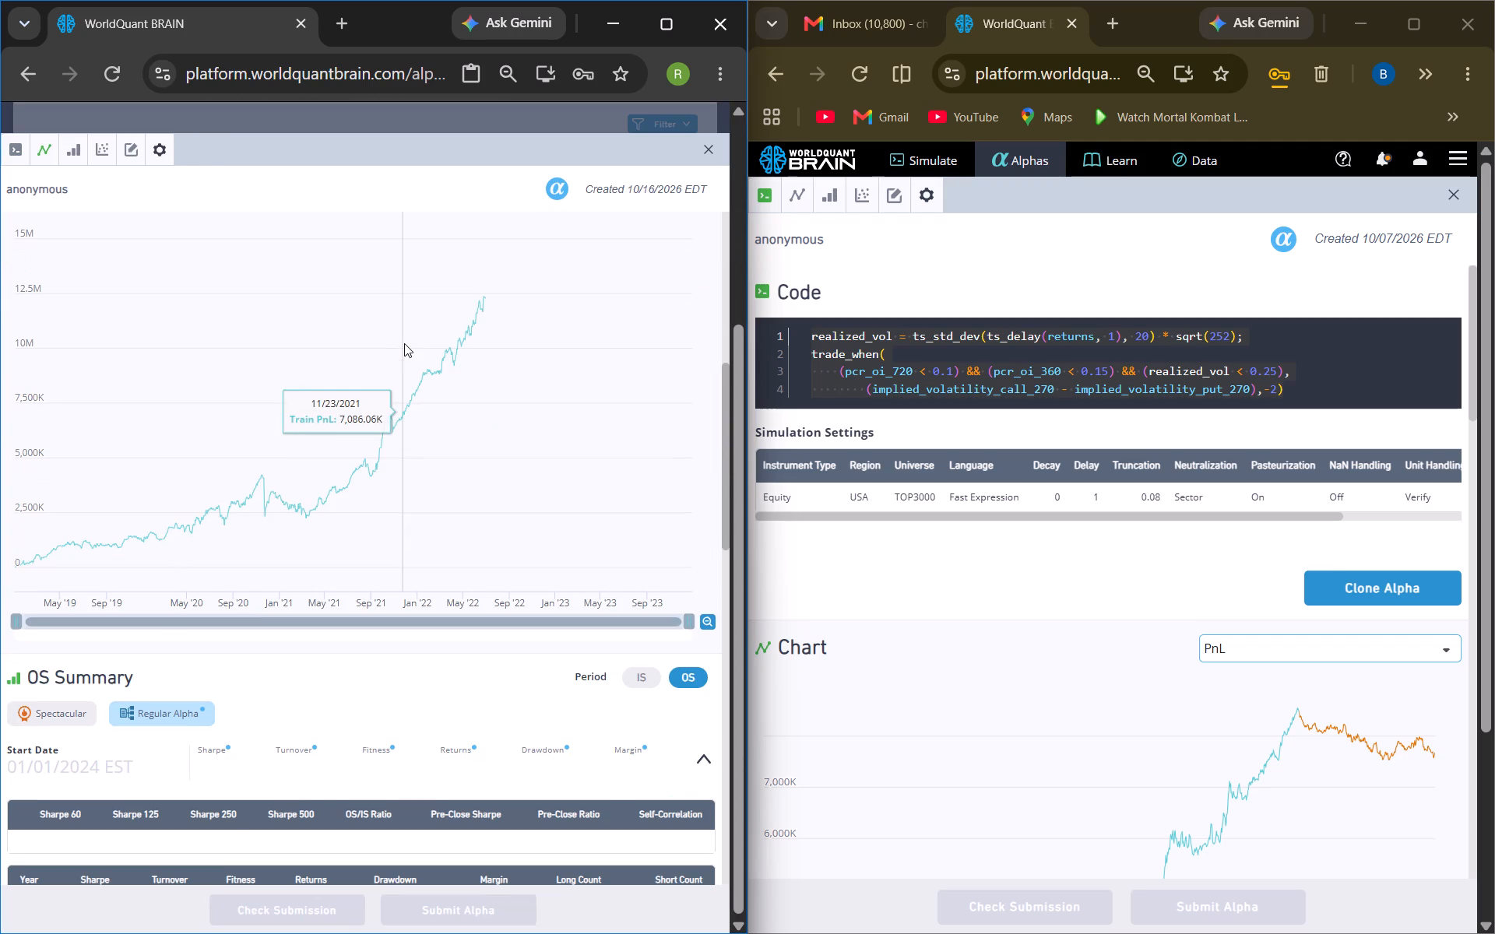
scroll(405, 352, "down", 3)
scroll(405, 356, "up", 5)
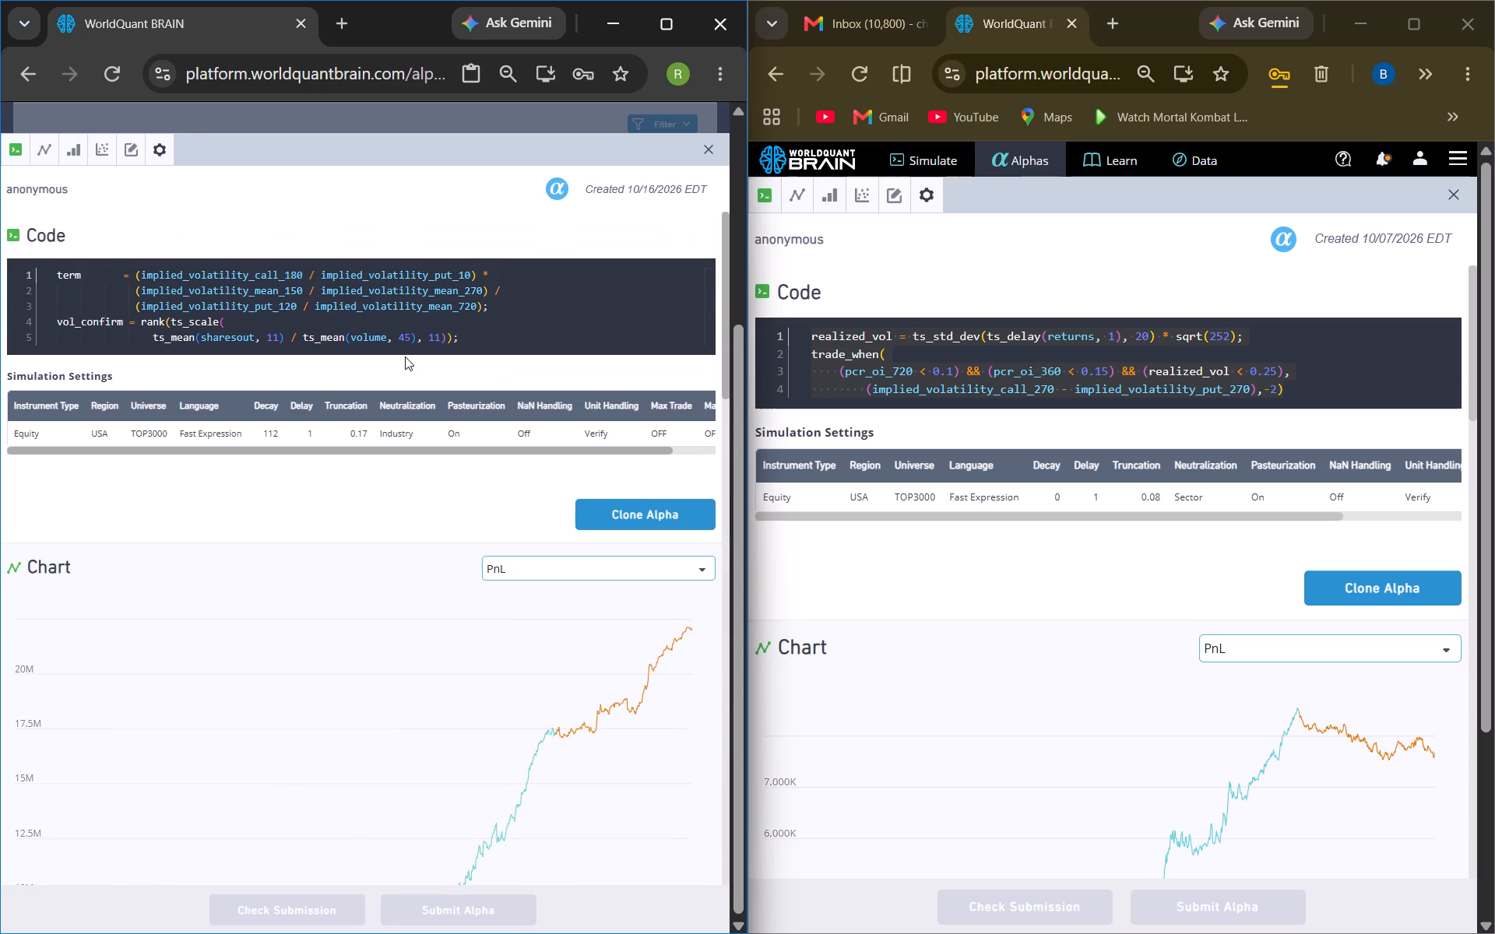
Copy the entire code of the opened alpha, from the term definition through vol_confirm.
left_click_drag(473, 335, 90, 332)
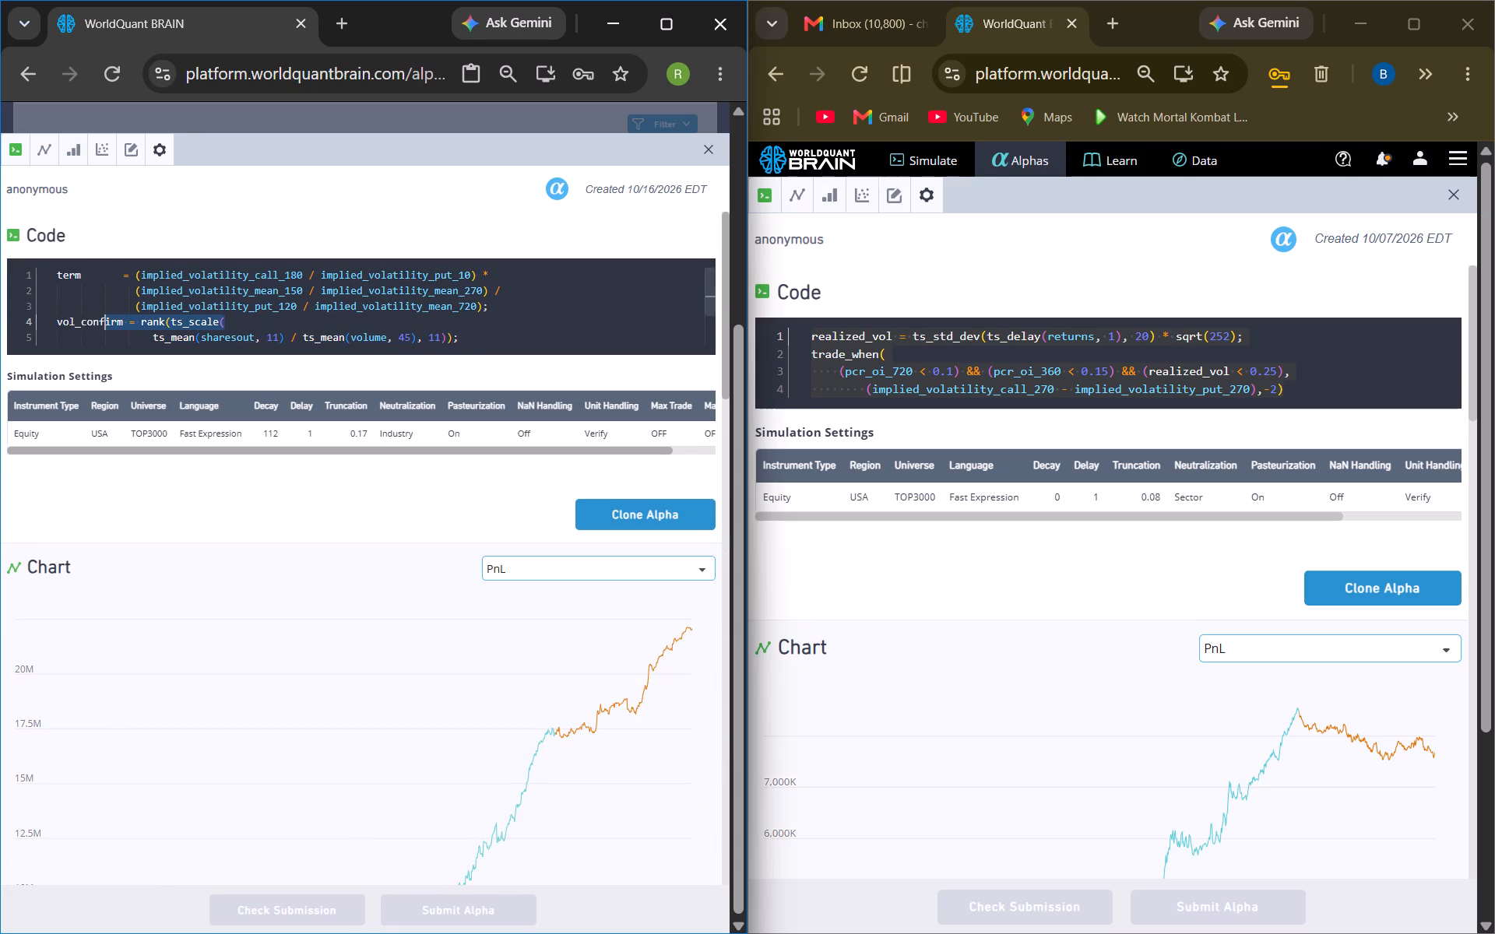
left_click_drag(90, 332, 83, 324)
left_click_drag(480, 343, 164, 316)
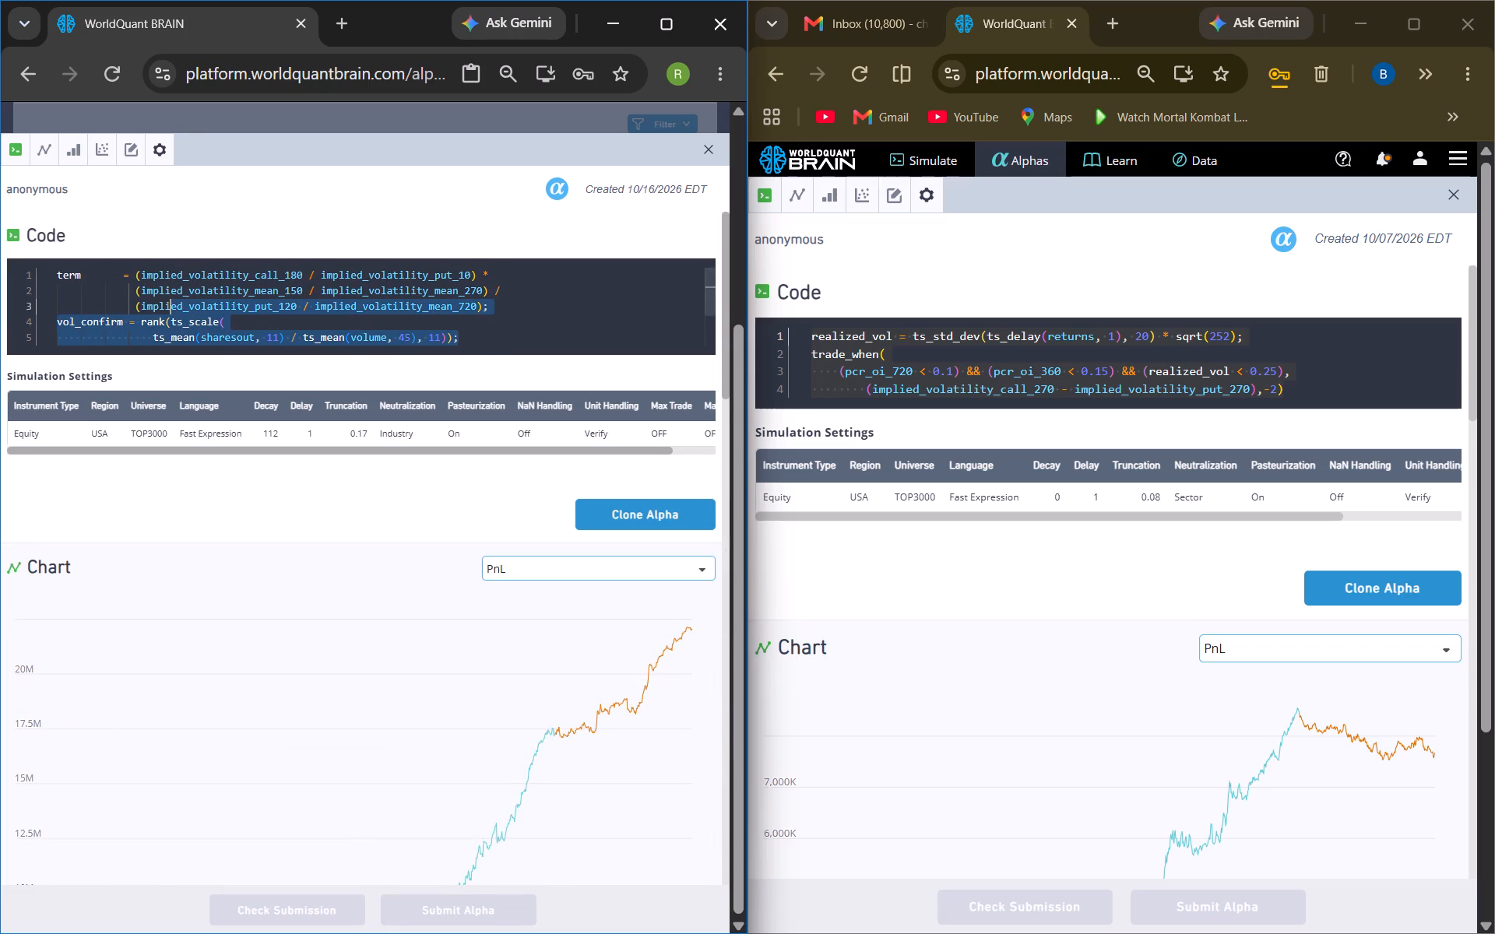
left_click_drag(164, 316, 44, 265)
right_click(78, 290)
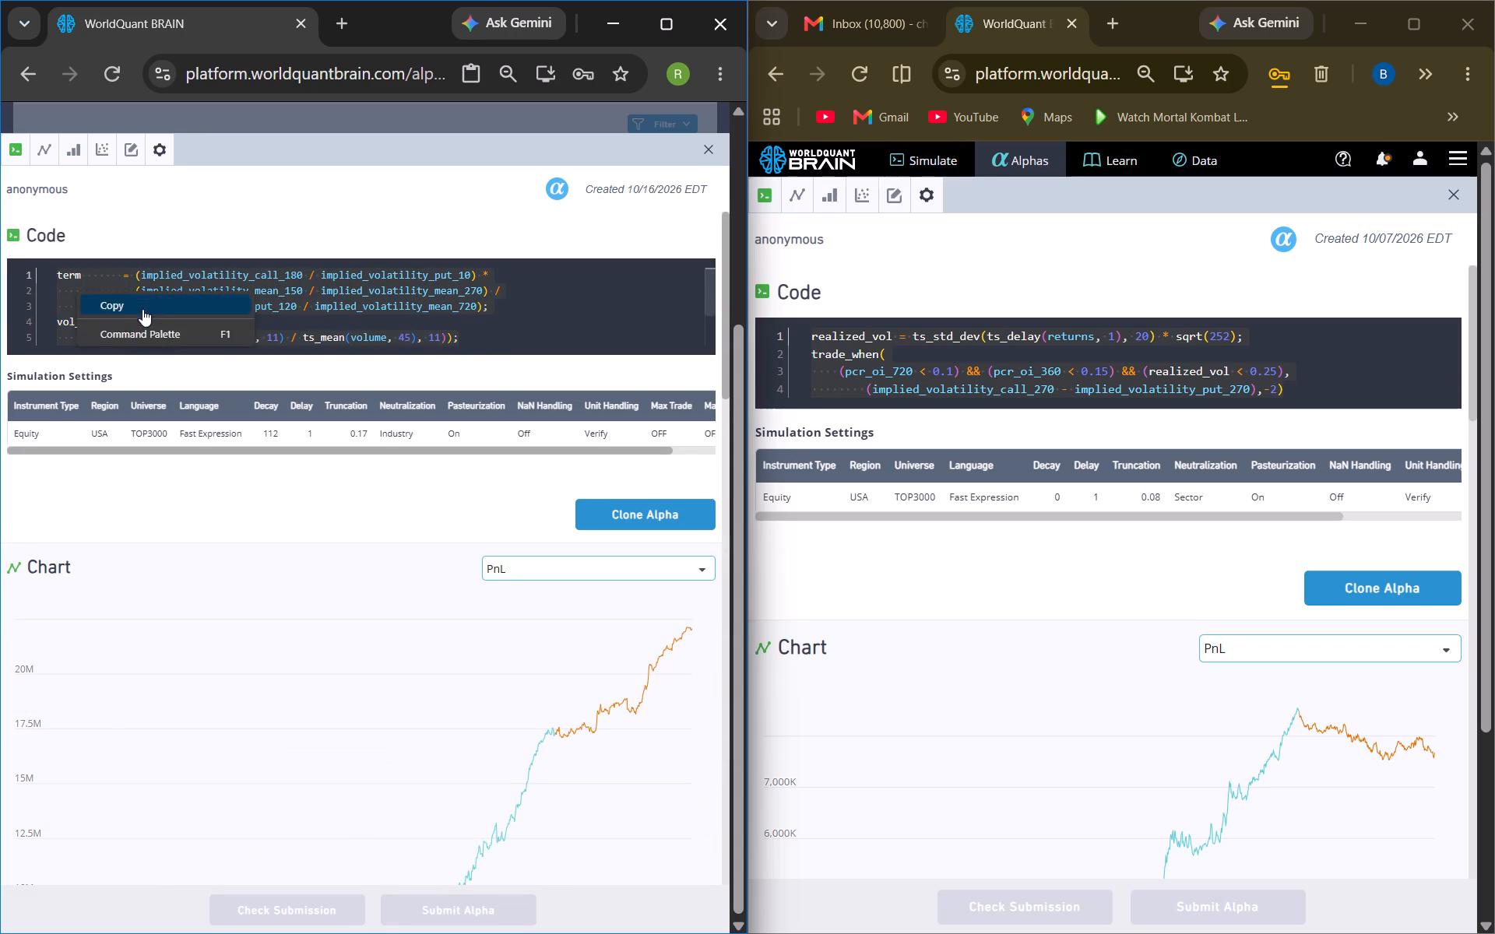
left_click(142, 302)
scroll(1059, 376, "down", 3)
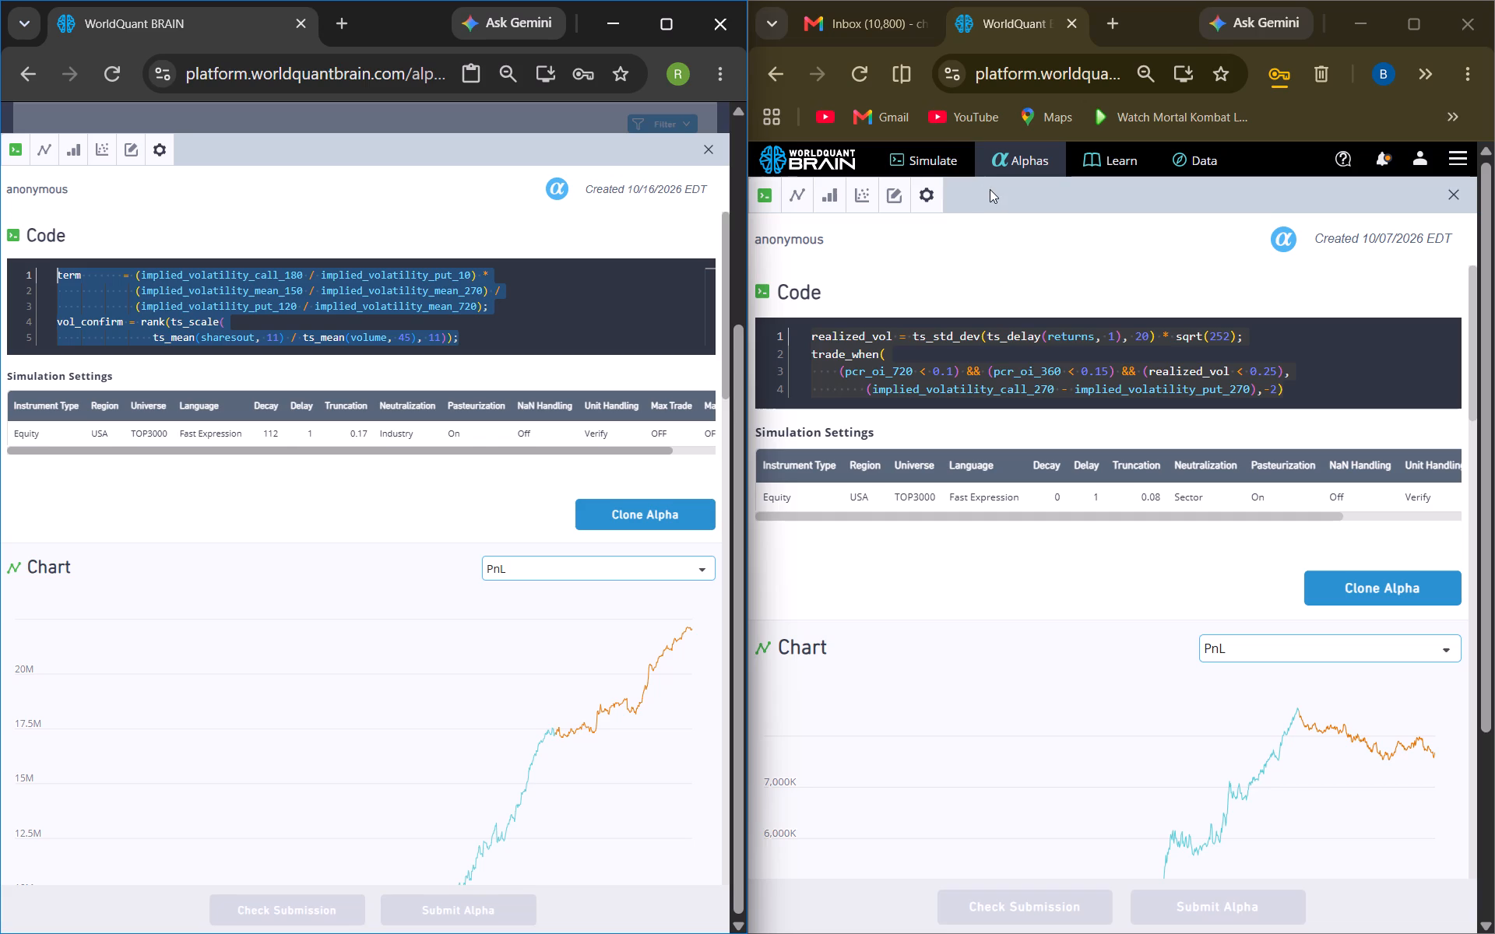
Switch to the first account's window and bring up its list of submitted alphas.
left_click(918, 155)
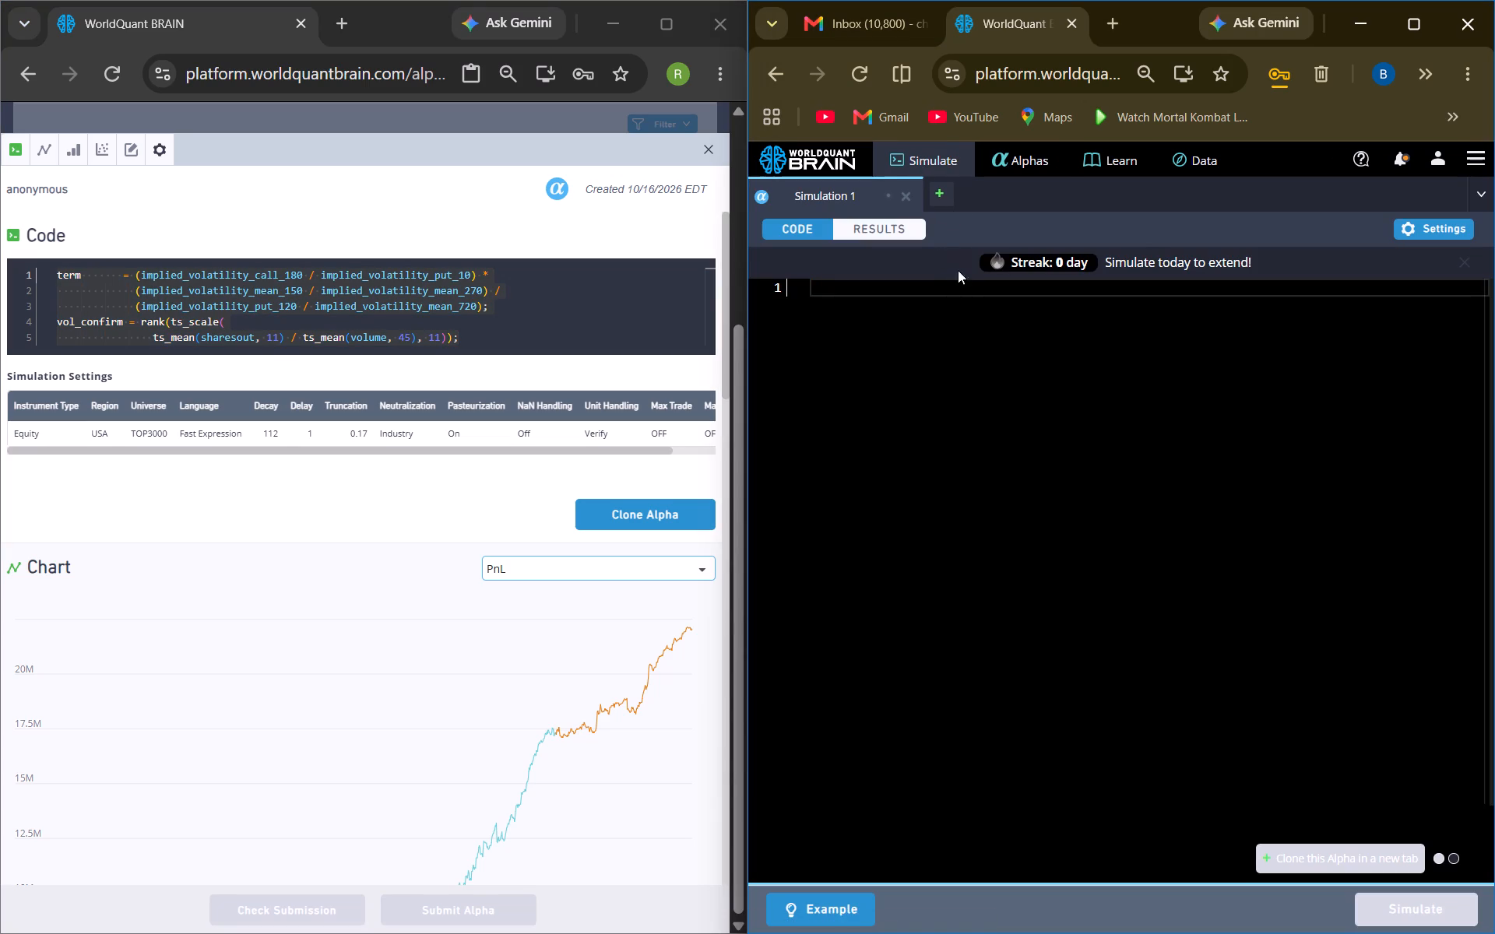
left_click(1030, 167)
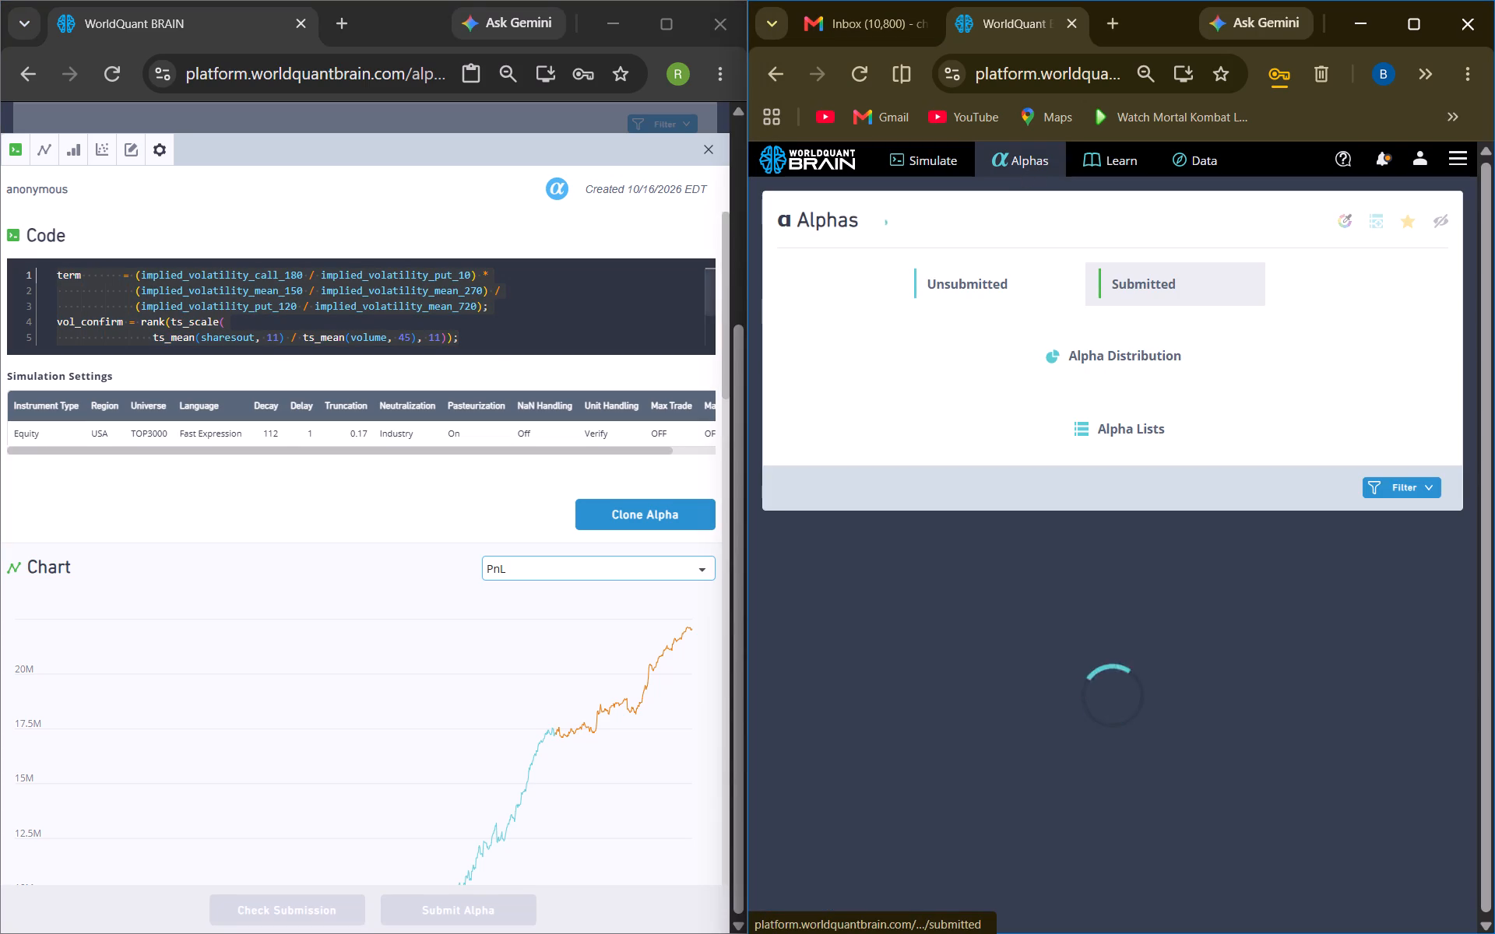
scroll(190, 345, "up", 3)
scroll(425, 261, "up", 4)
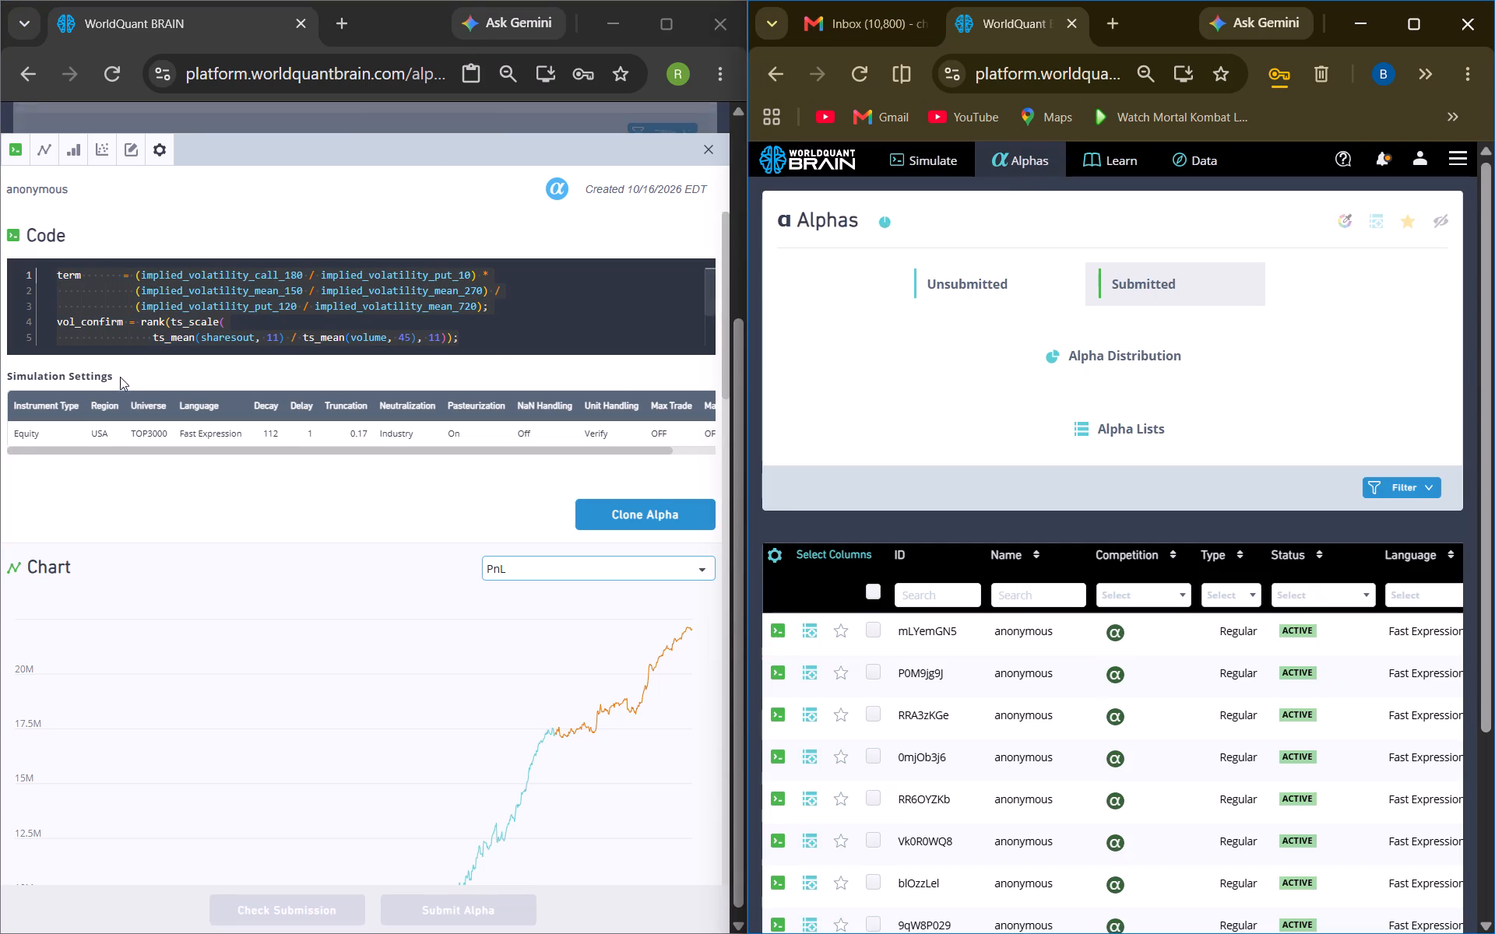
Close the alpha details in the second account and open its simulation code editor.
scroll(120, 377, "up", 1)
left_click(709, 144)
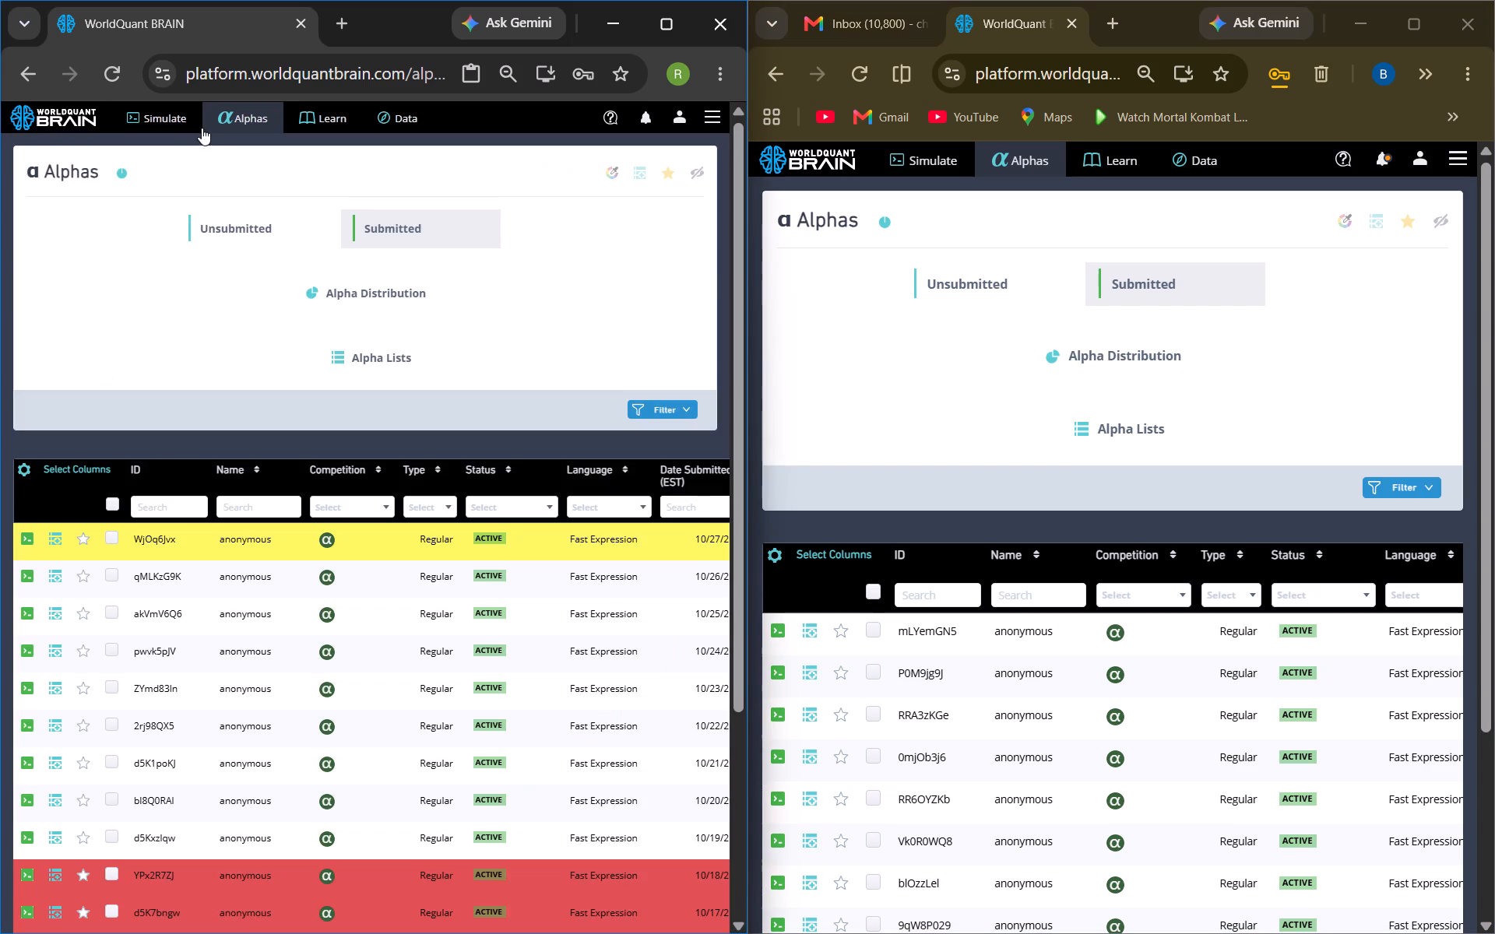
left_click(177, 116)
Open alpha Vk00zlqM from the first account's submitted alphas, and maximize the window to view its code and settings.
scroll(1139, 455, "down", 4)
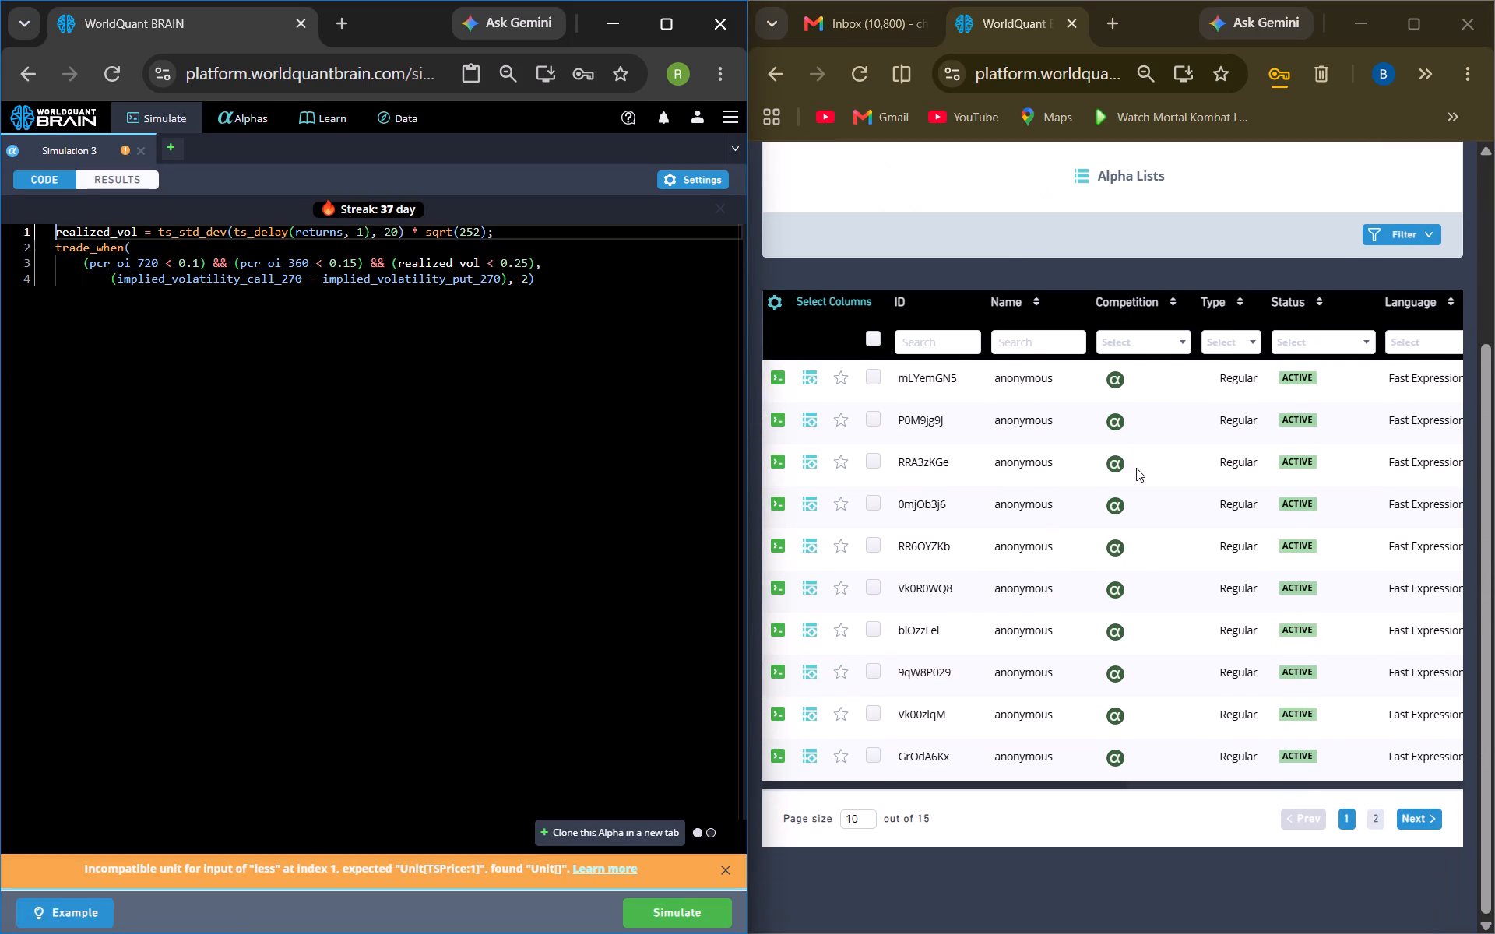
left_click(1119, 712)
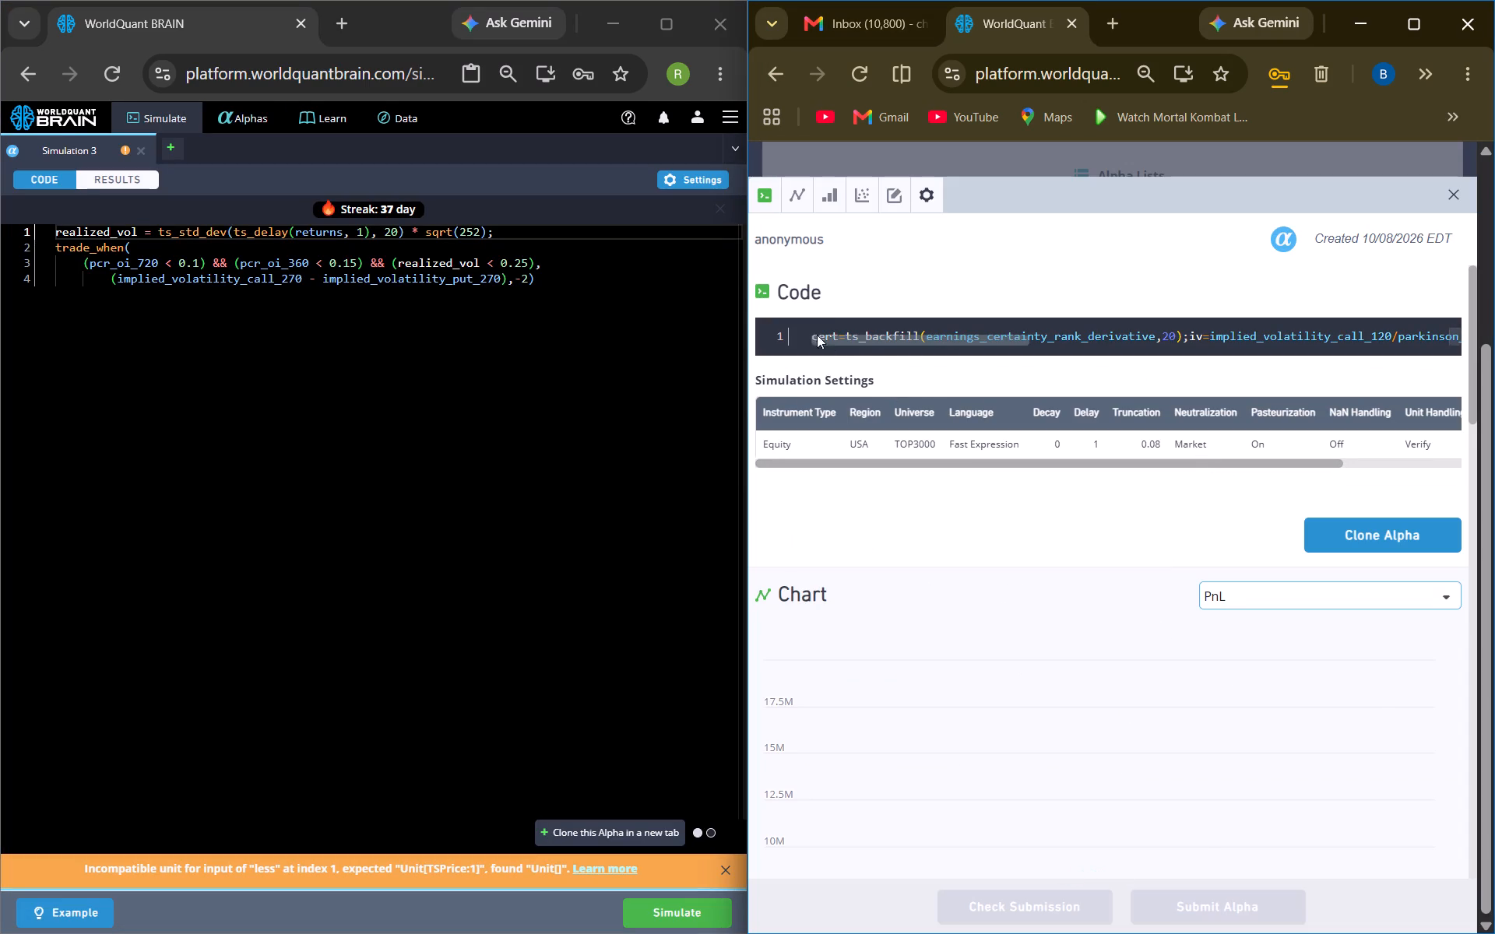
left_click_drag(804, 326, 1037, 339)
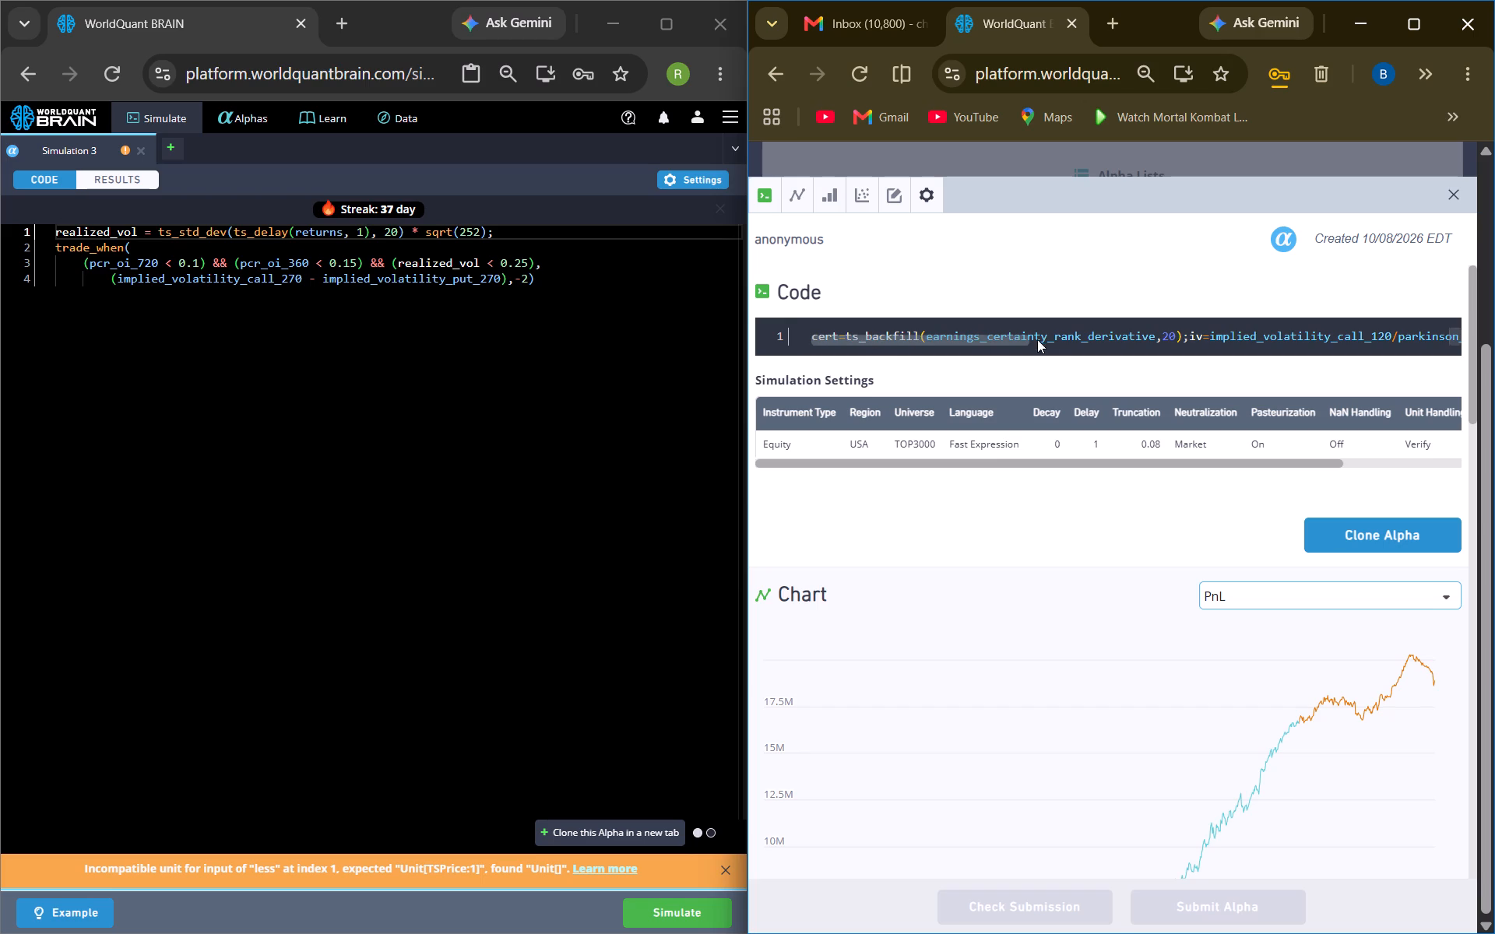
left_click_drag(1037, 339, 1220, 335)
scroll(1234, 336, "down", 3)
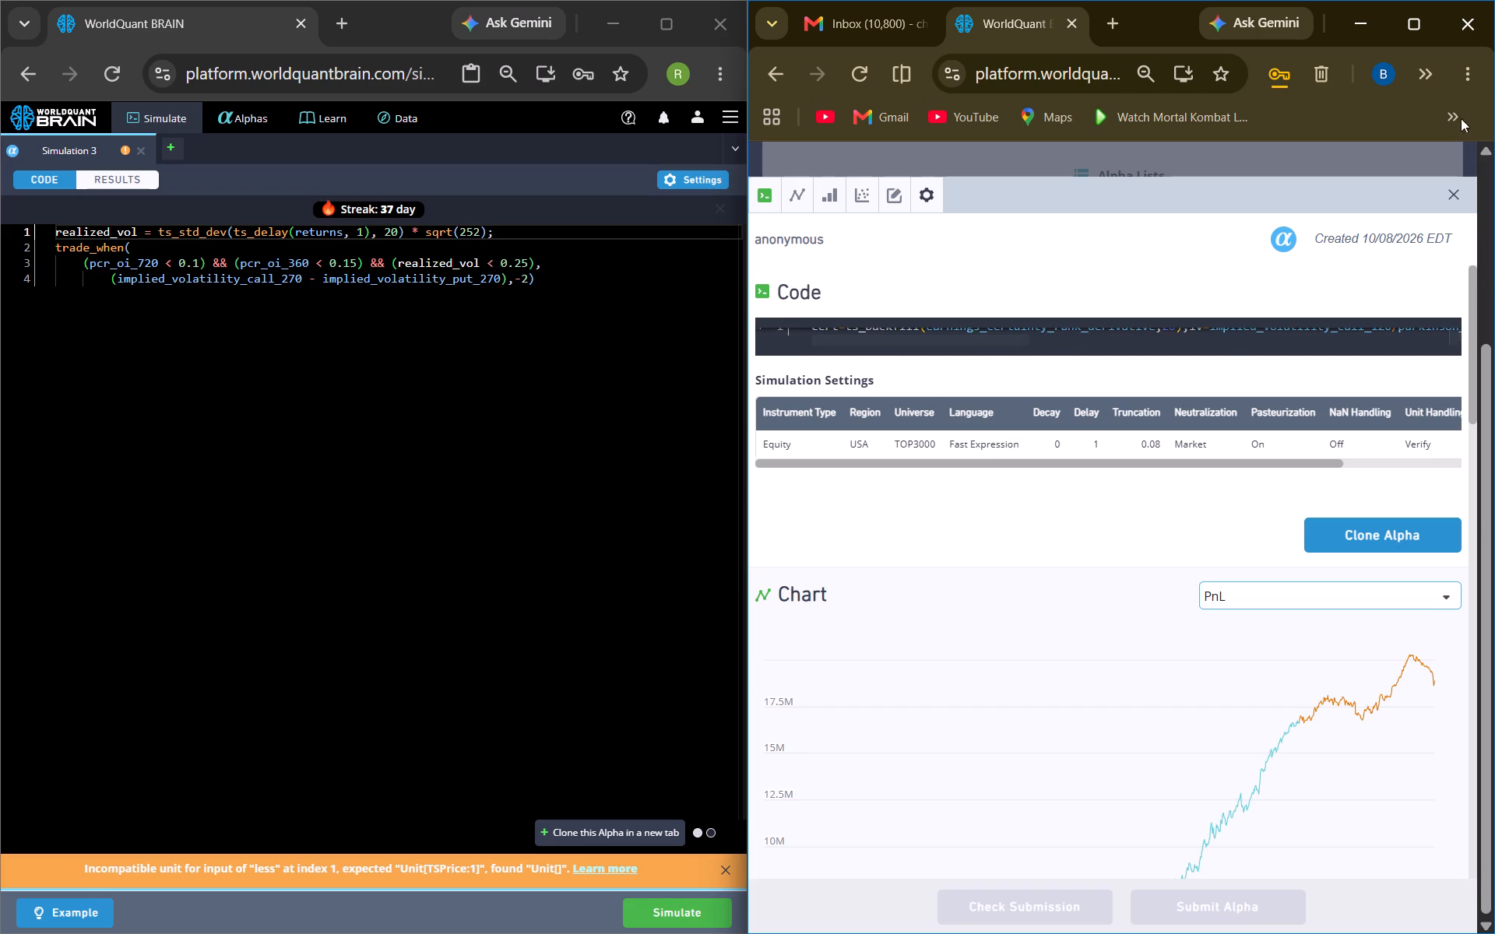
left_click(1419, 32)
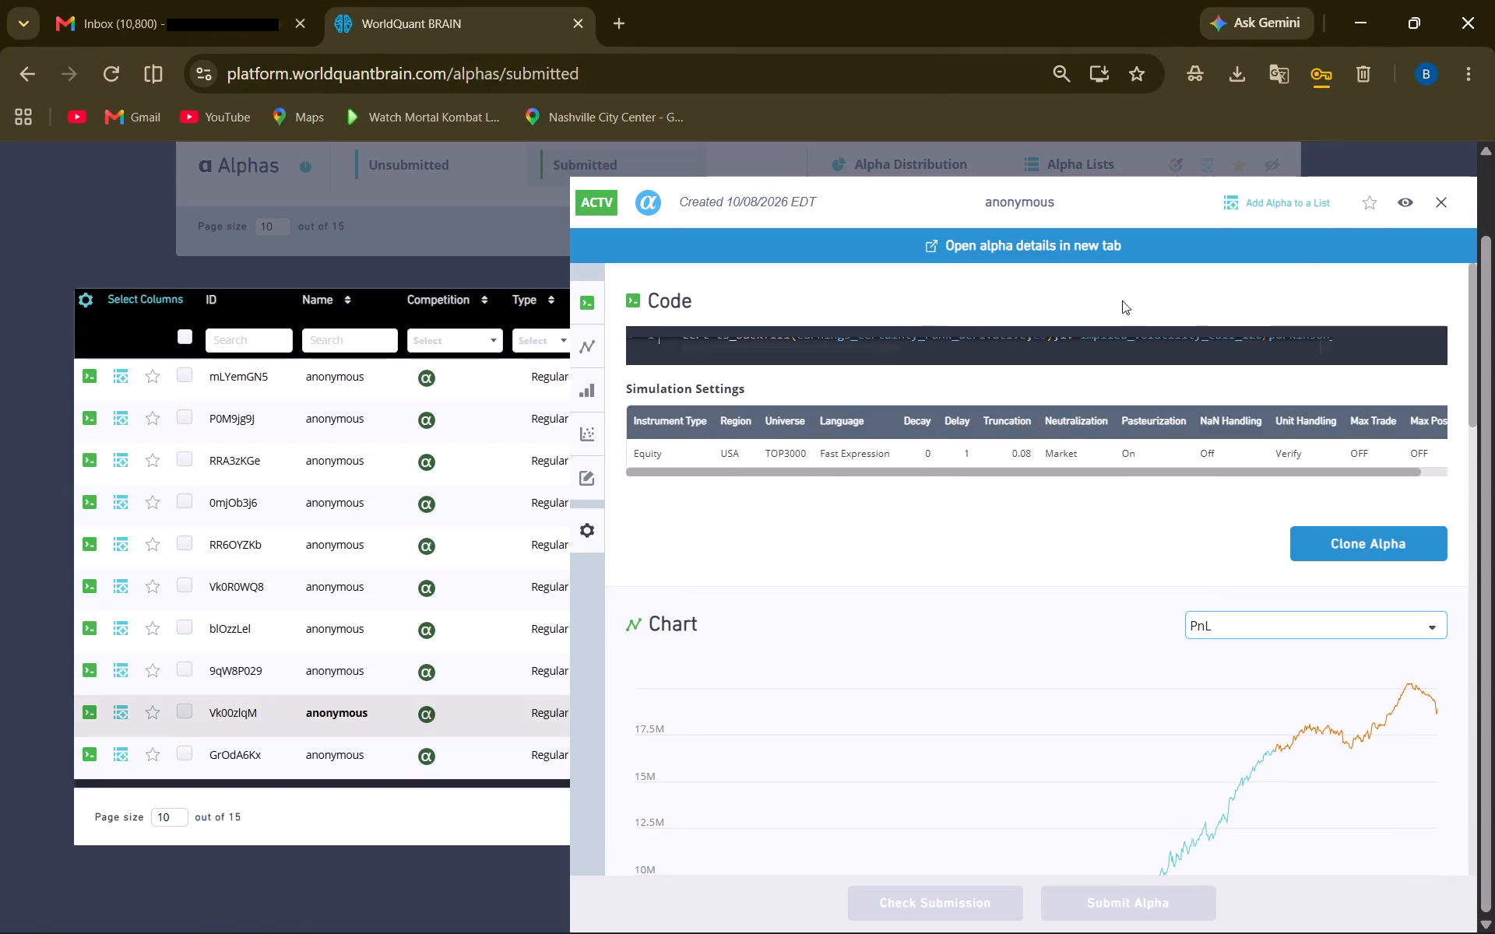
scroll(1226, 423, "down", 1)
scroll(1207, 433, "up", 2)
Clone the opened alpha into a simulation and copy its entire code, from the cert definition through ts_decay_linear.
left_click(1333, 537)
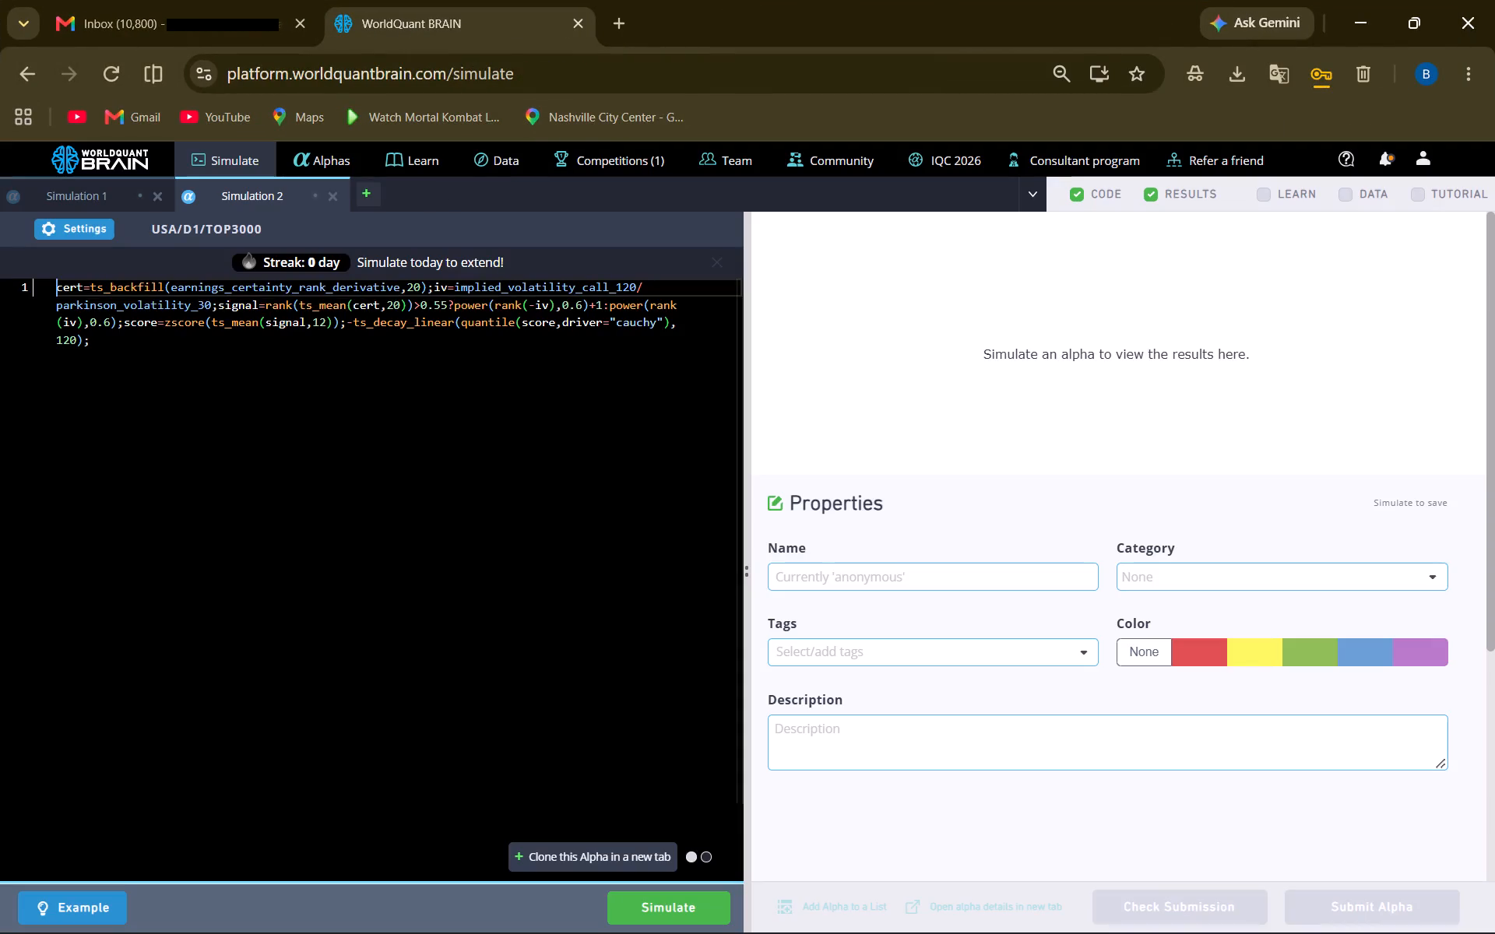
left_click_drag(104, 353, 44, 278)
right_click(79, 303)
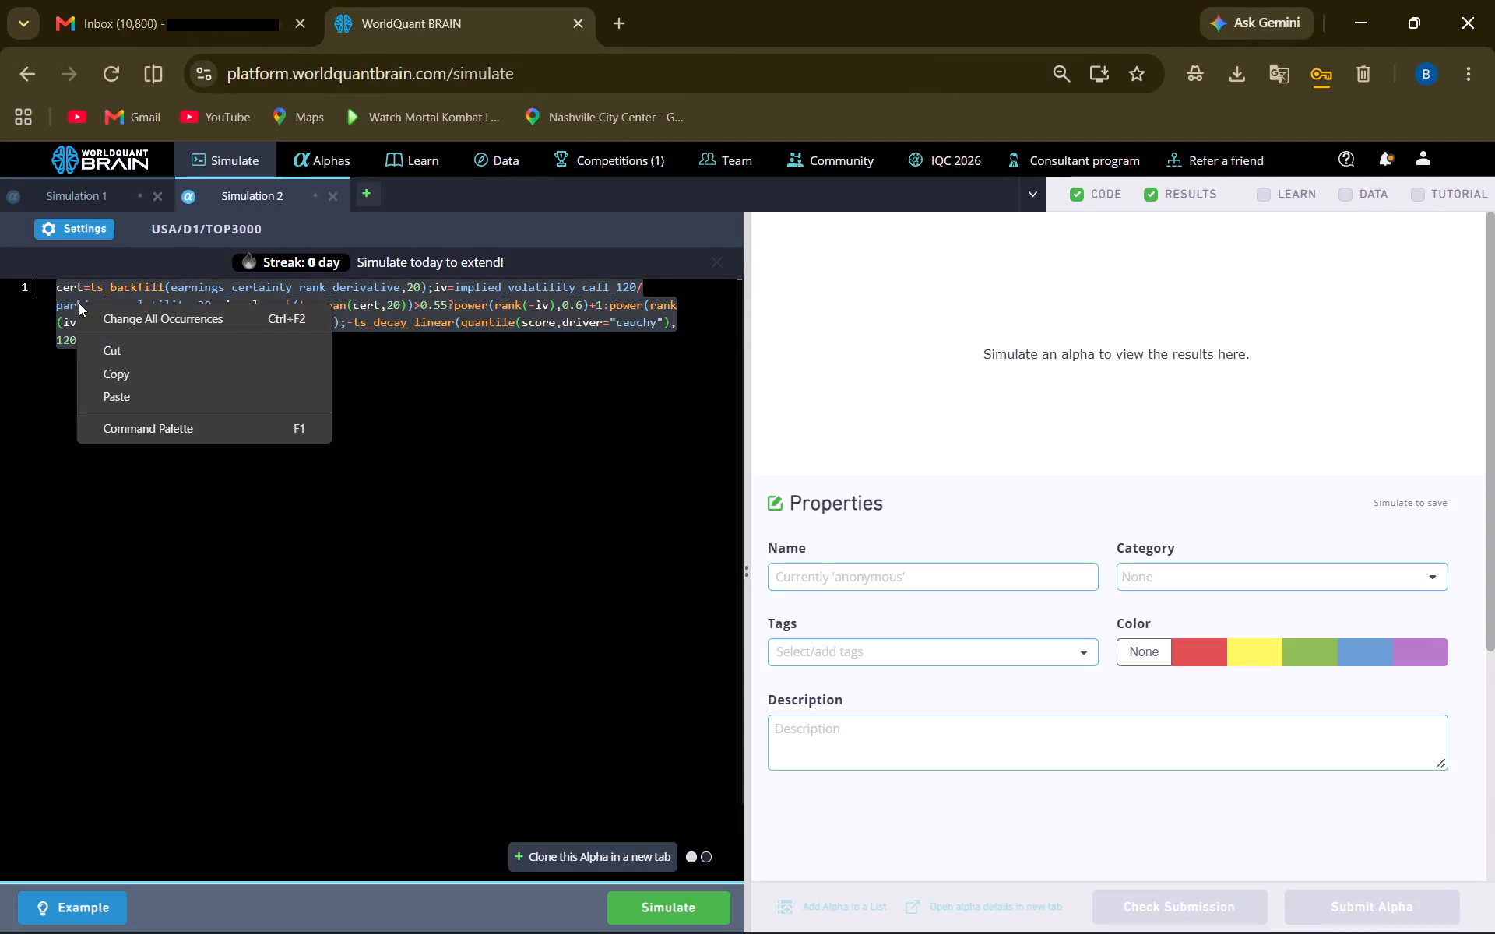
left_click(161, 378)
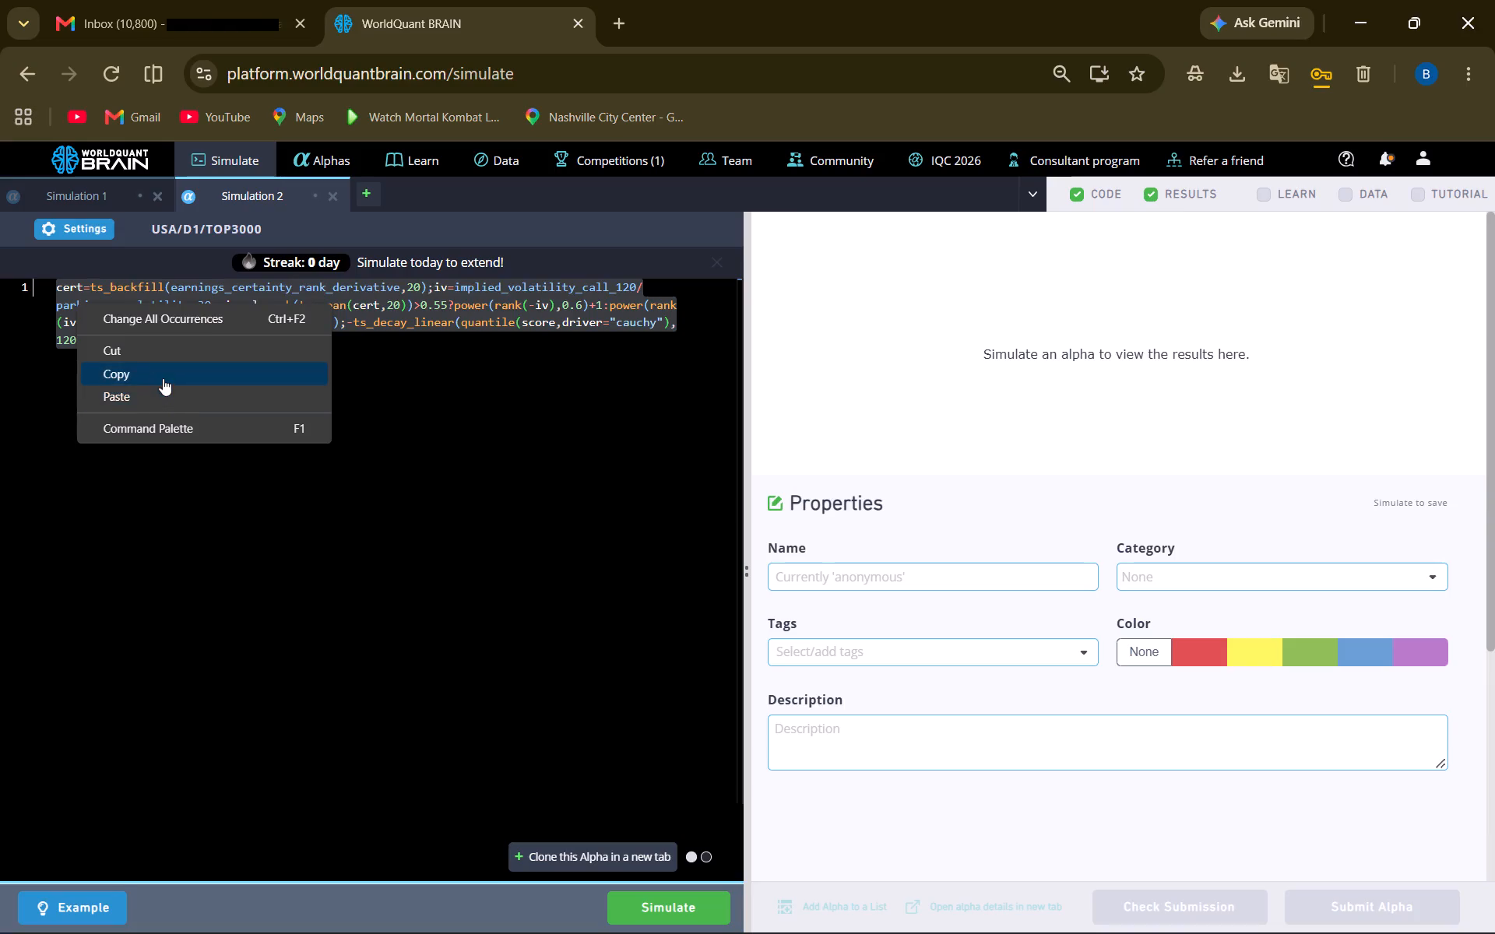
Restore the first account's window and arrange it side by side with the second account's window.
left_click(1430, 22)
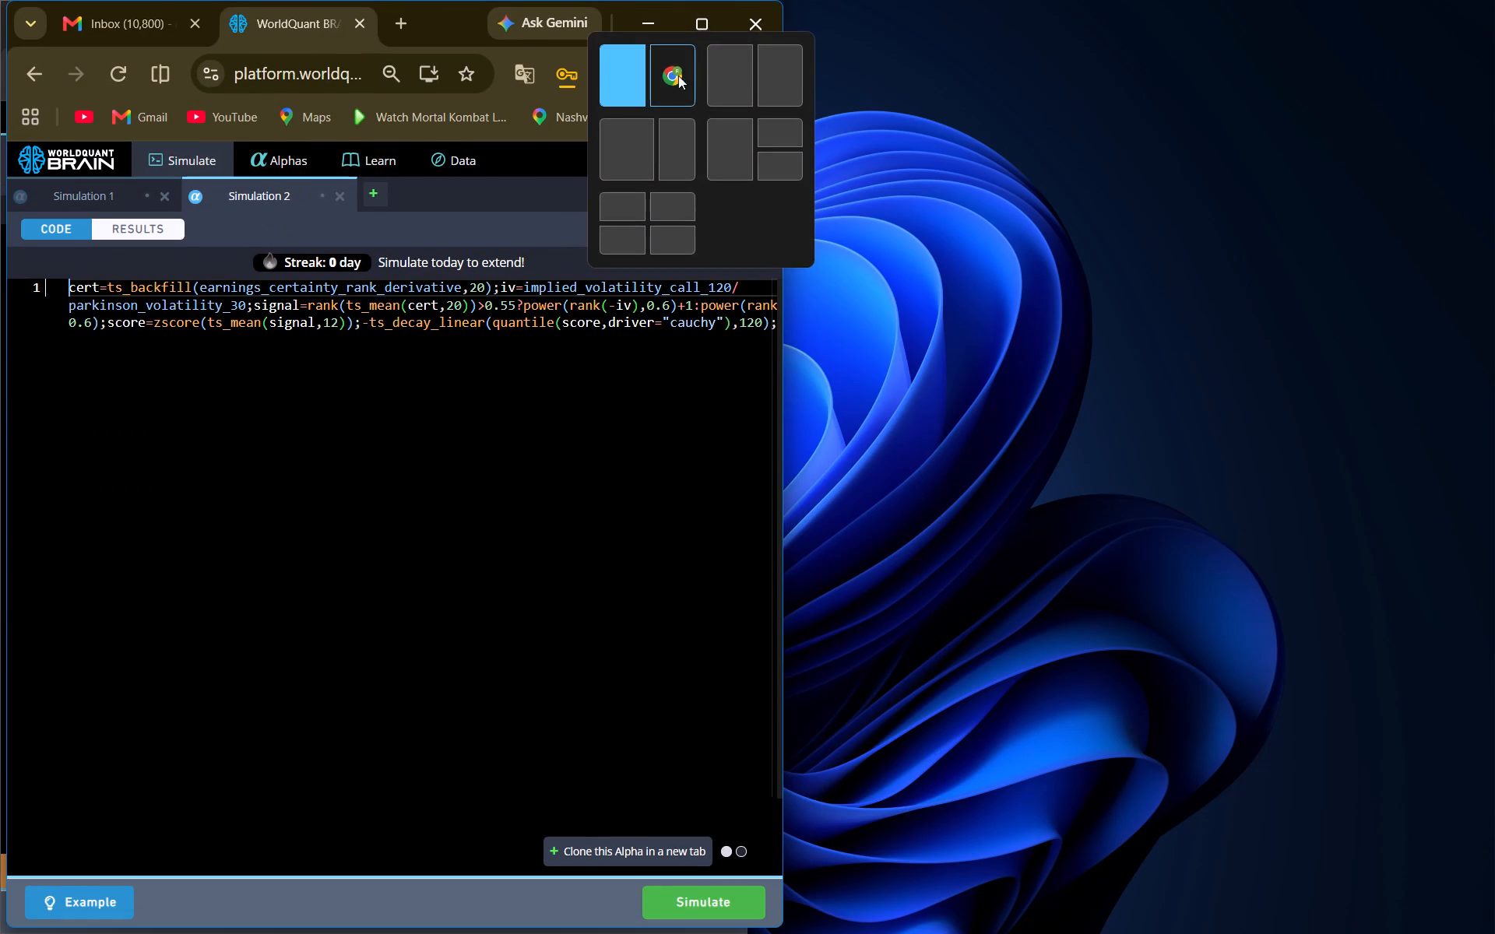
left_click(674, 75)
Replace all the code of Simulation 3 in the second account with the copied alpha code.
left_click_drag(1322, 288, 1251, 292)
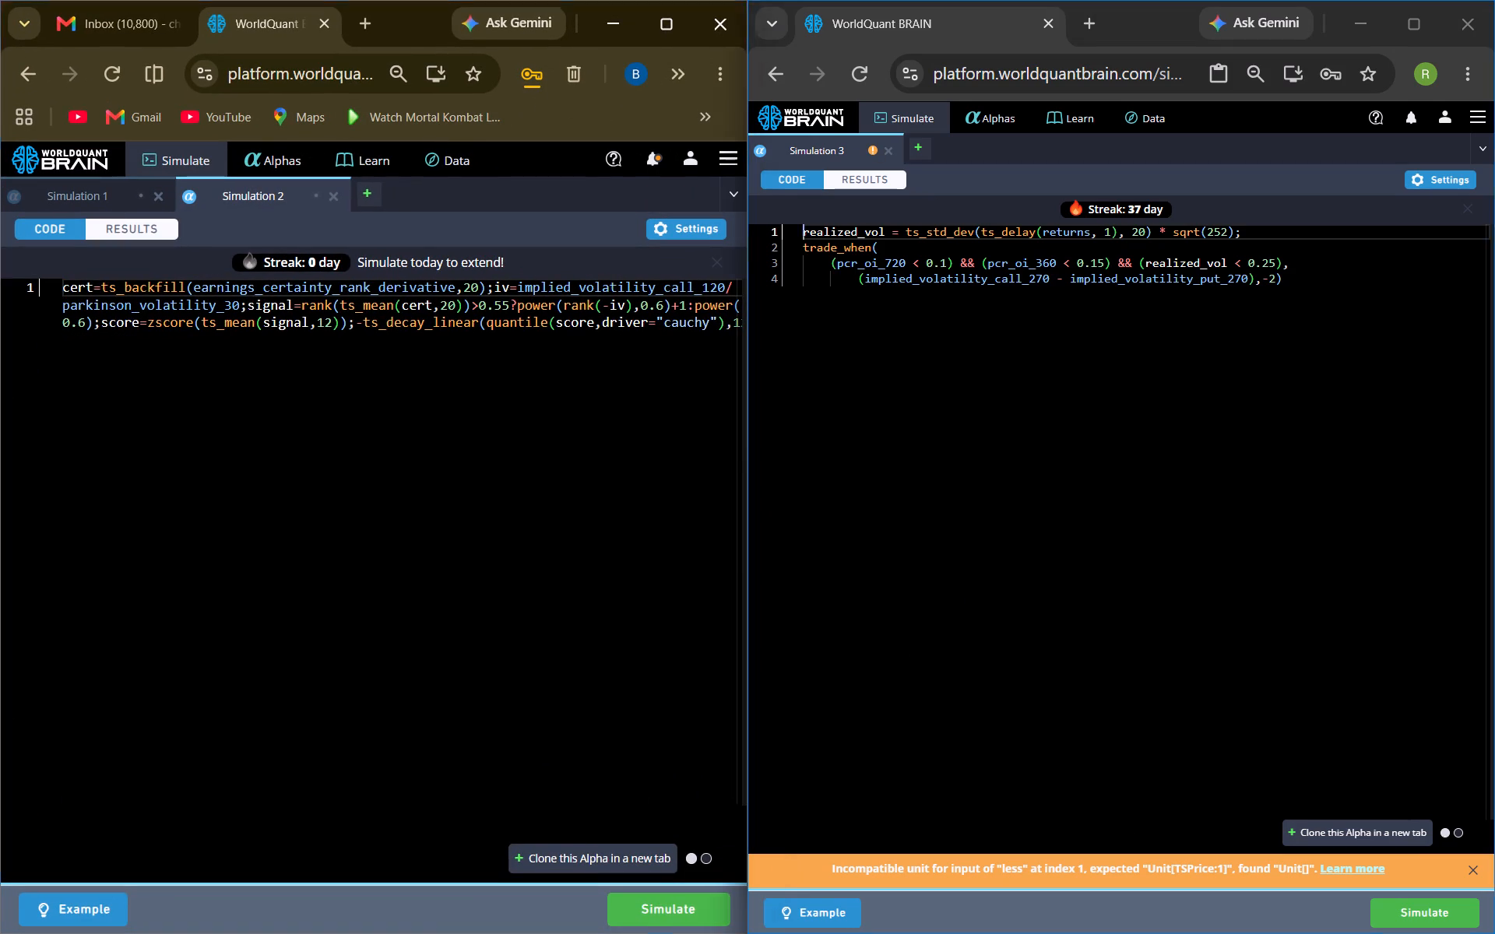
left_click_drag(1251, 292, 769, 230)
right_click(832, 245)
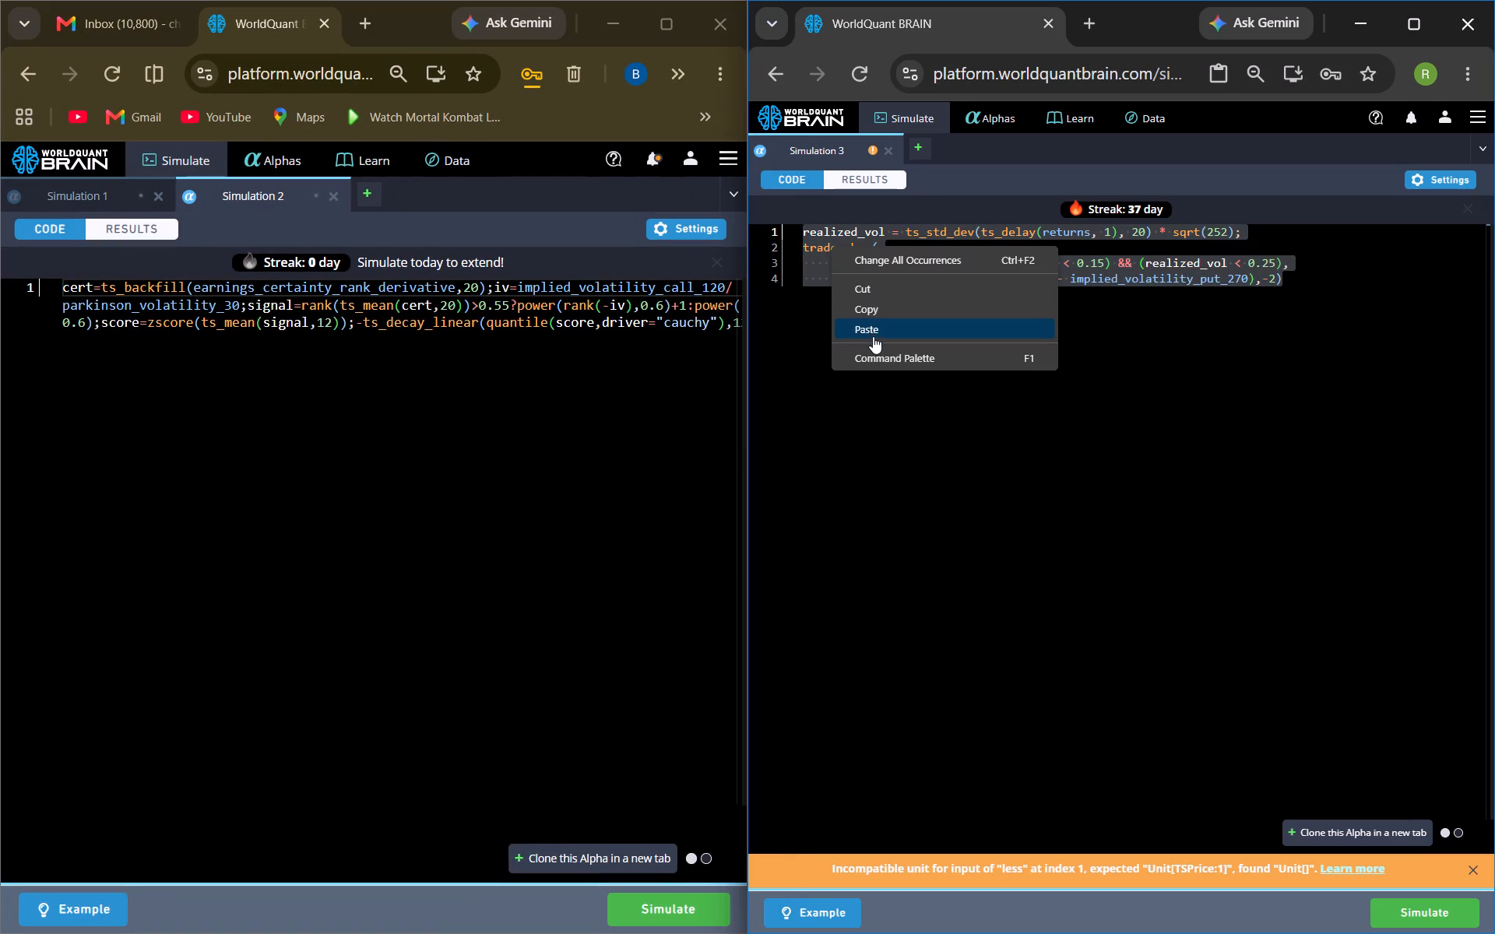
left_click(874, 335)
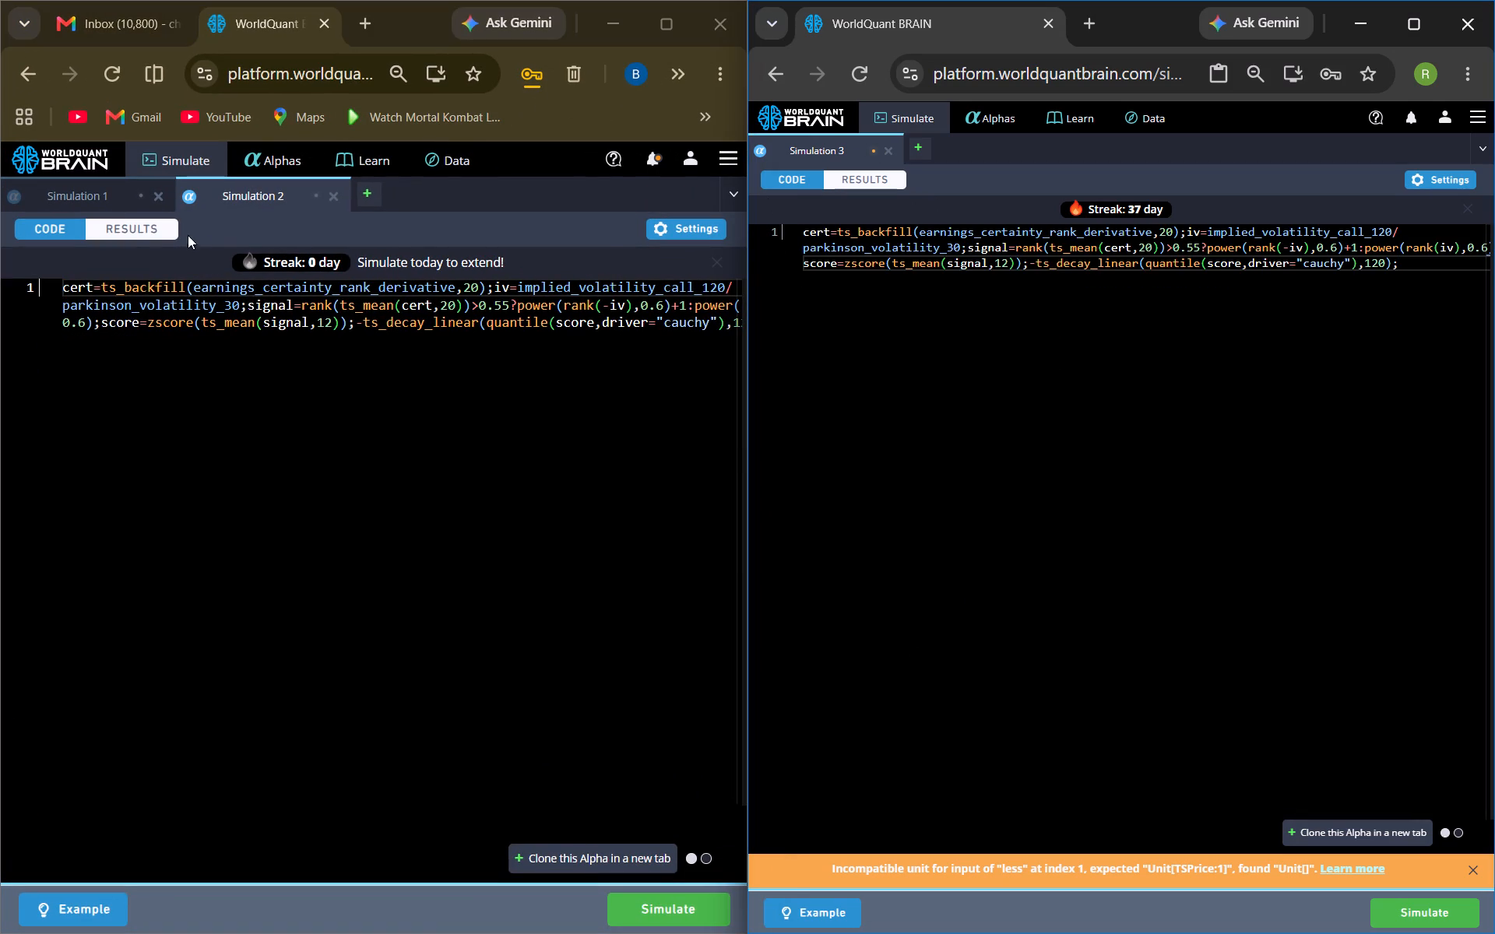
Check the cloned alpha's simulation settings and set Simulation 3's neutralization to Market in the second account.
left_click(667, 228)
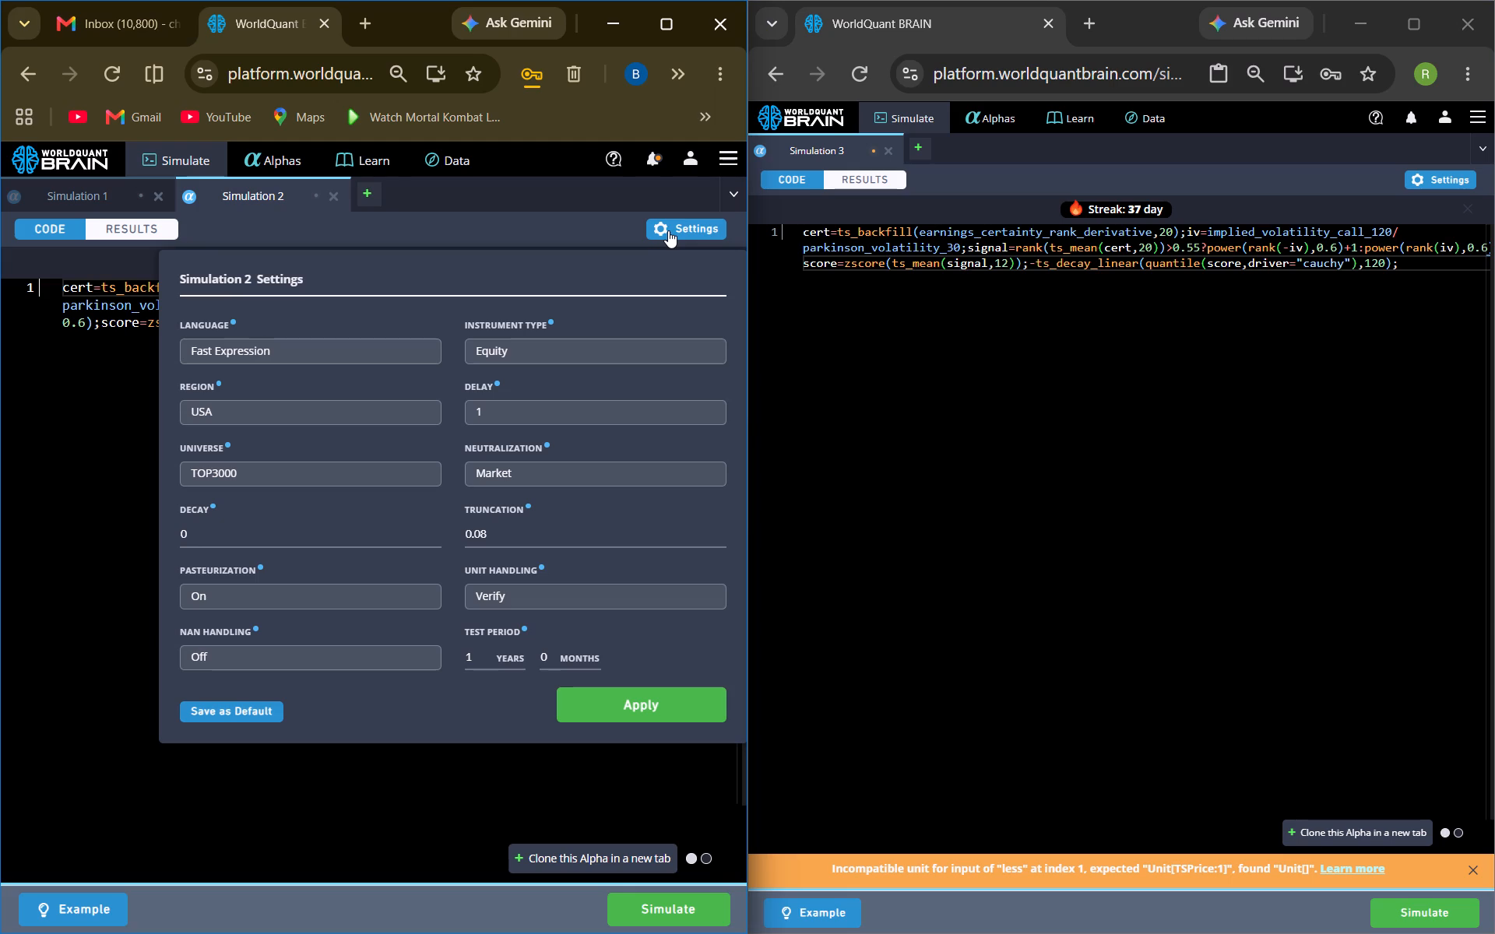
left_click(668, 230)
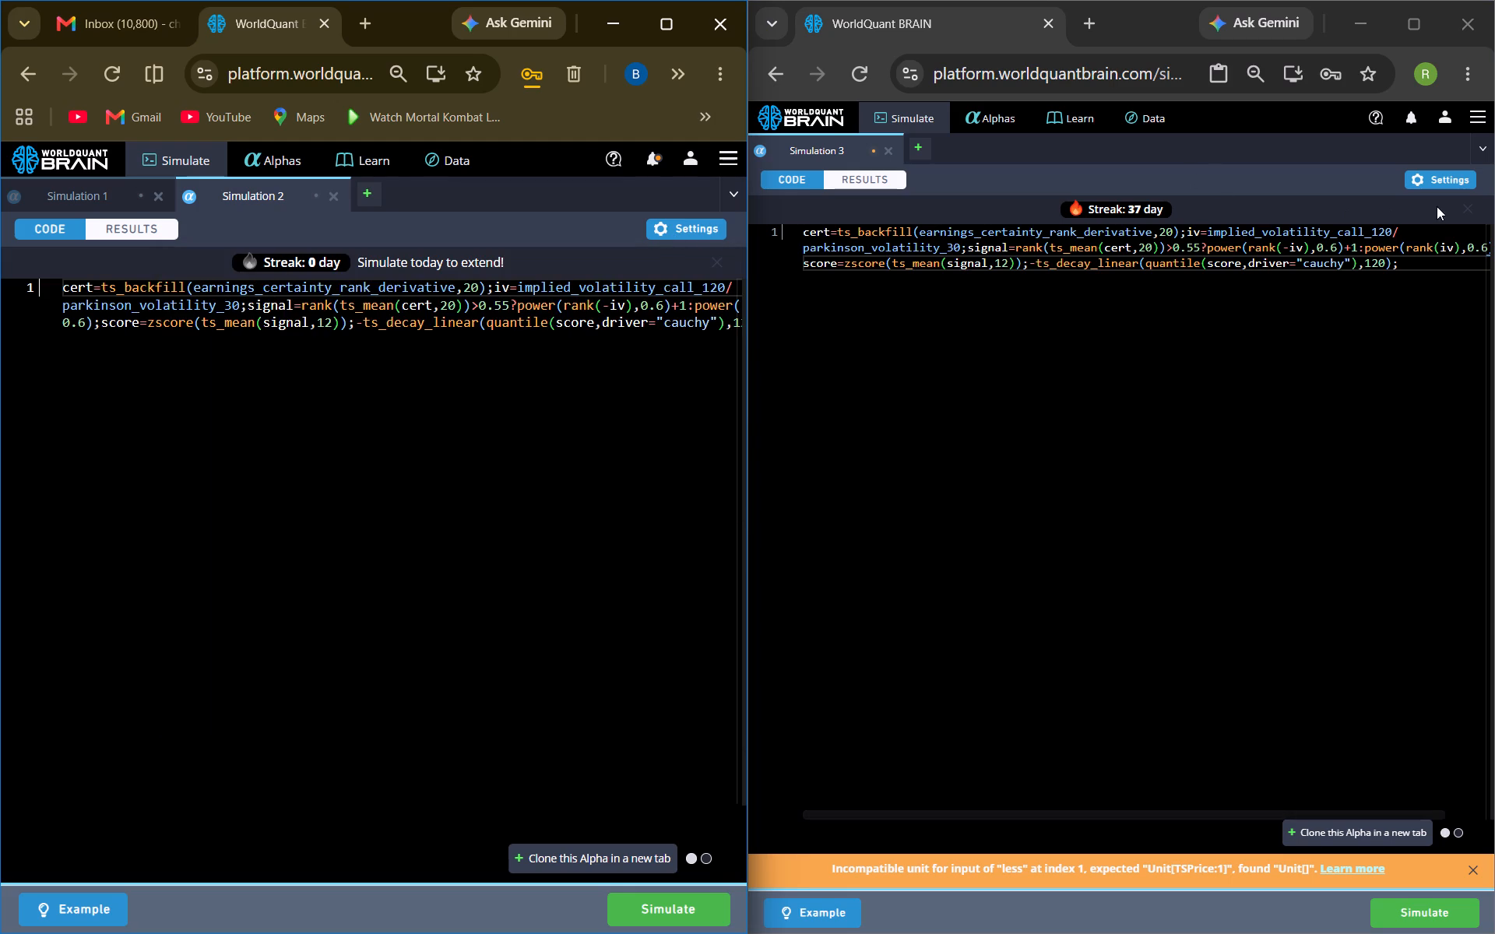
left_click(1431, 181)
left_click(1317, 401)
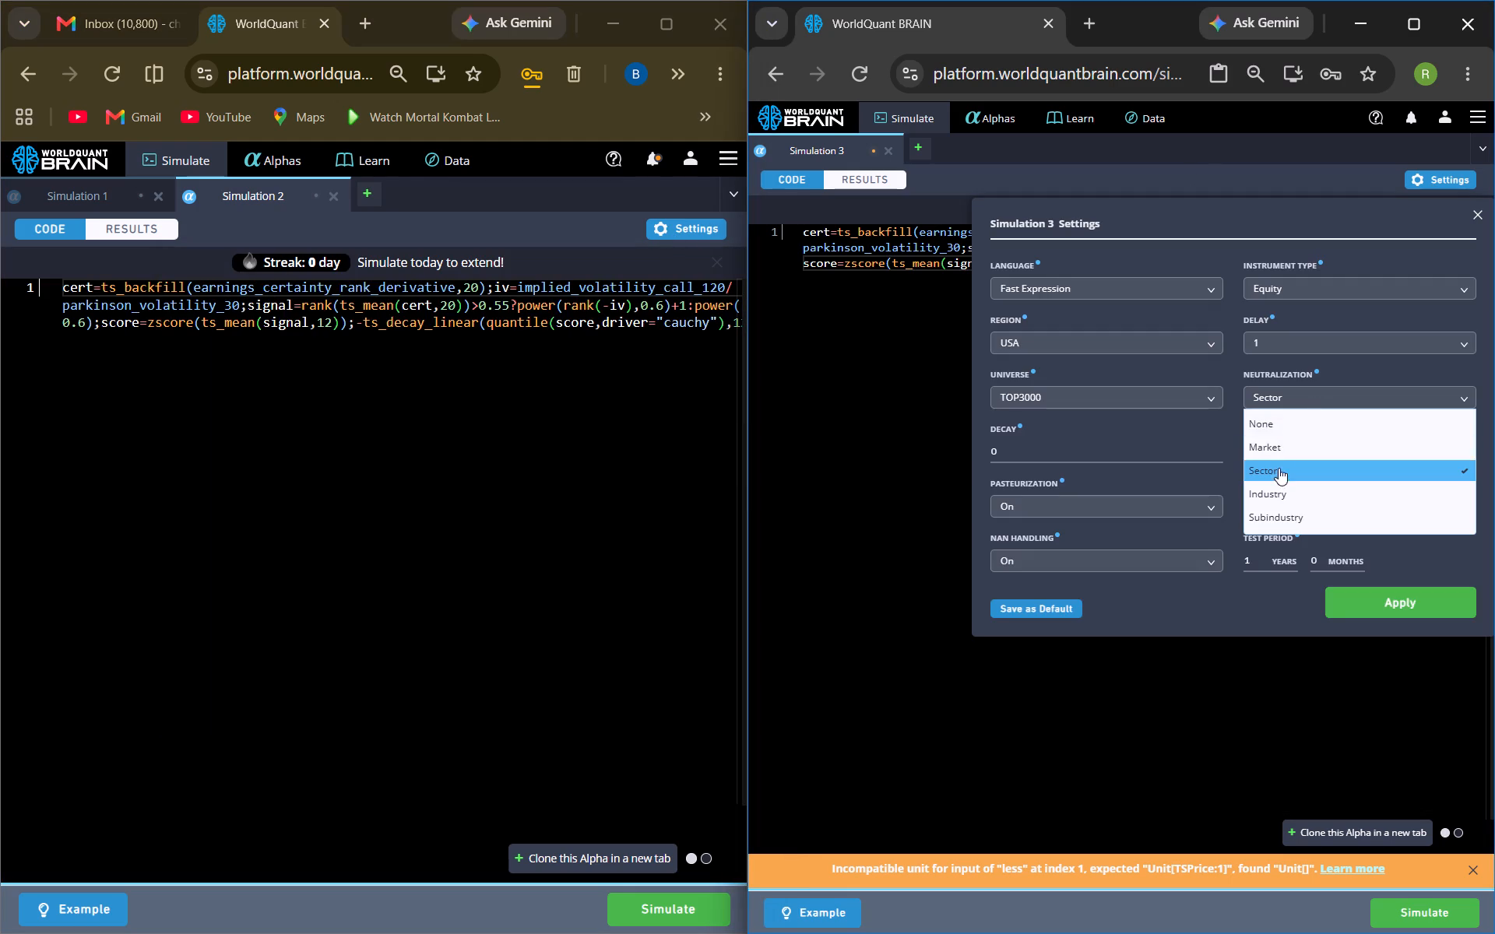
left_click(1279, 441)
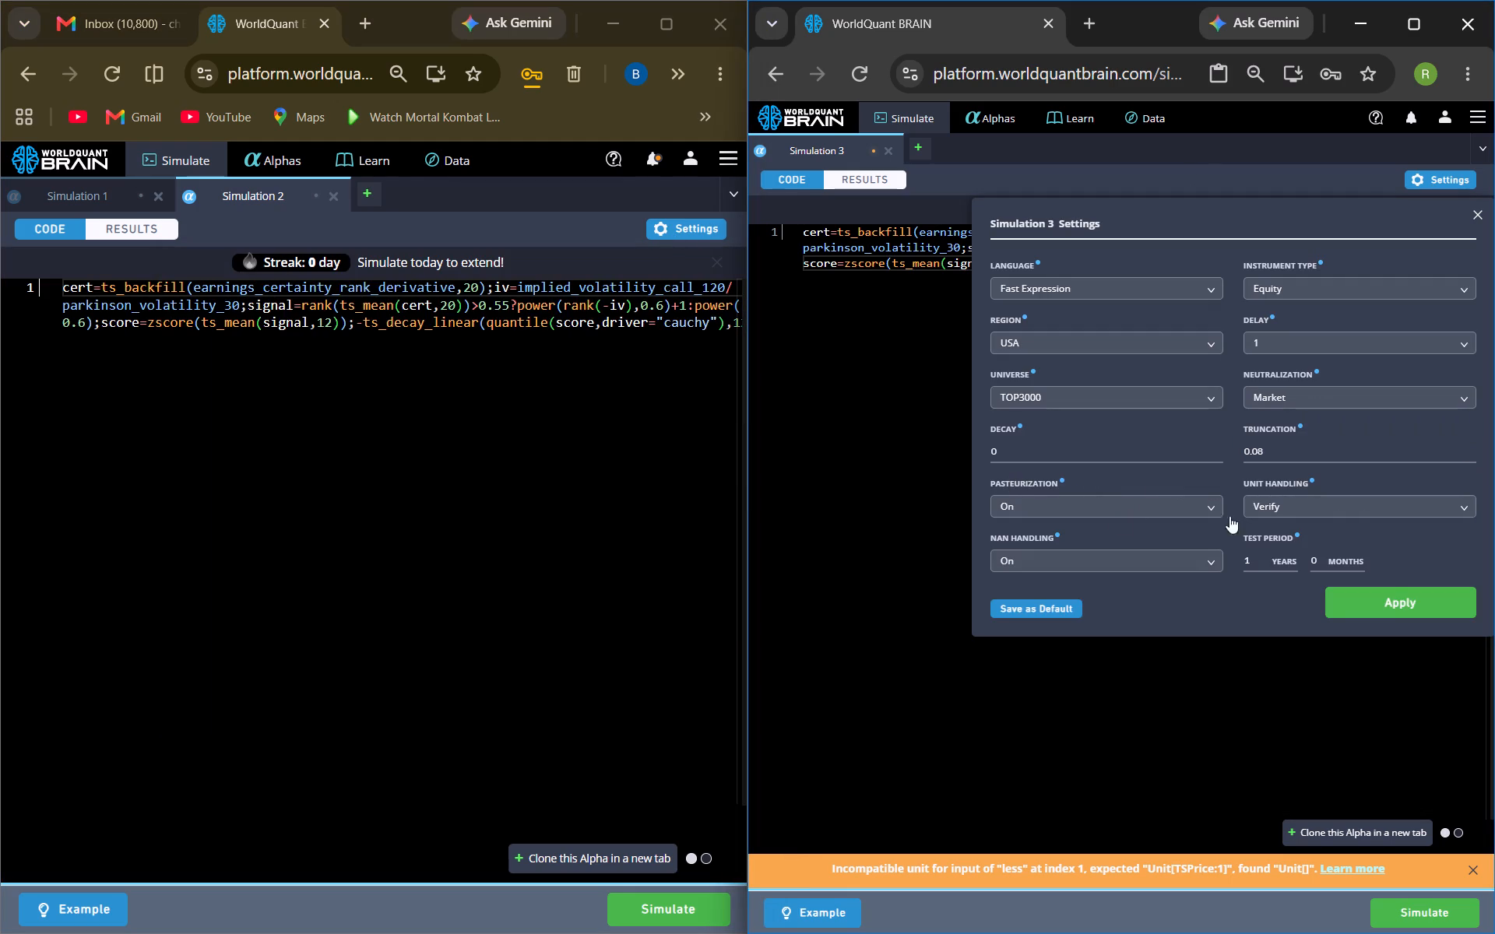
left_click(1373, 597)
Run Simulation 3 in the second account.
left_click(1405, 904)
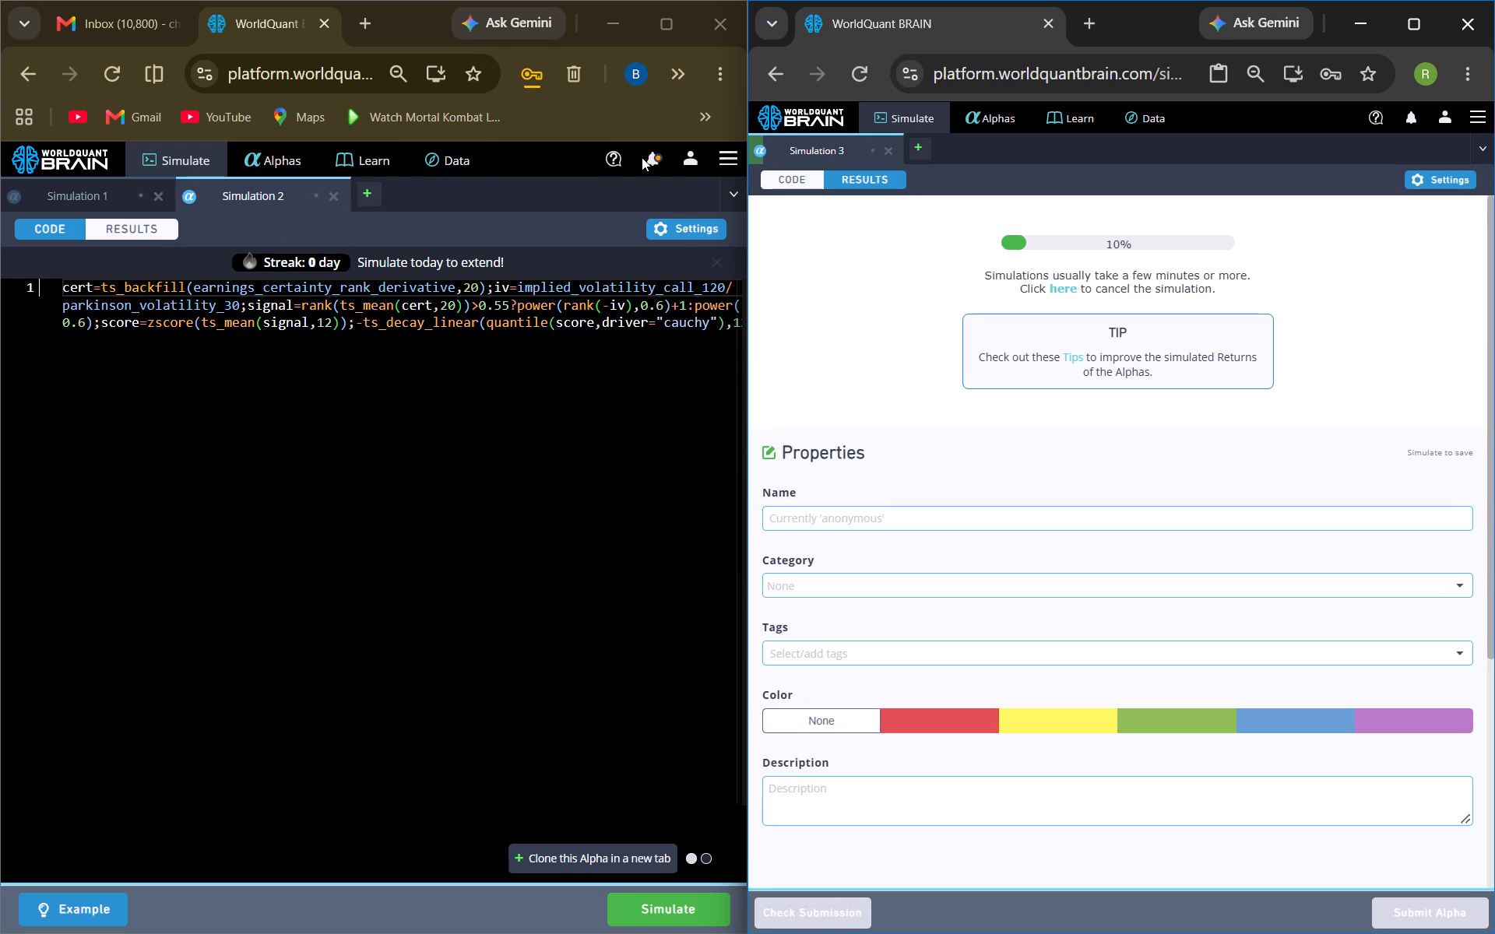
Return to the first account's submitted alphas, open alpha 9qW8P029, and look over its code, chart and summary.
left_click(23, 75)
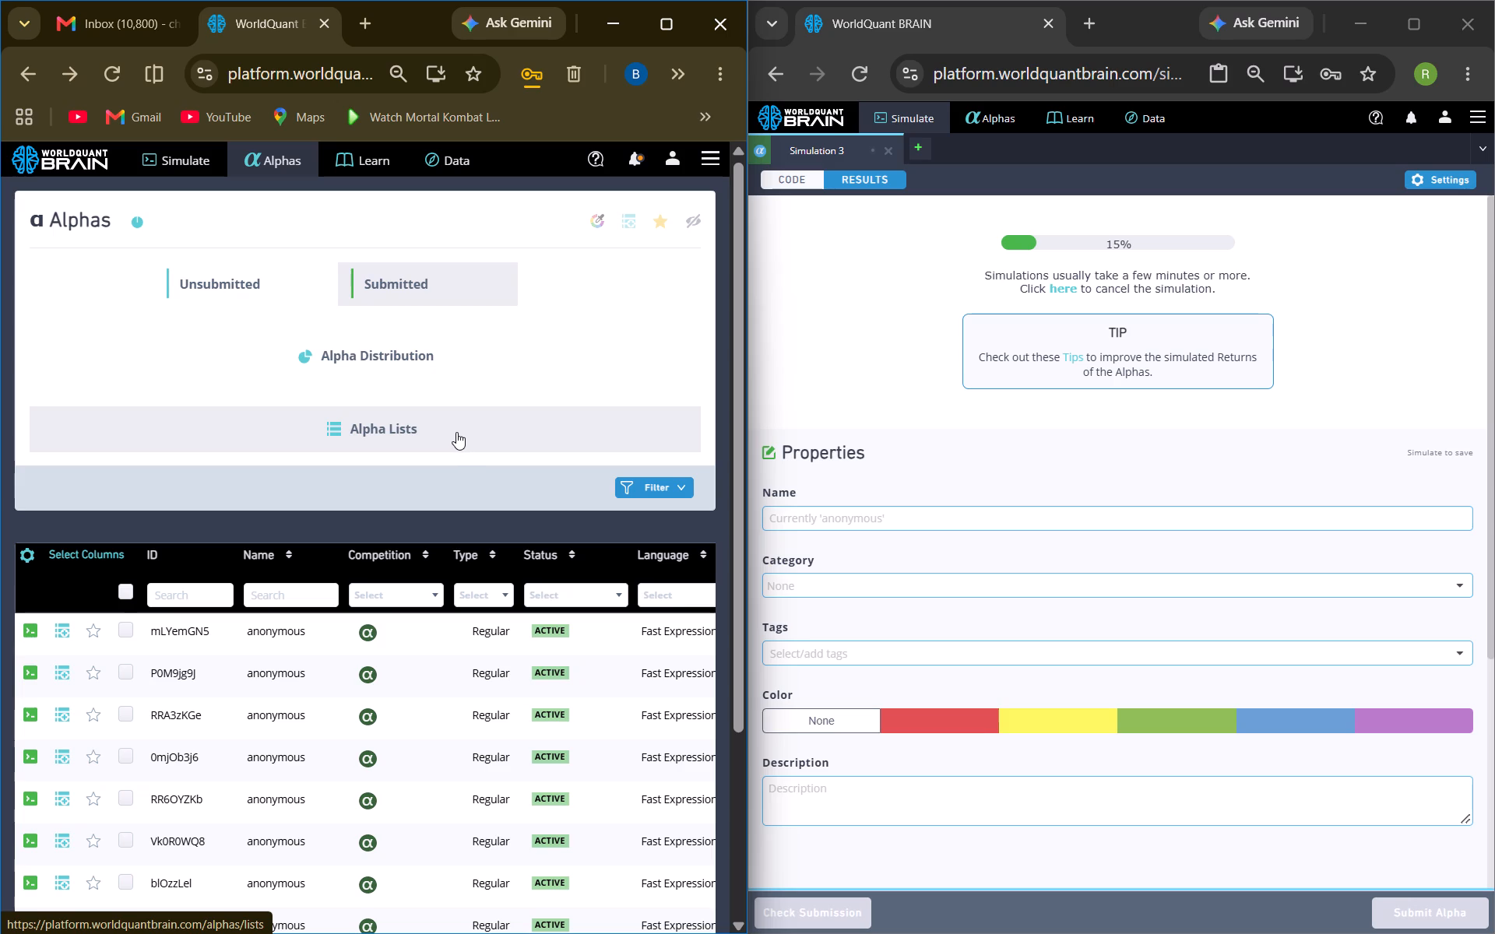
scroll(417, 543, "down", 3)
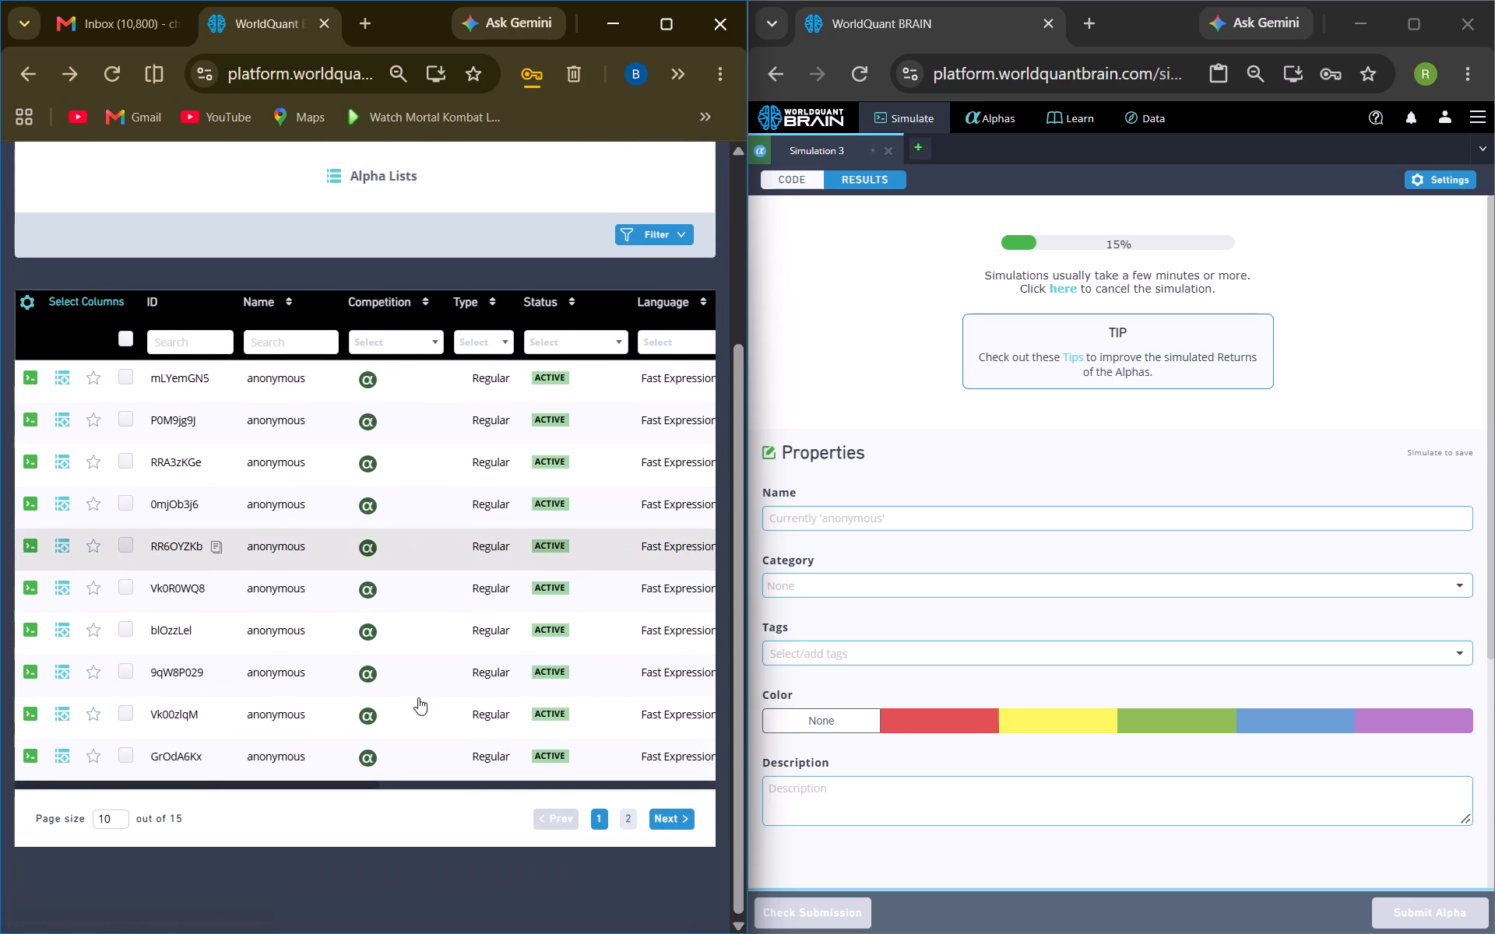
left_click(431, 674)
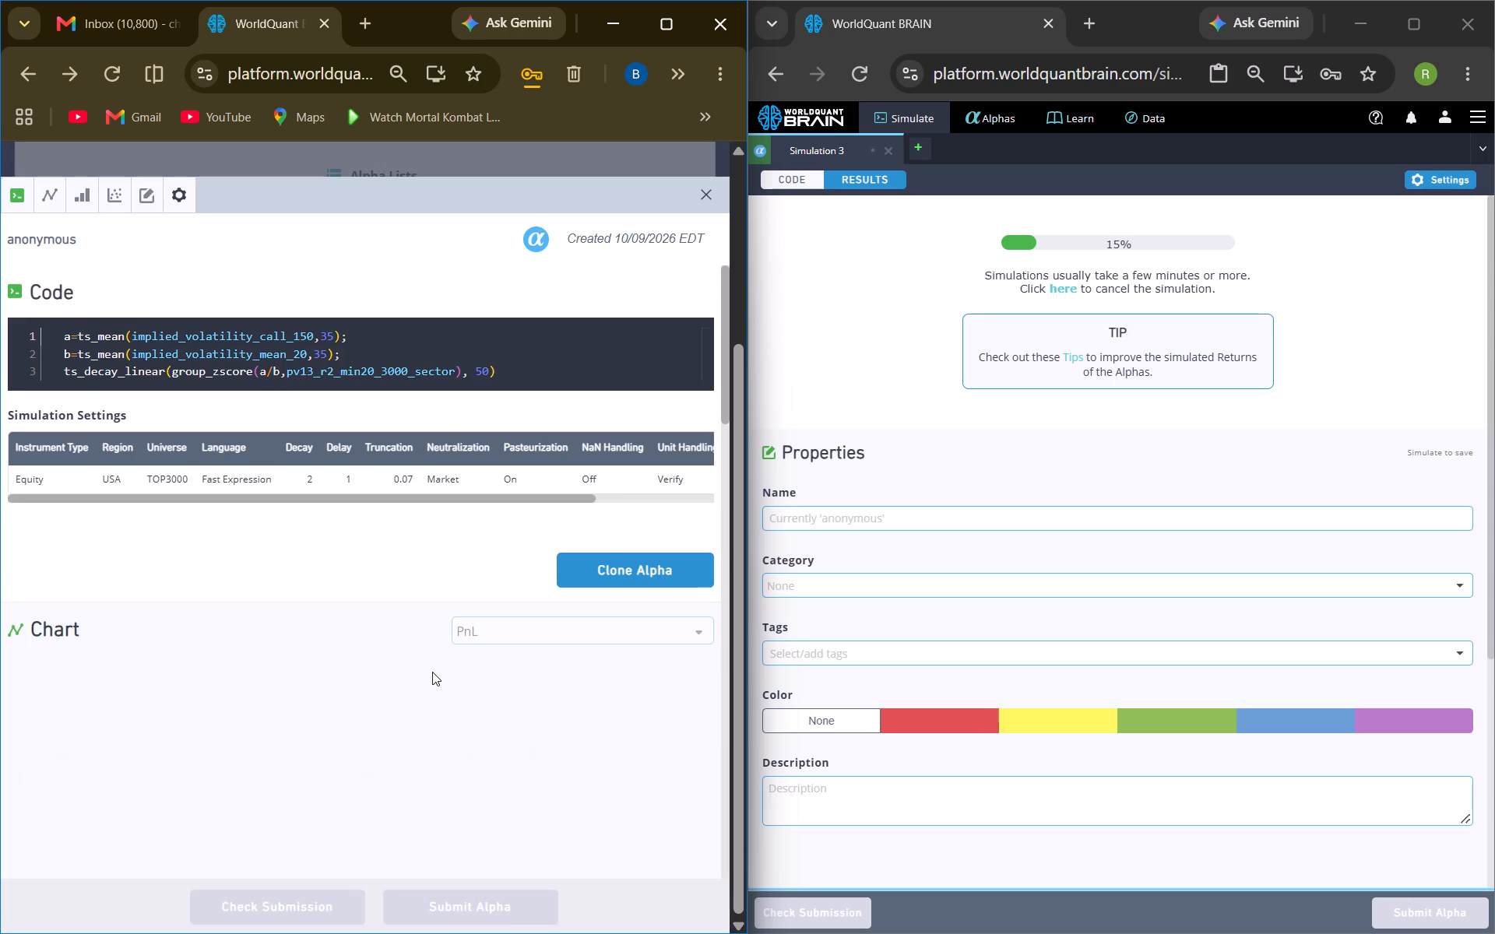
scroll(389, 358, "down", 2)
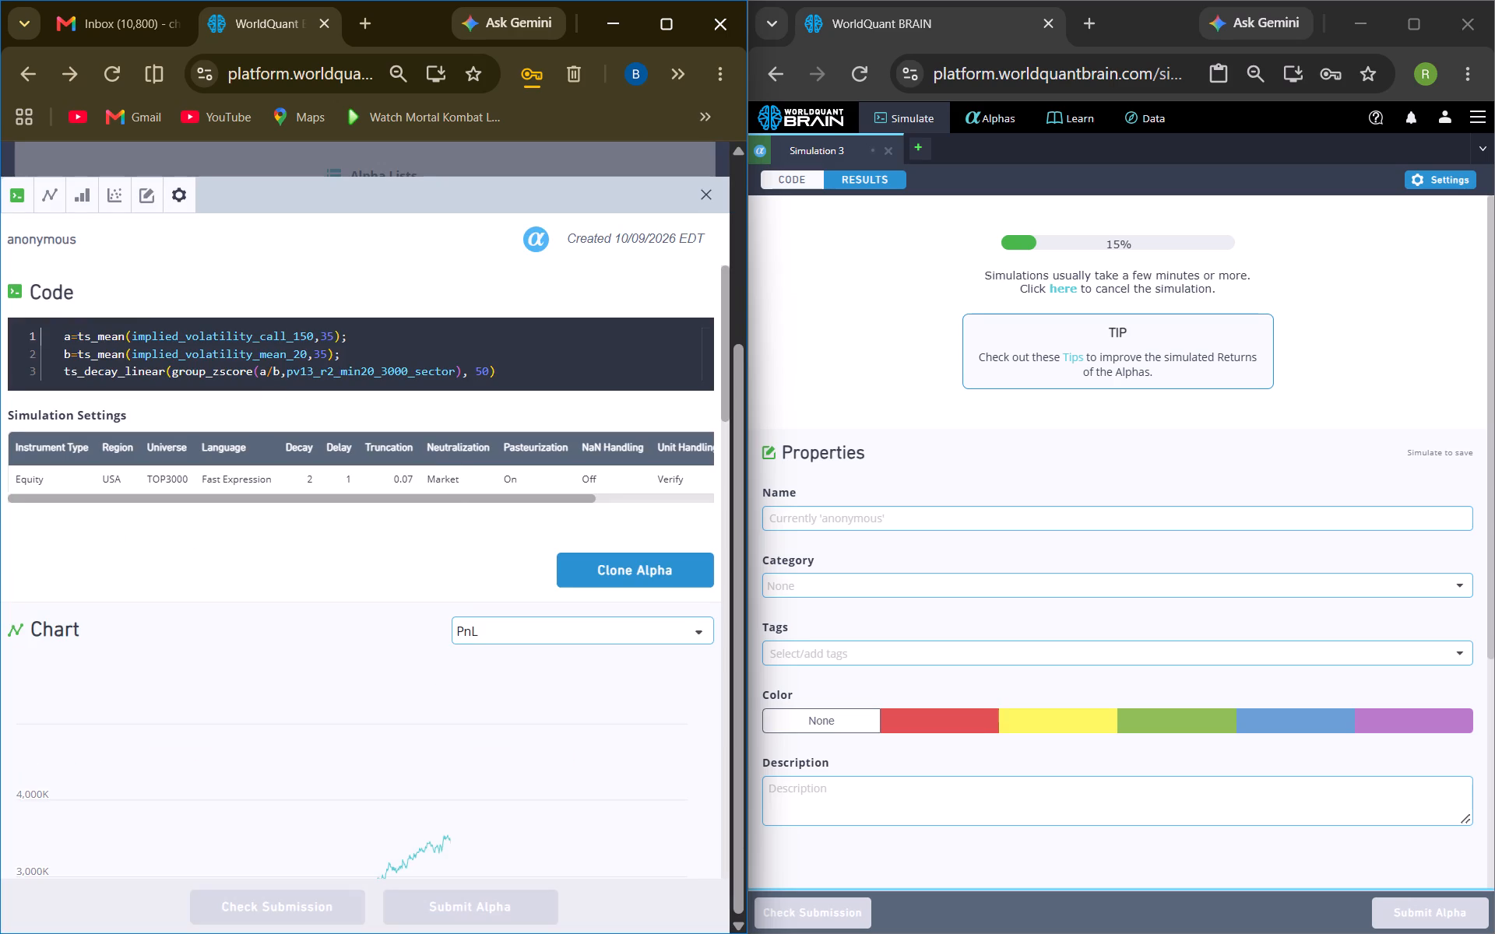
scroll(485, 368, "down", 1)
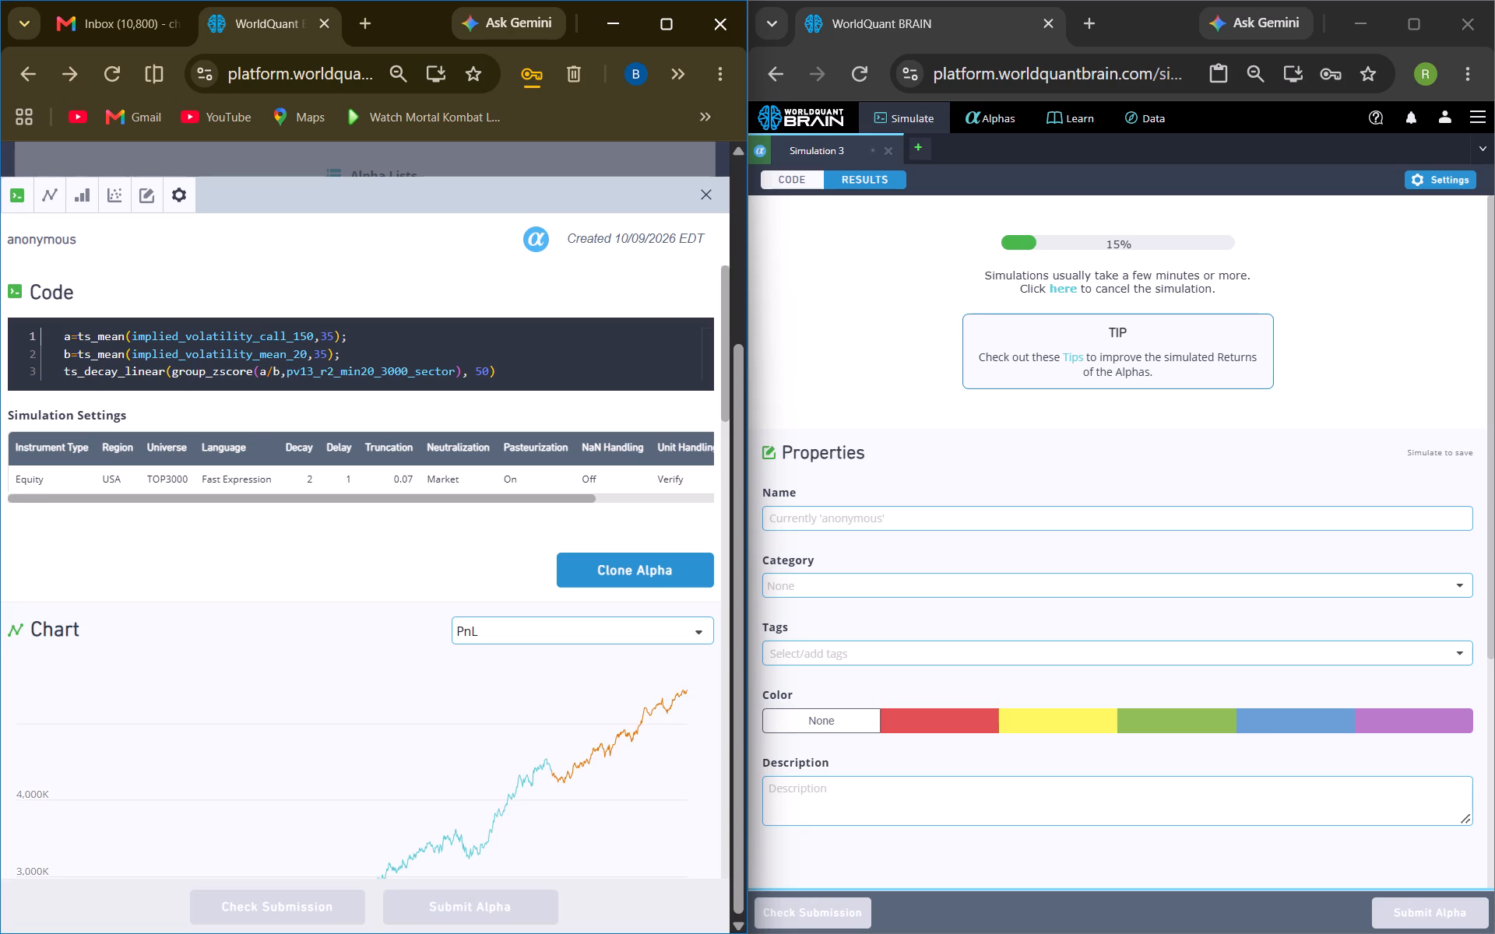
scroll(394, 509, "down", 5)
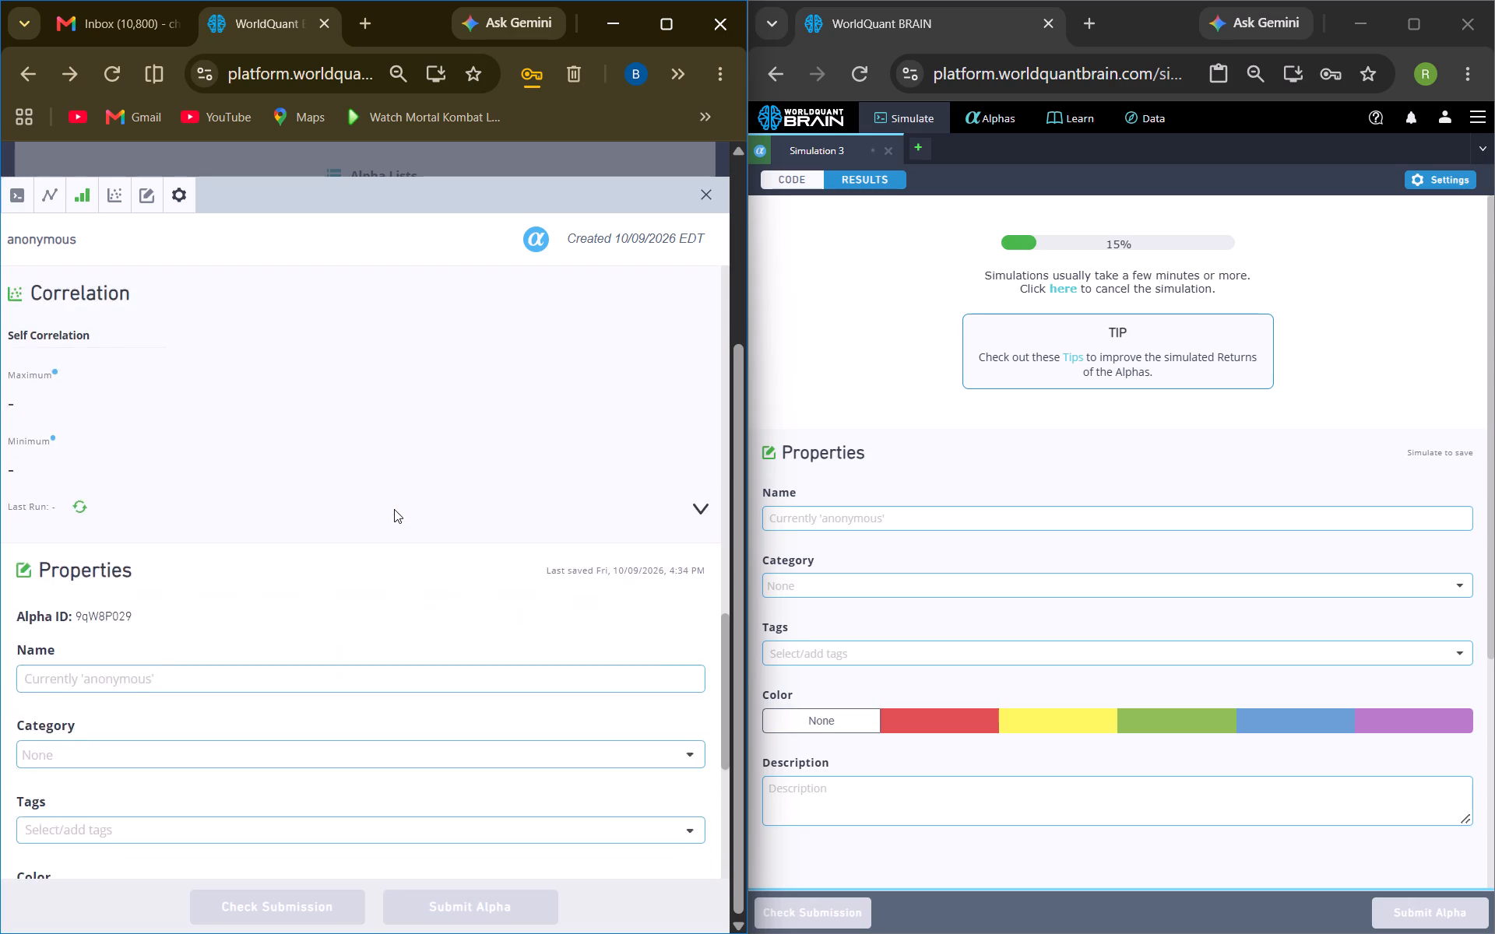
scroll(394, 509, "up", 2)
scroll(394, 509, "down", 1)
scroll(394, 509, "up", 2)
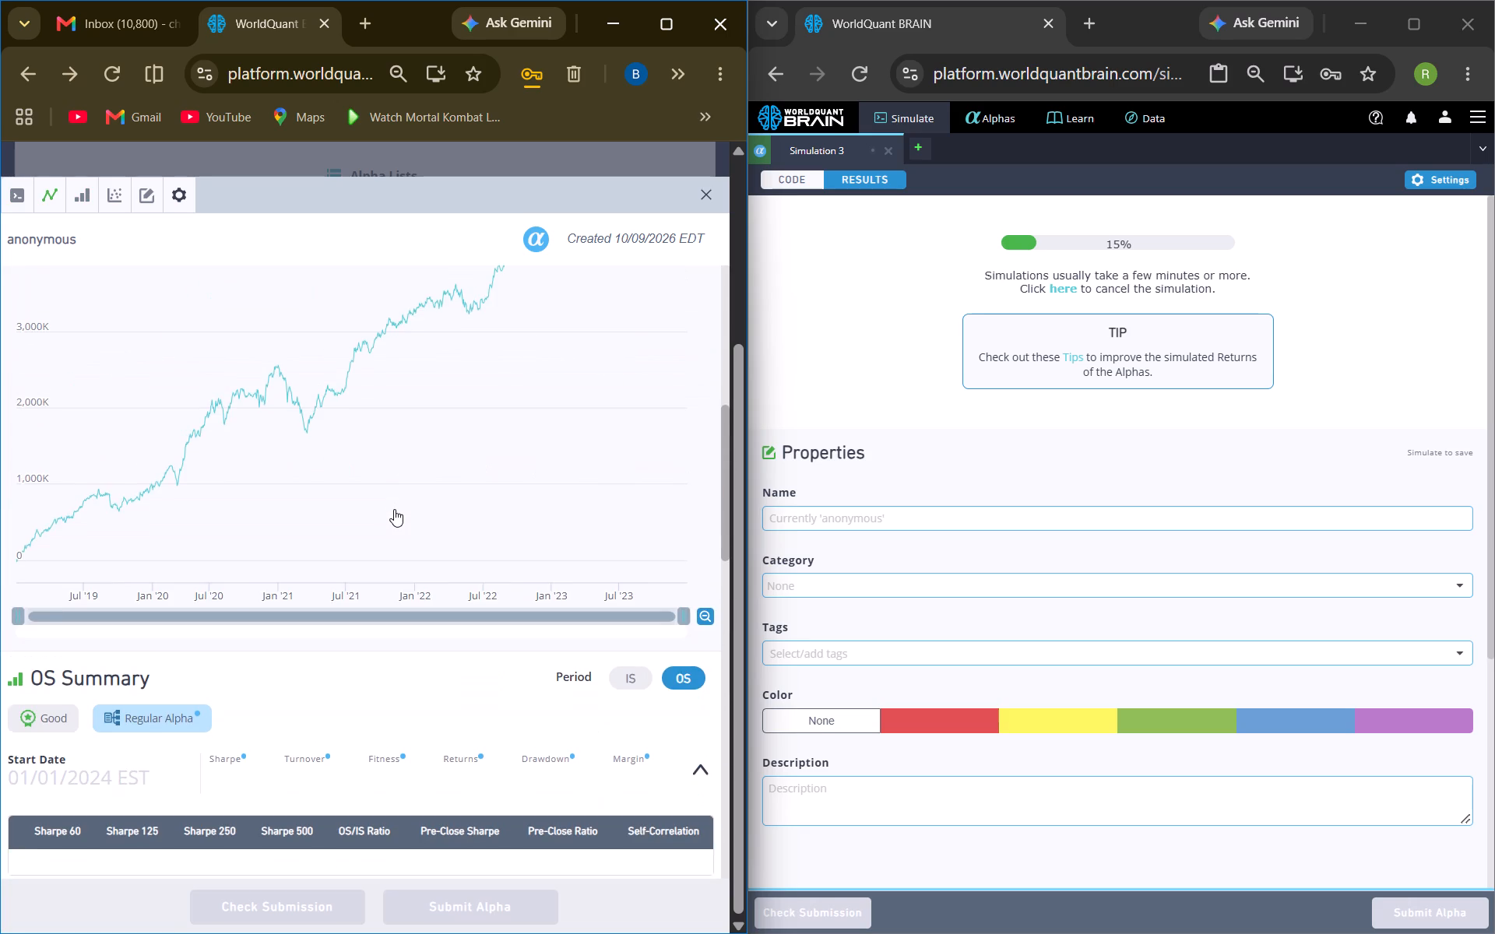
scroll(394, 509, "up", 2)
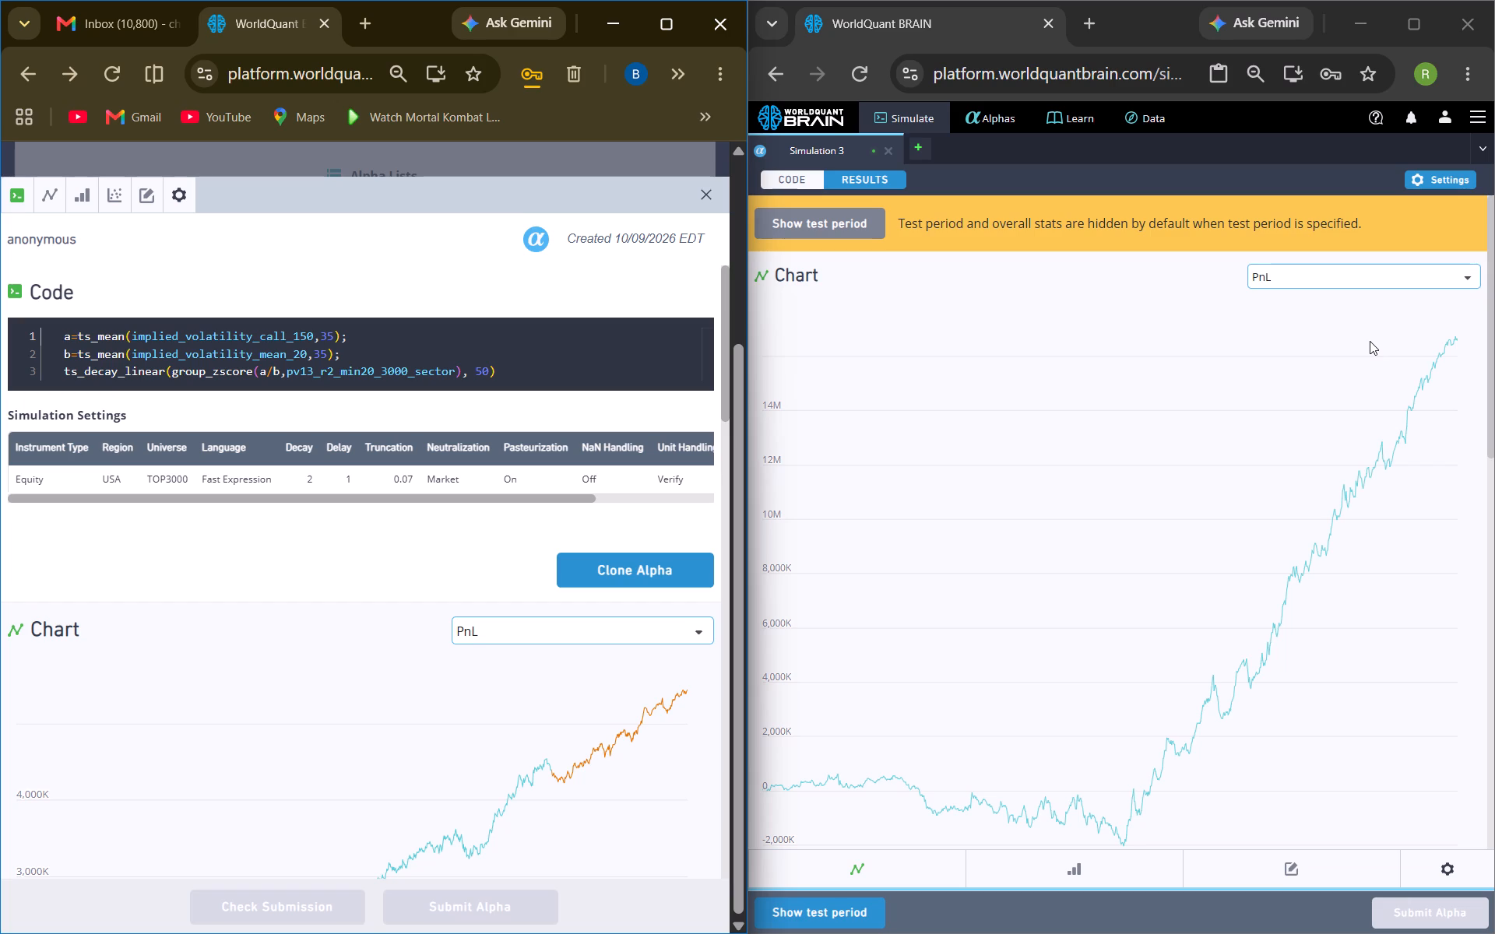
Reveal the test period in Simulation 3's results.
scroll(1043, 617, "down", 1)
left_click(841, 904)
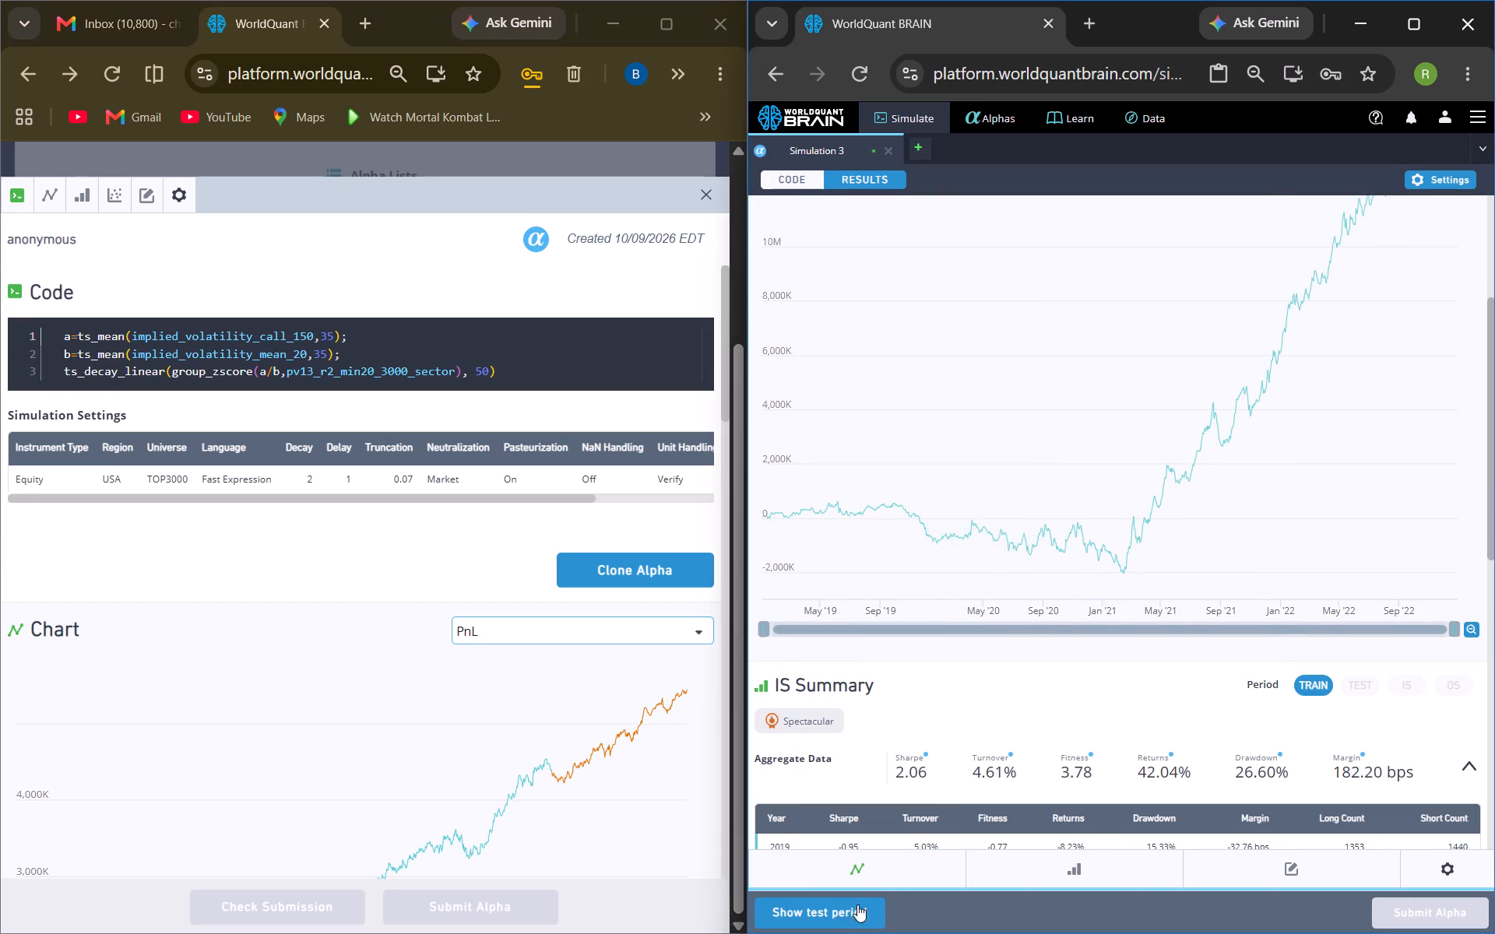
Try to submit the simulated alpha and examine its IS Testing Status.
left_click(1412, 908)
scroll(1129, 582, "up", 1)
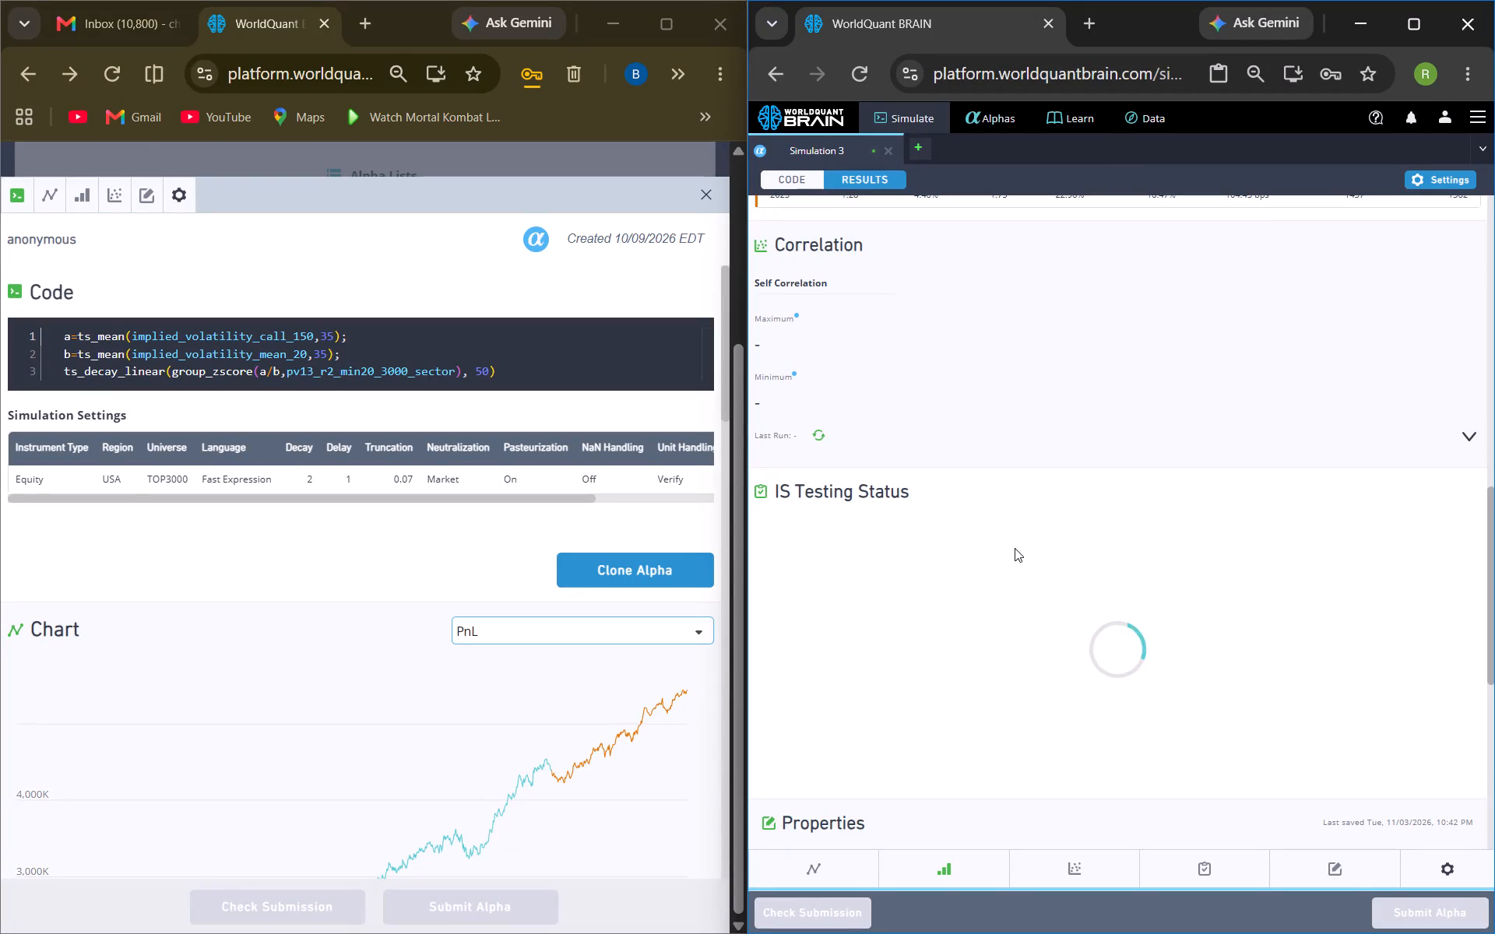
left_click(973, 569)
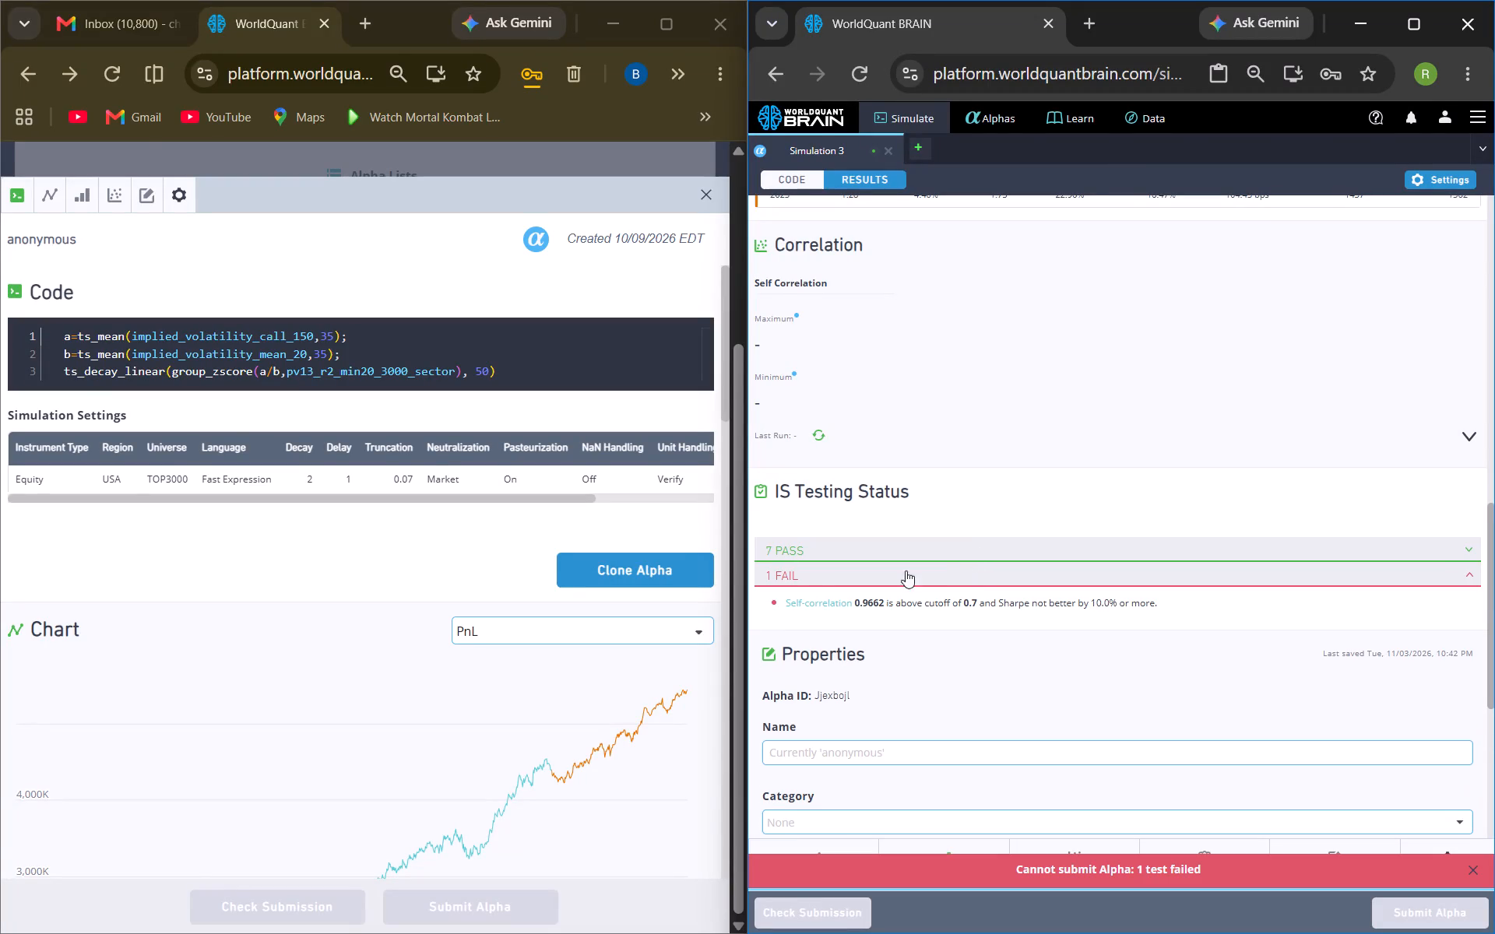
scroll(498, 361, "down", 1)
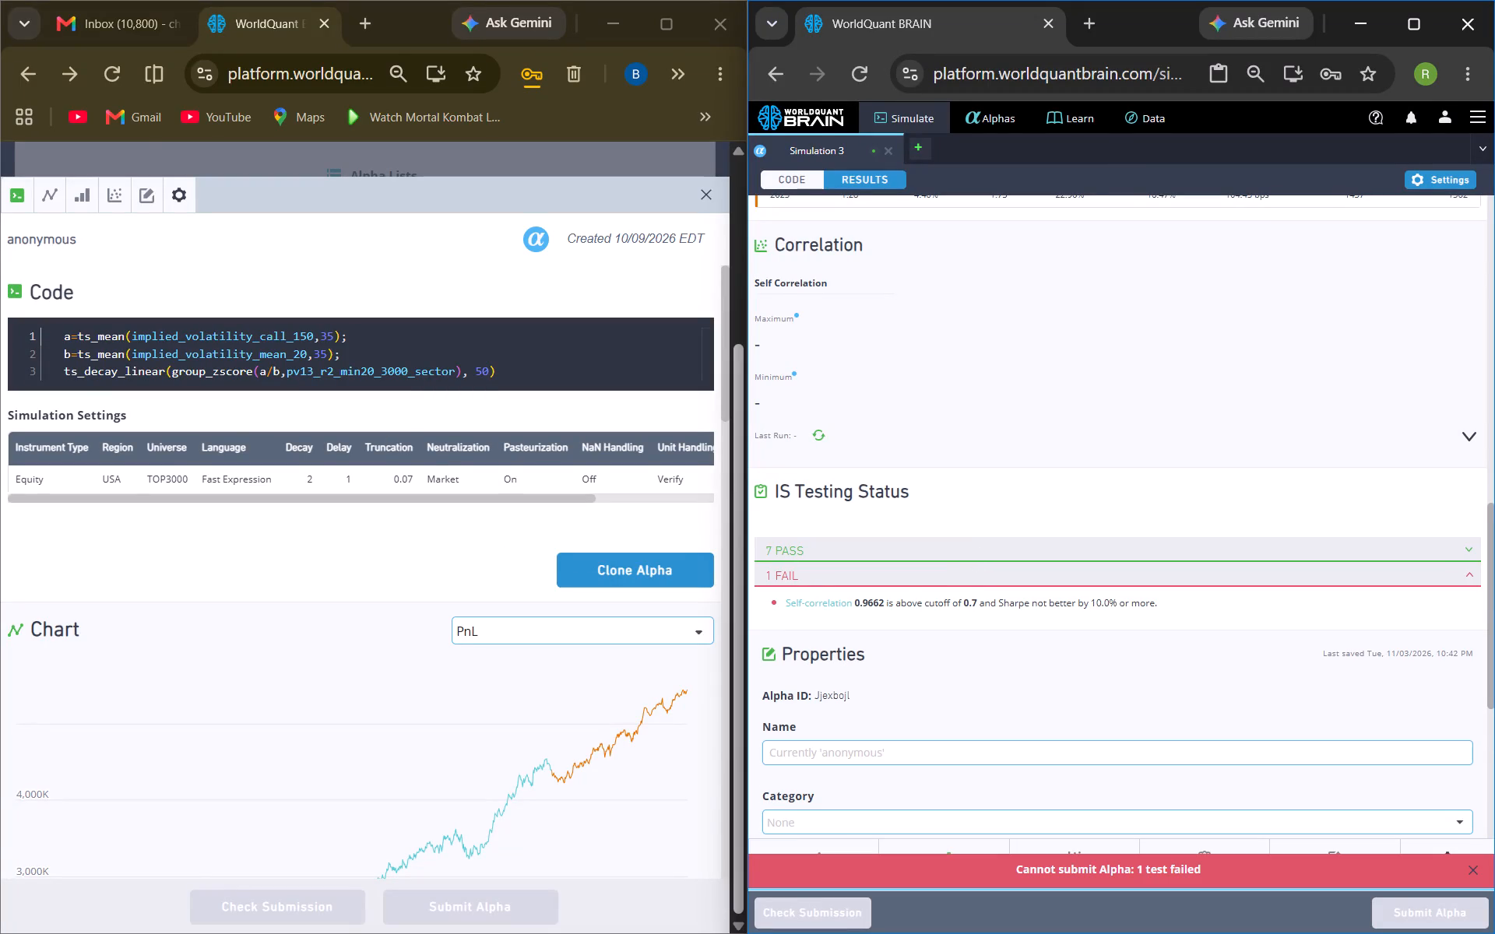
Copy the entire three-line code of alpha 9qW8P029, from the a definition through ts_decay_linear.
left_click_drag(506, 377, 56, 335)
left_click_drag(56, 335, 71, 313)
left_click(521, 346)
left_click_drag(512, 375, 453, 372)
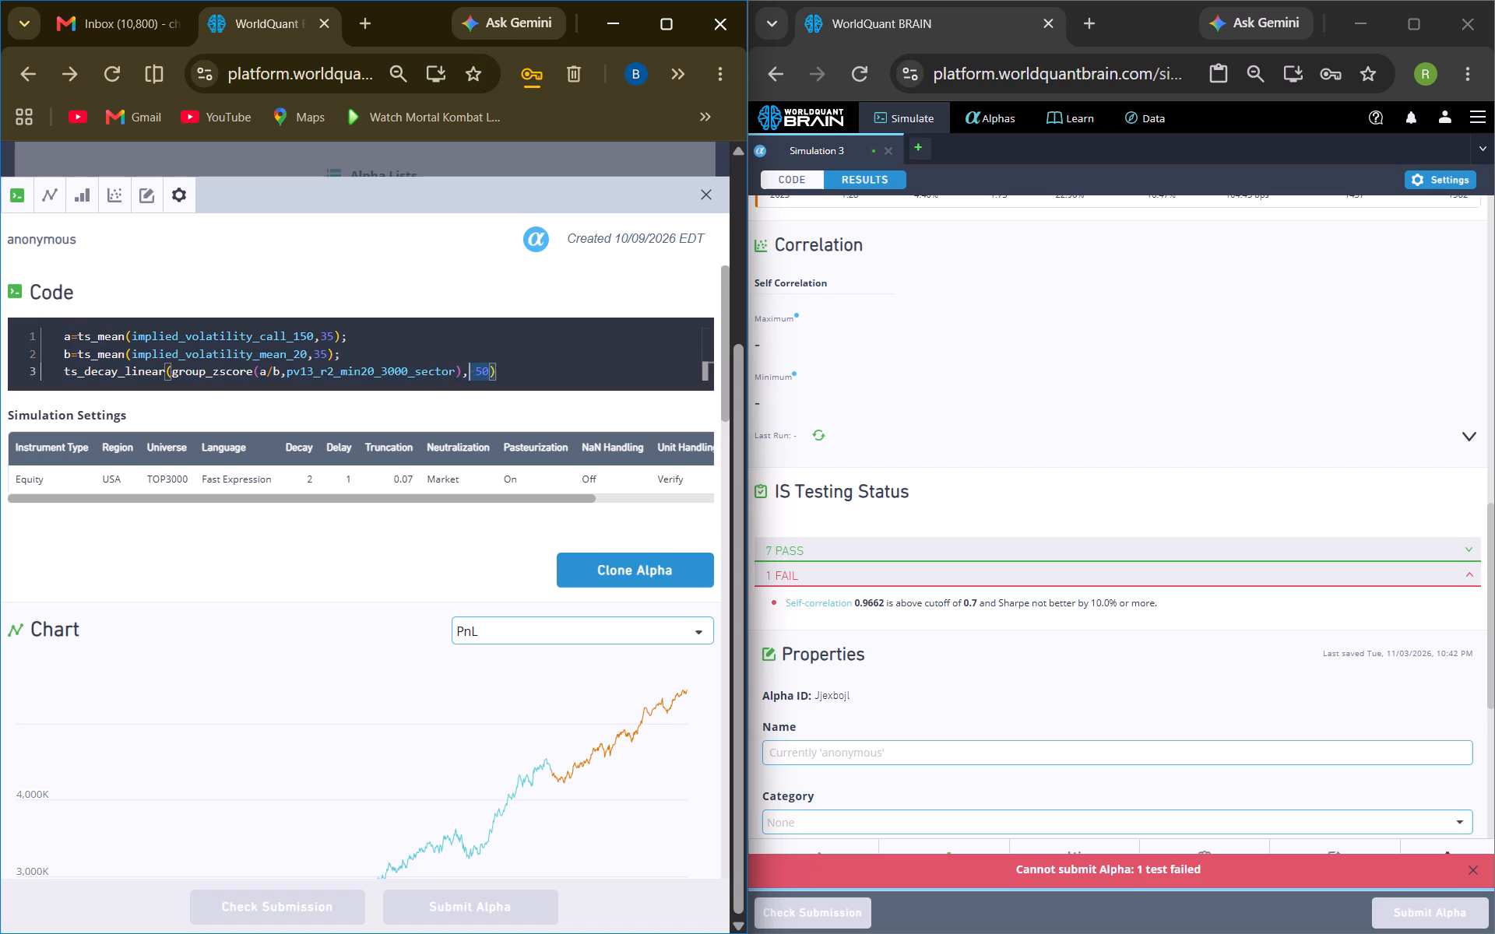
left_click_drag(453, 372, 63, 314)
right_click(86, 349)
left_click(127, 373)
Replace all of Simulation 3's code with the copied three-line code of alpha 9qW8P029.
scroll(1053, 357, "up", 6)
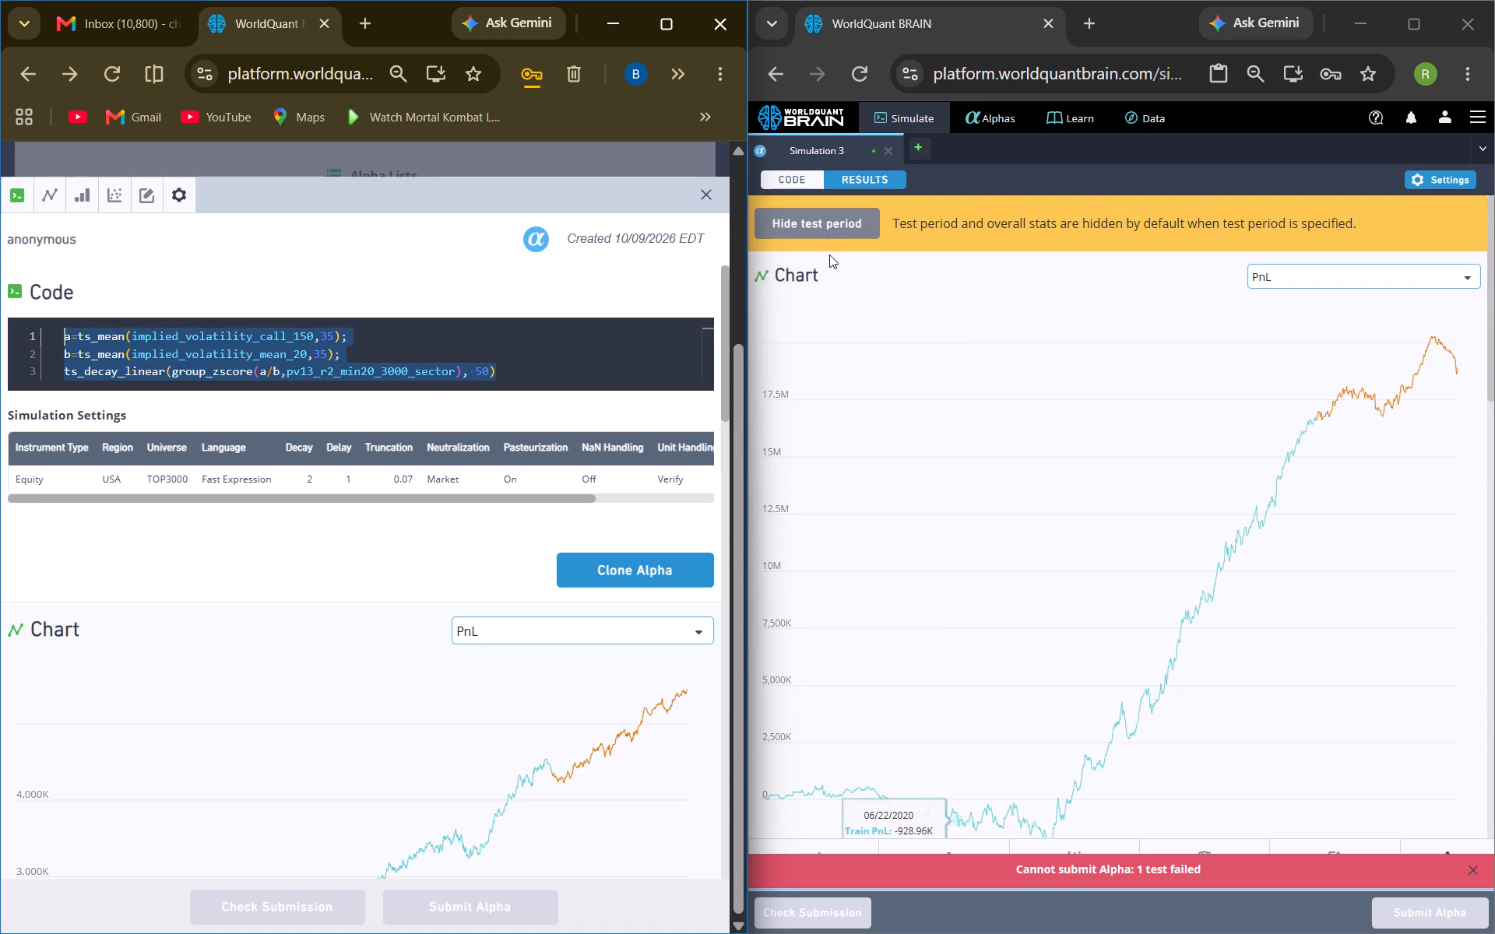
scroll(828, 235, "up", 2)
left_click(788, 173)
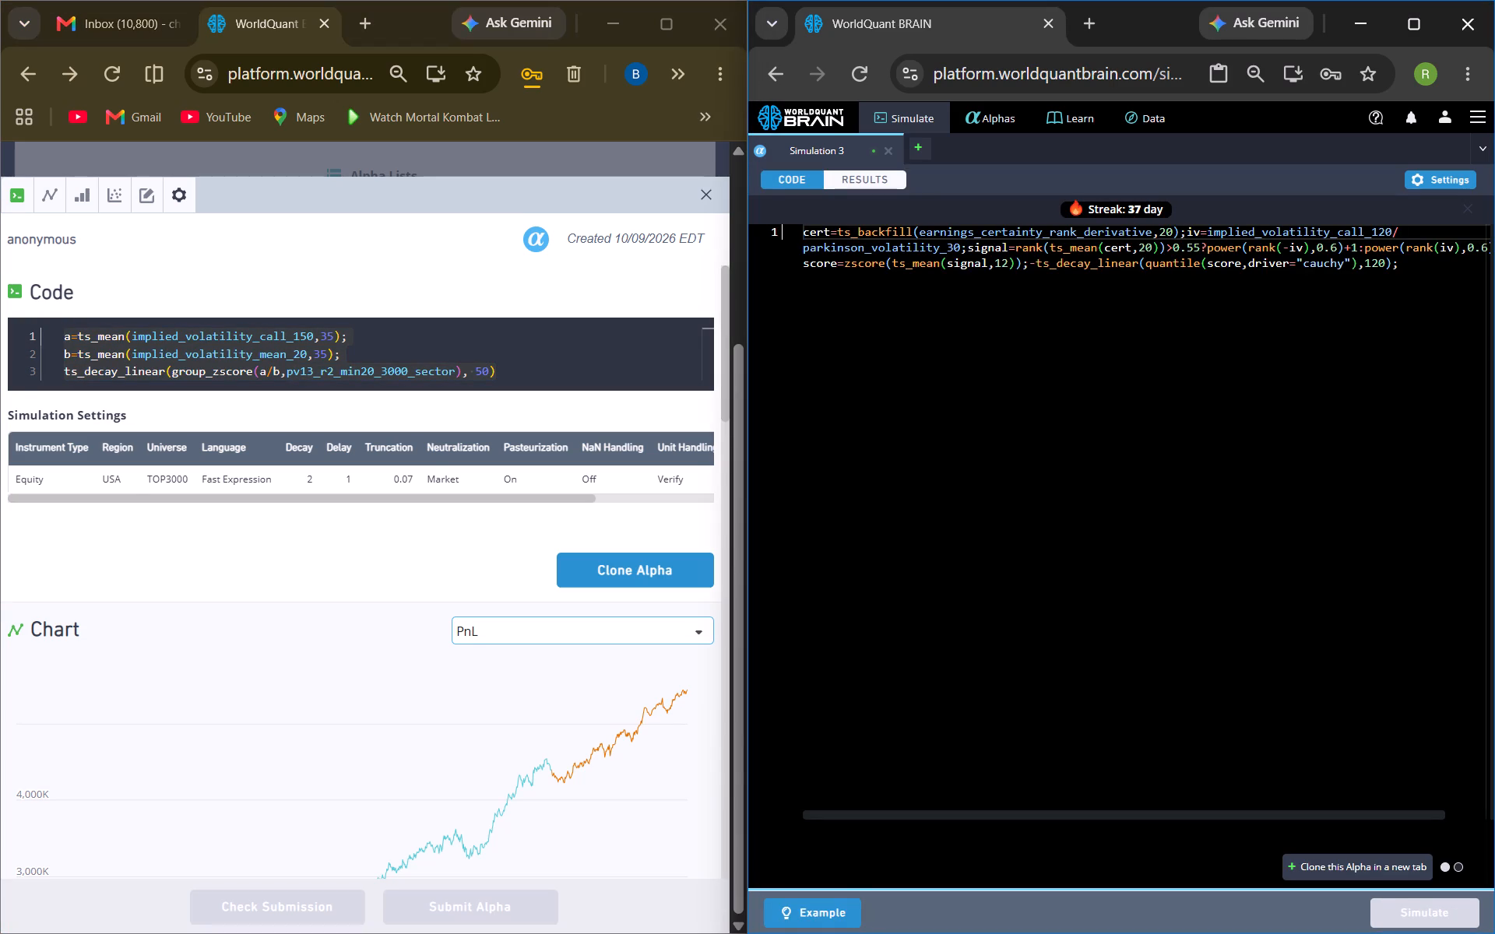
left_click_drag(1419, 267, 792, 233)
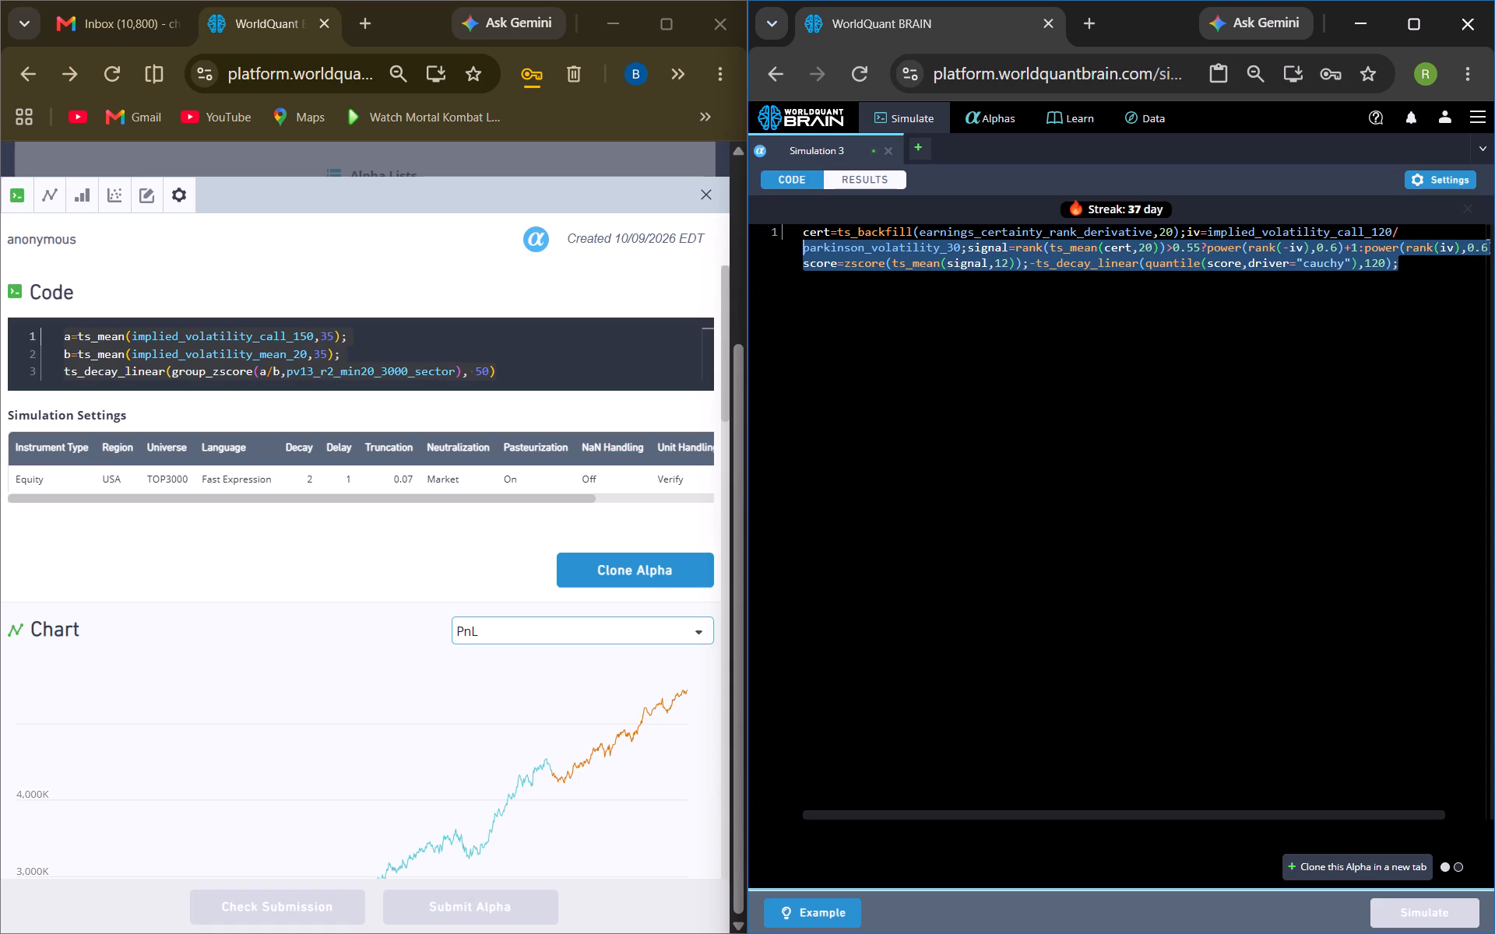
right_click(808, 244)
left_click(857, 329)
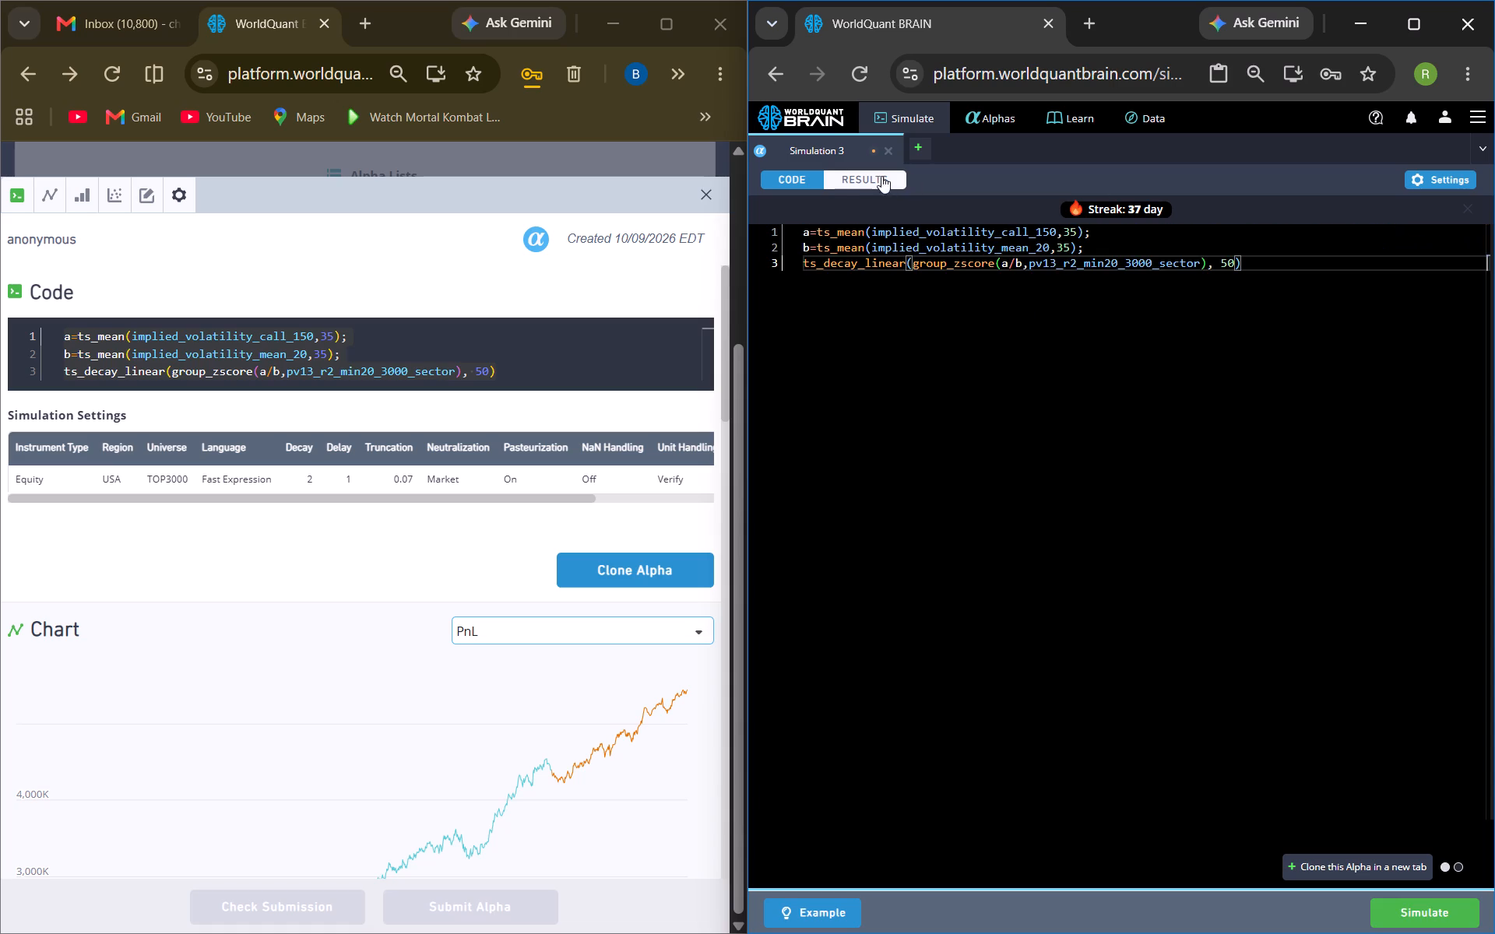
Set Simulation 3's decay to 2 and neutralization to Industry, apply the settings, and simulate the alpha.
left_click(1439, 181)
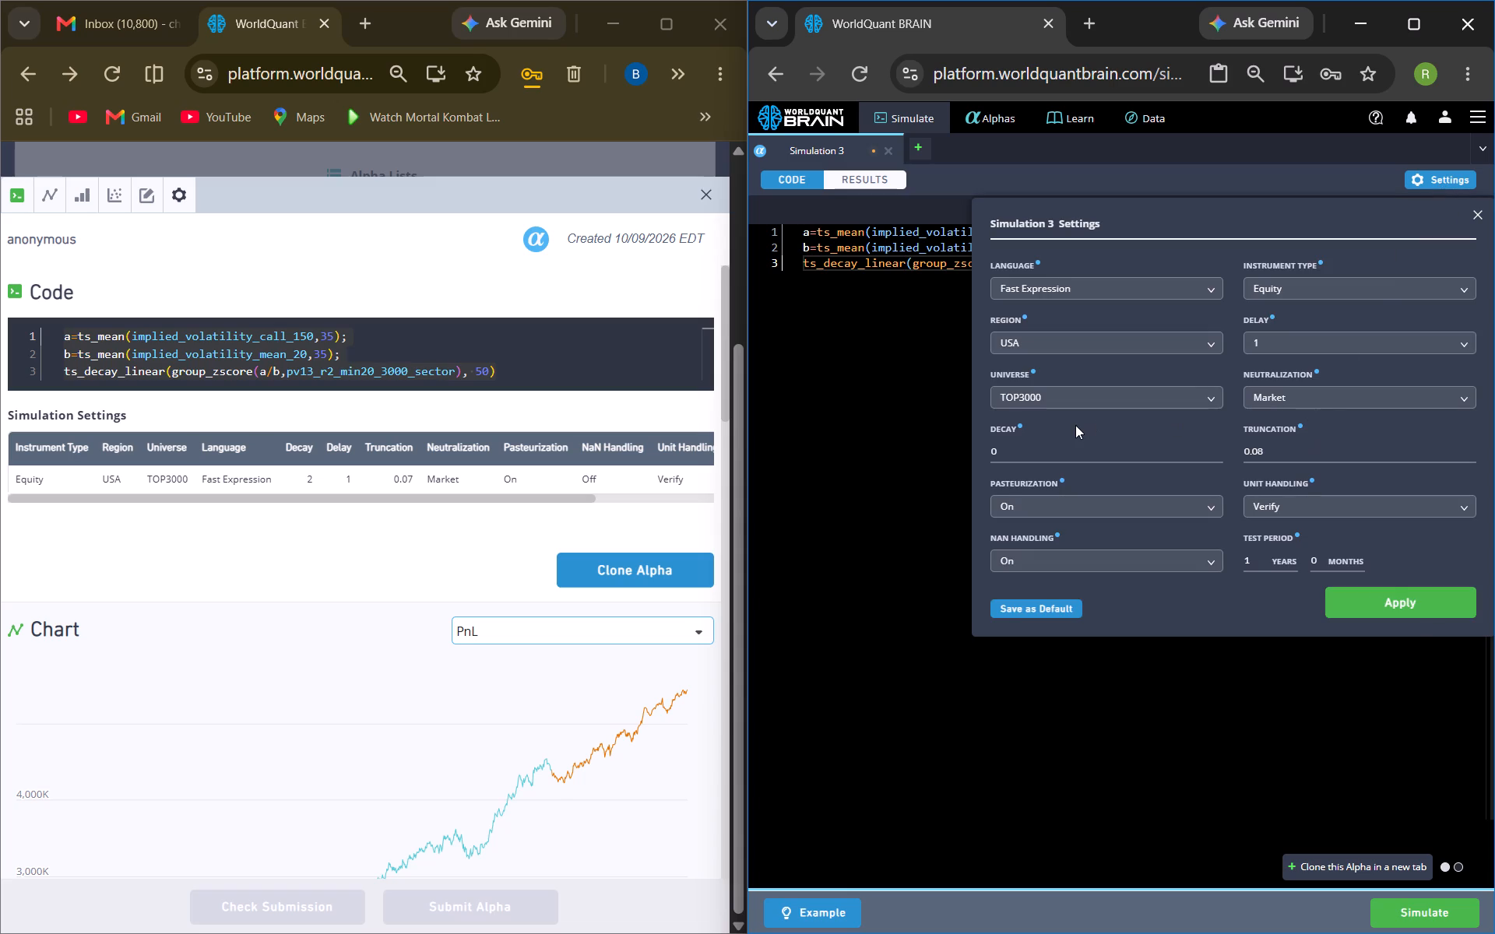
double_click(1219, 448)
left_click(1367, 396)
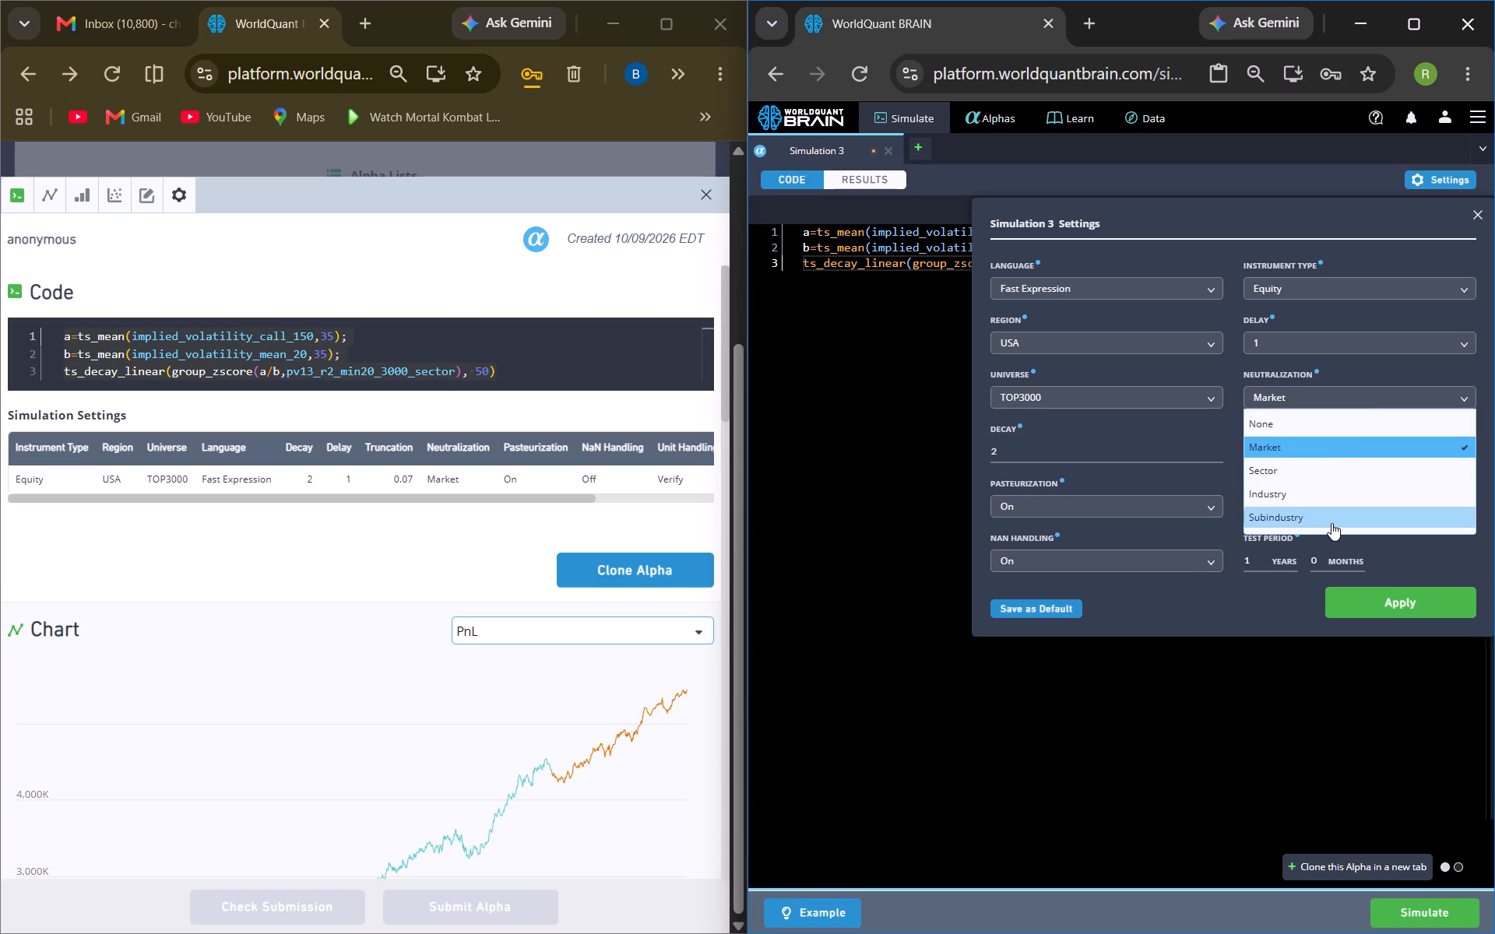
left_click(1328, 497)
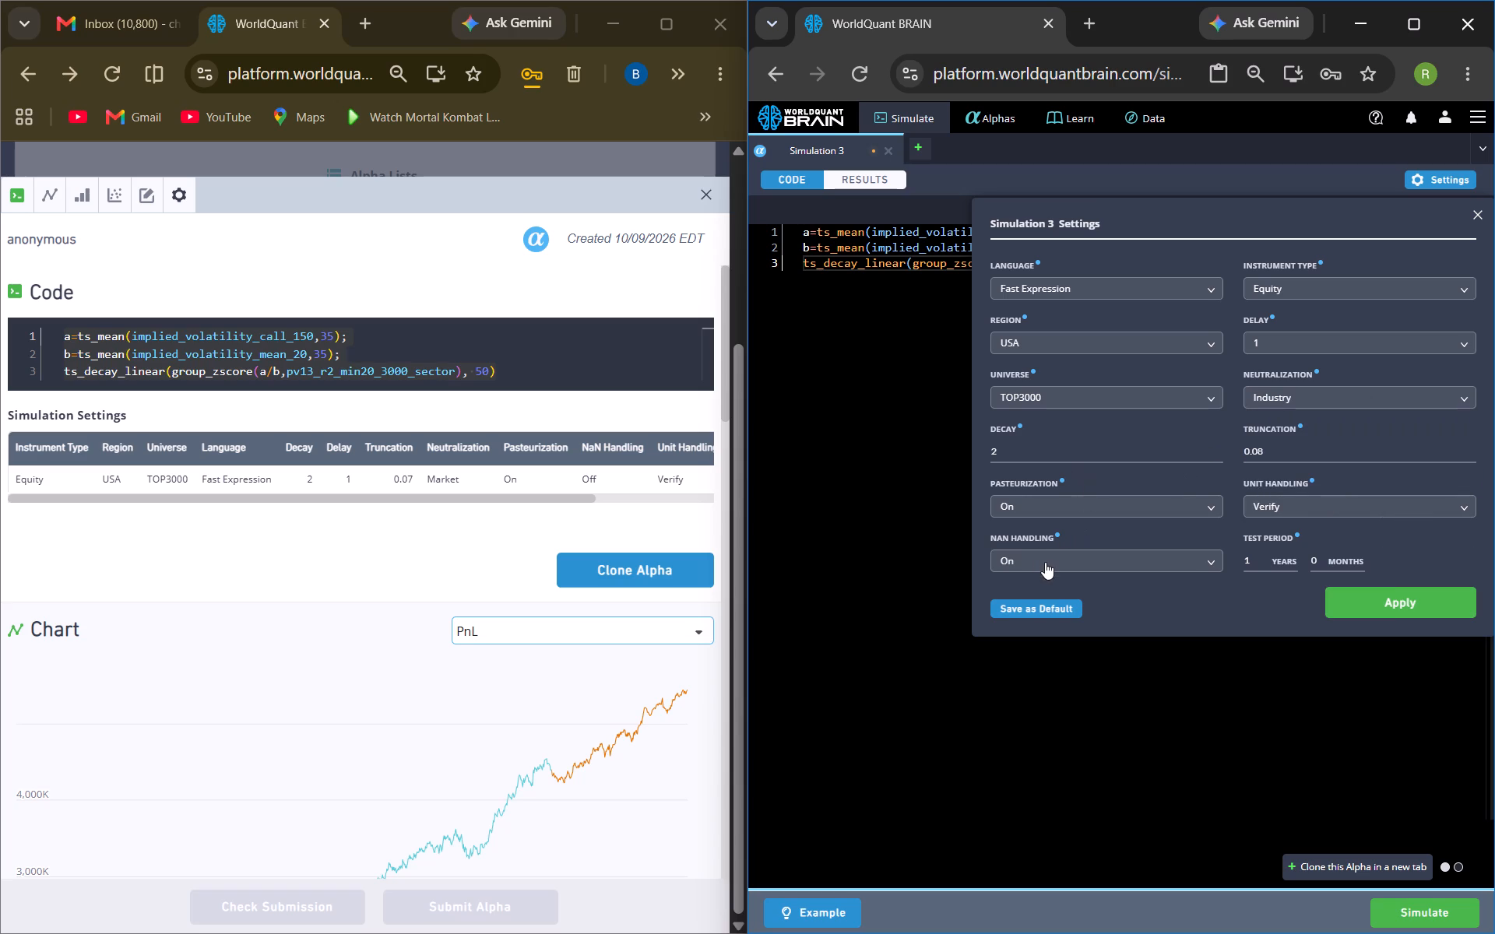
left_click(1415, 599)
left_click(1419, 906)
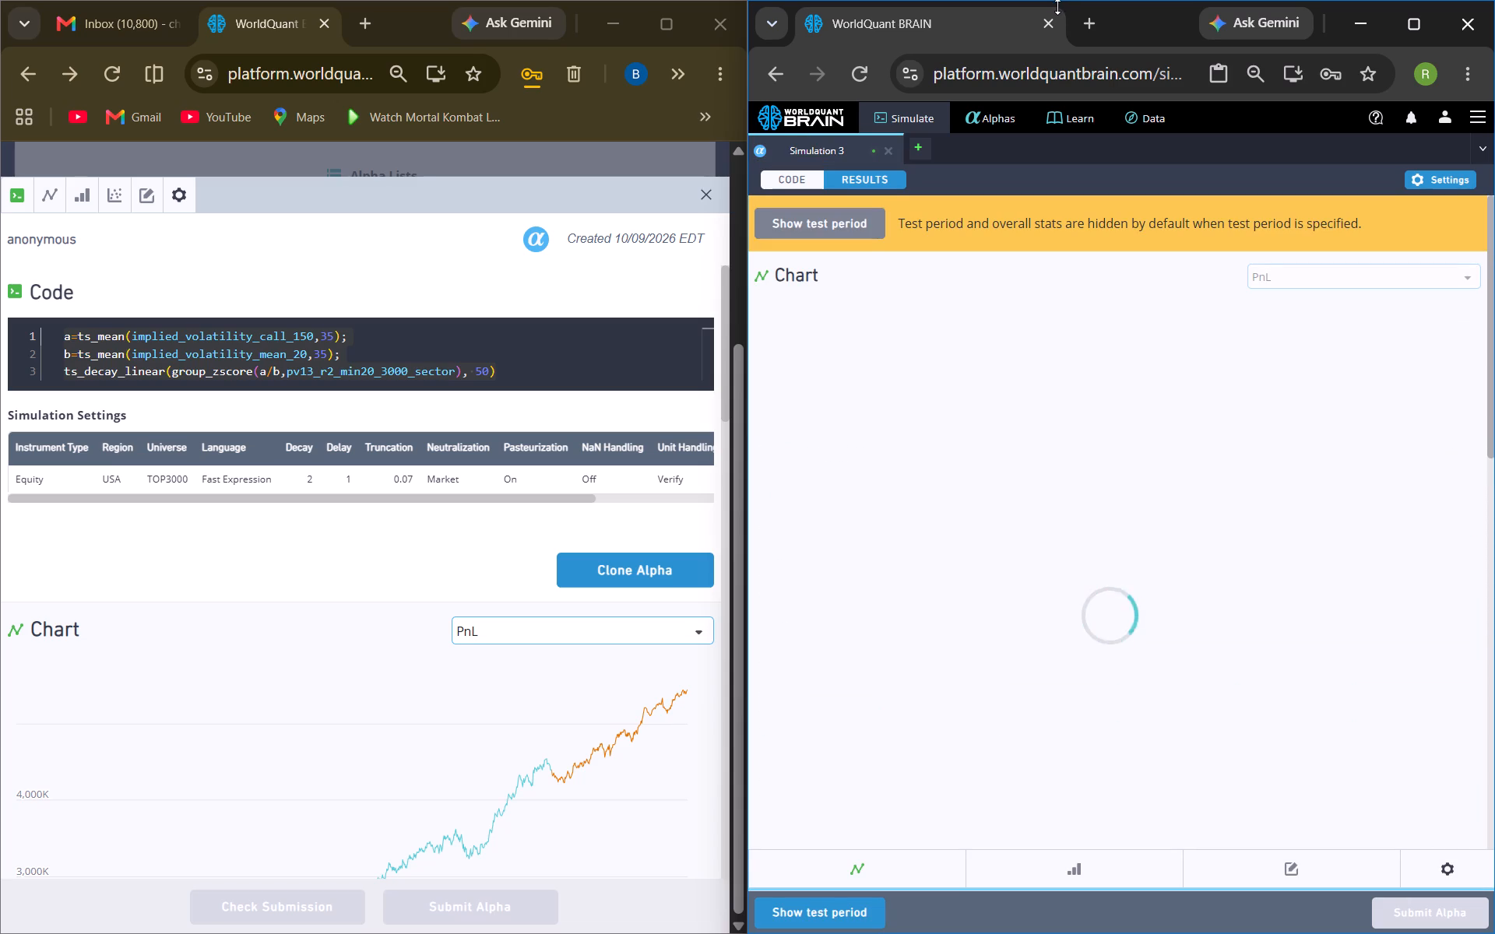
Reveal the test period in Simulation 3's results and review the IS Summary.
left_click(790, 911)
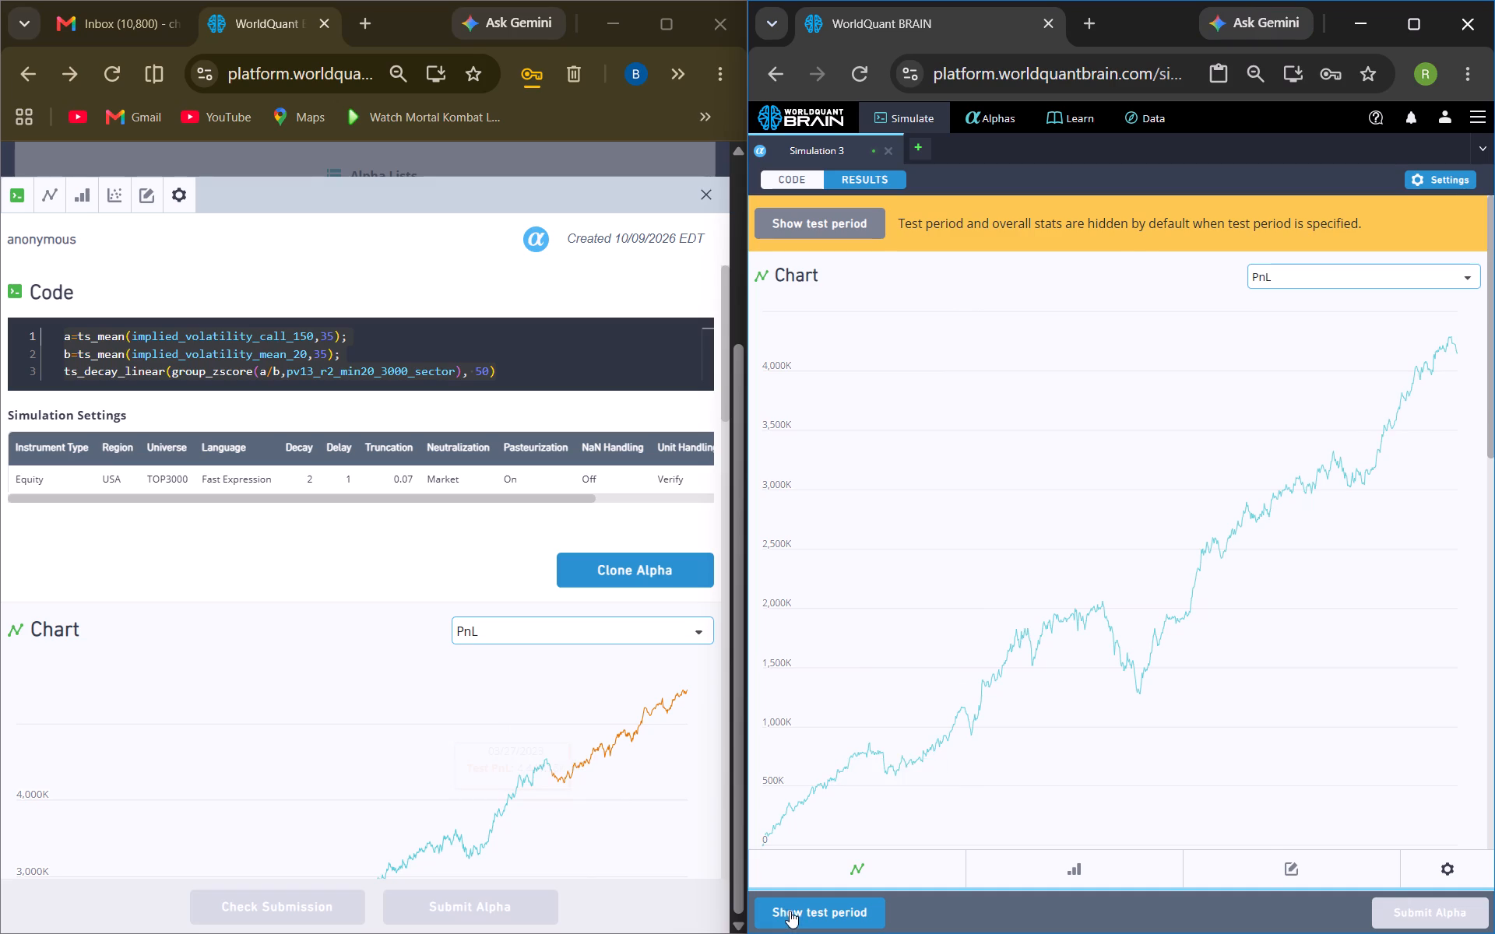
scroll(1280, 596, "down", 2)
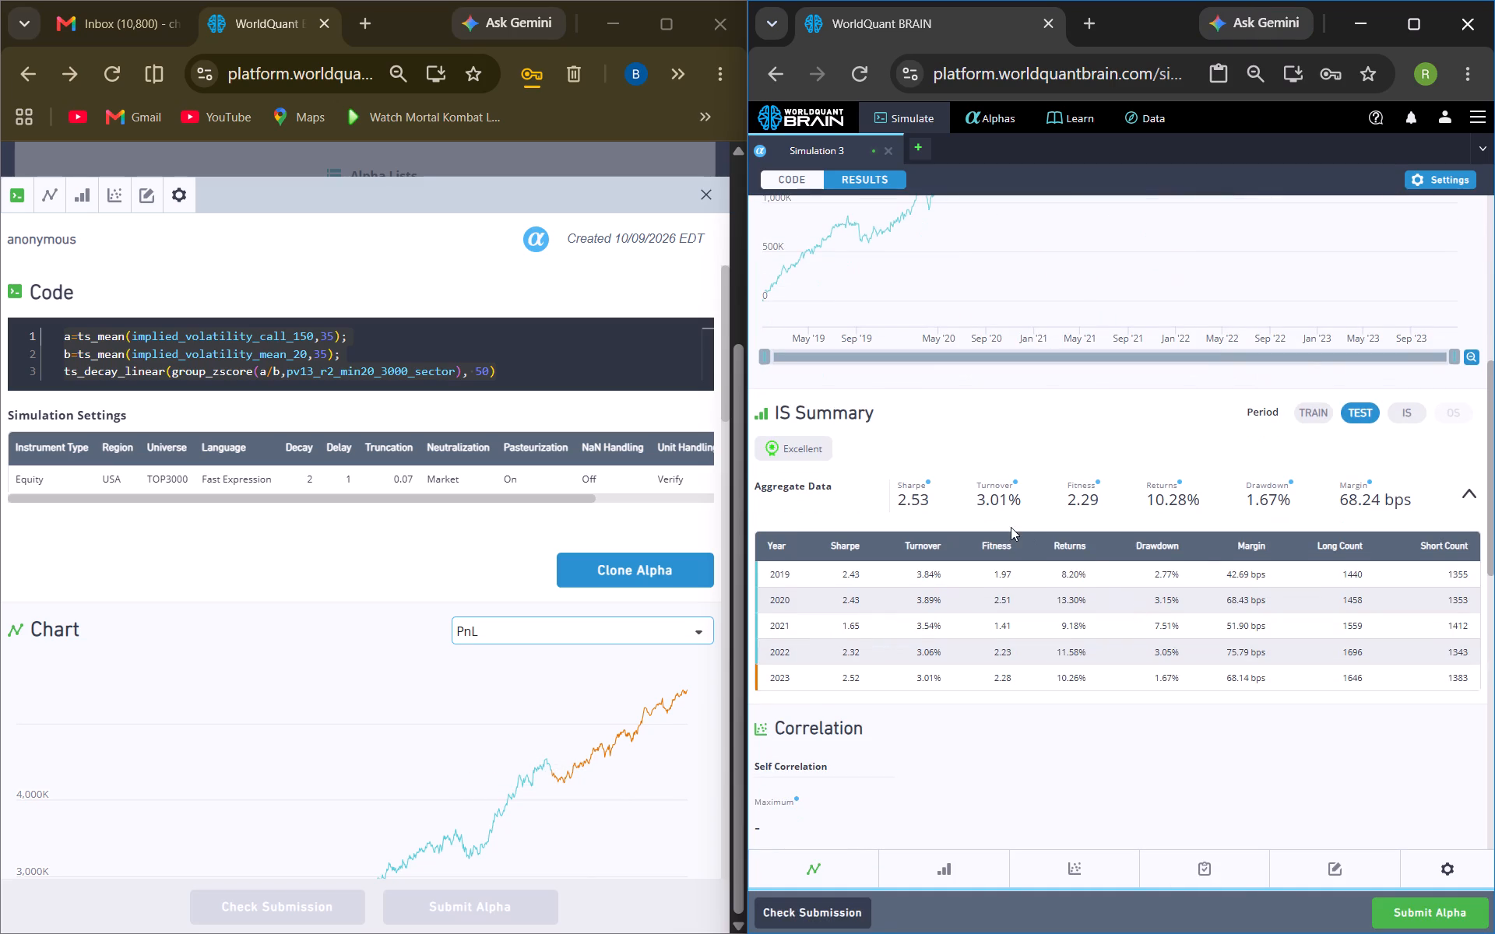
Try to submit the simulated alpha and examine its IS Testing Status and PnL chart.
left_click(1411, 906)
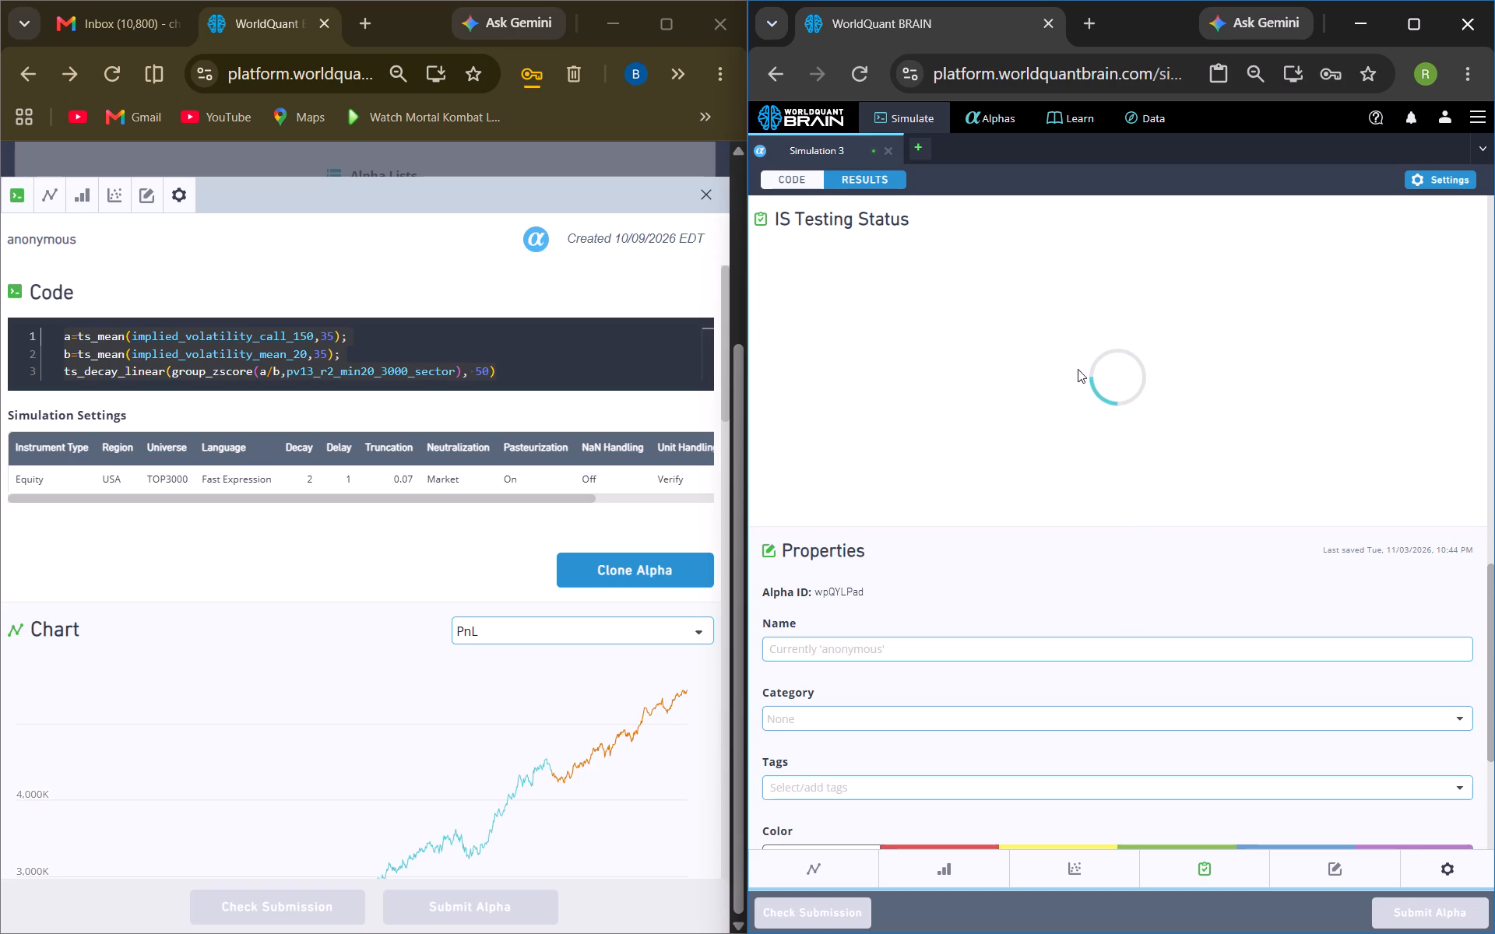
left_click(1097, 300)
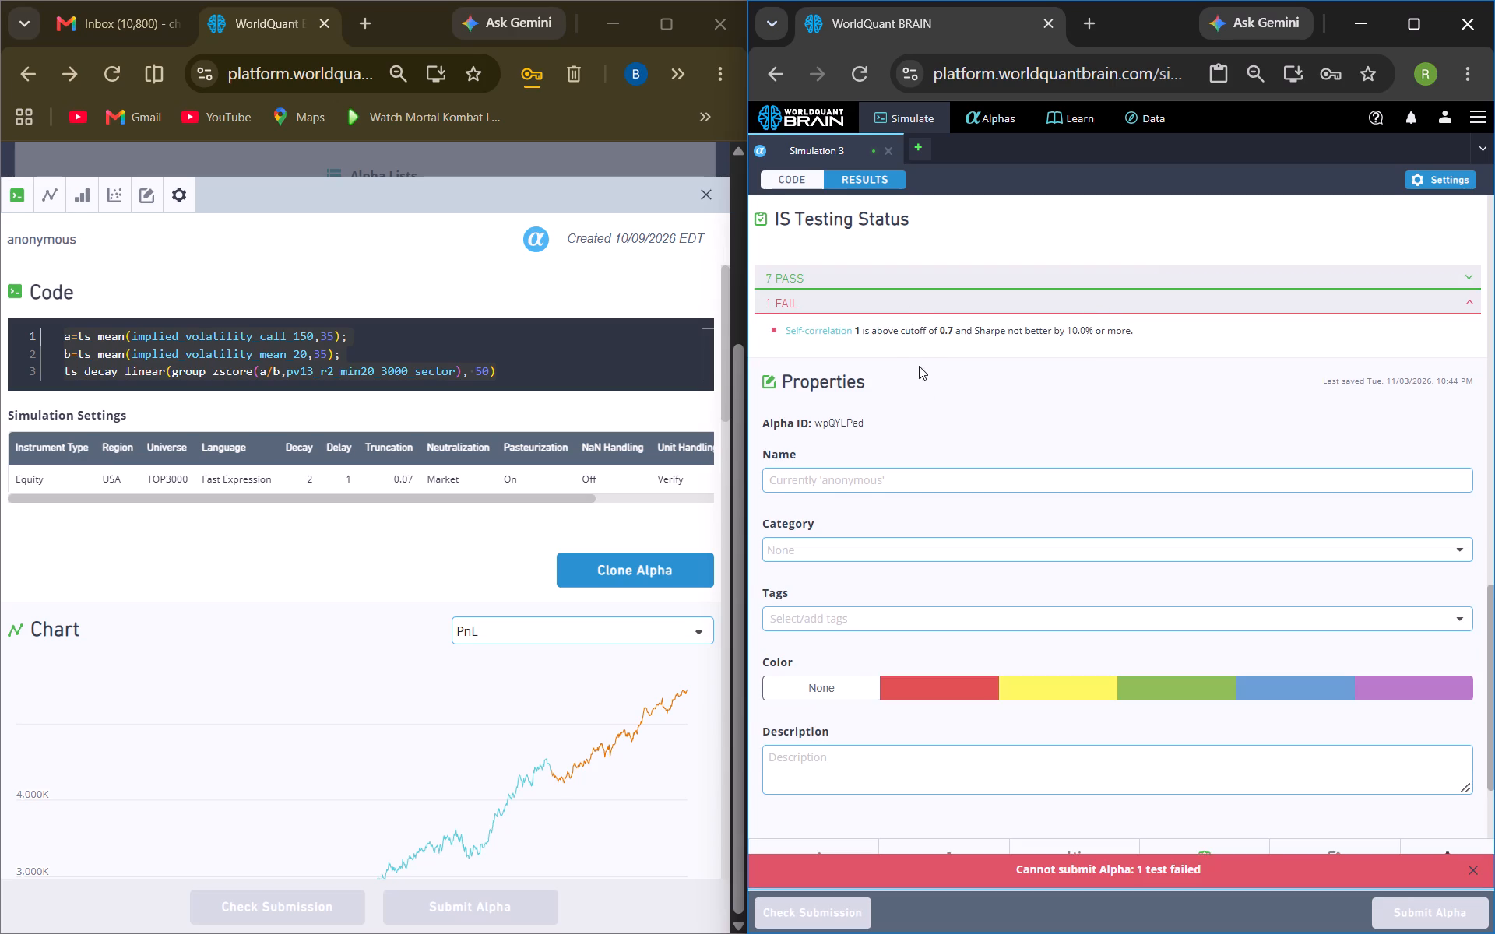
scroll(907, 353, "up", 7)
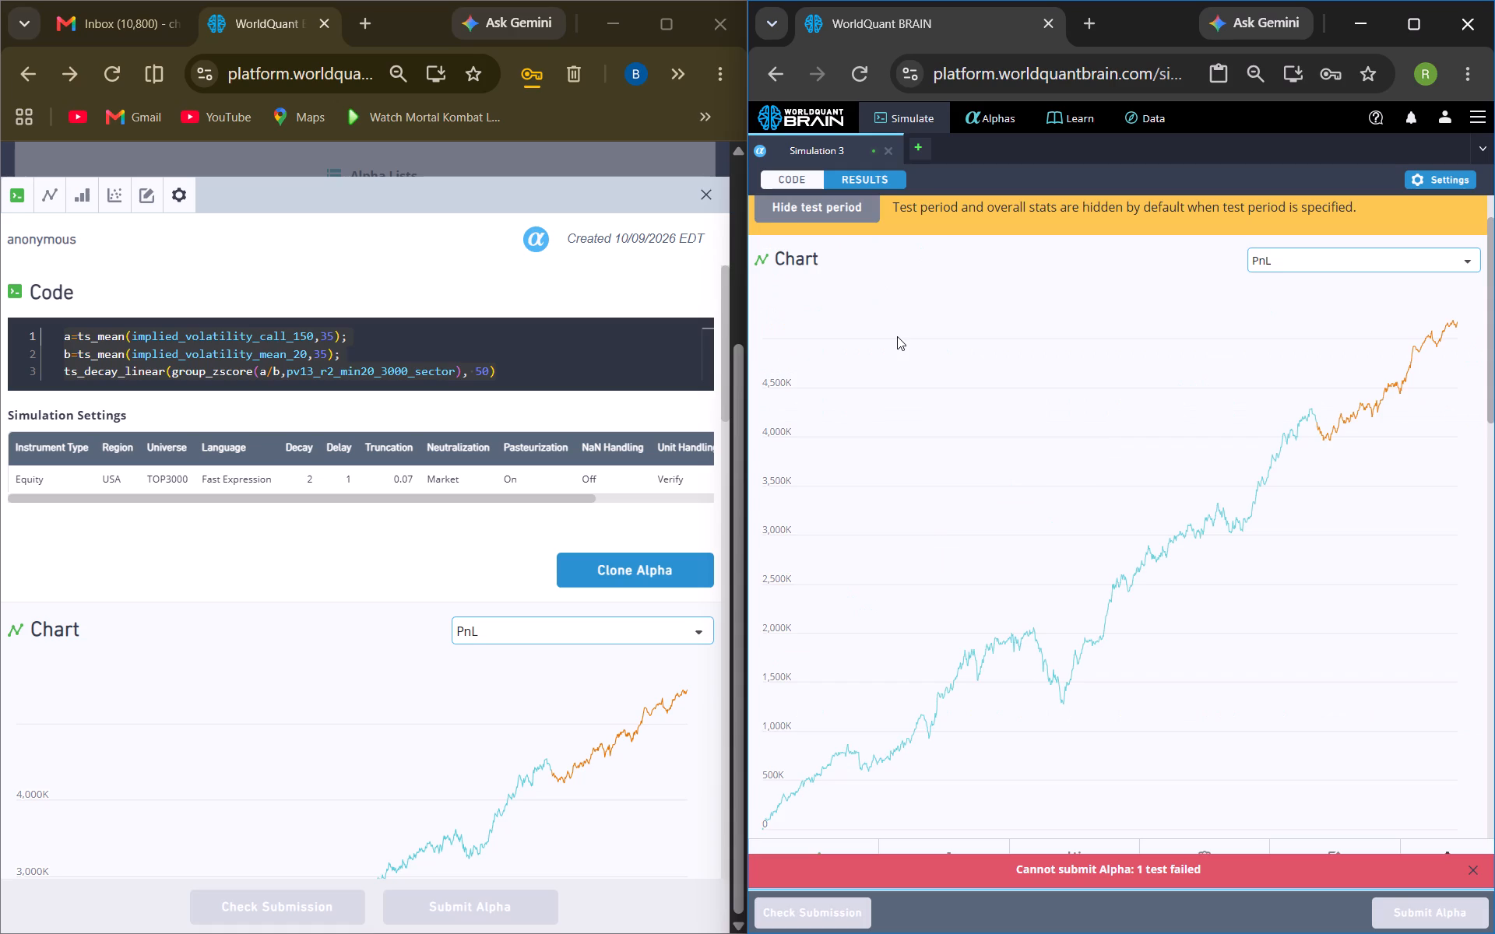
scroll(895, 338, "down", 5)
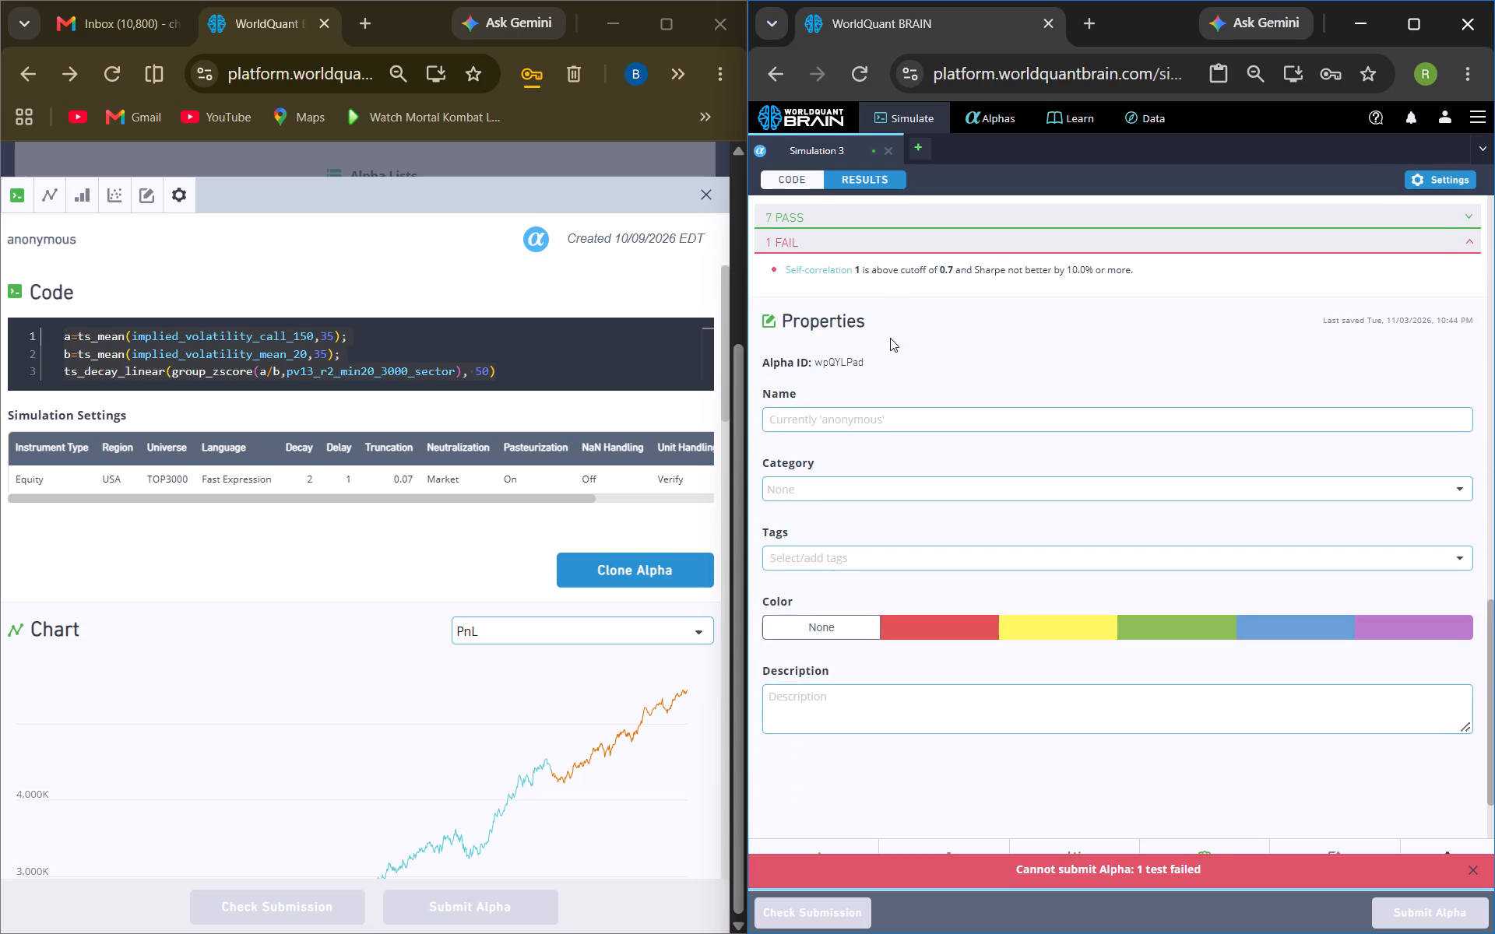
In Simulation 3's code, set both ts_mean windows to 135 and the ts_decay_linear window to 150, and simulate.
scroll(876, 328, "up", 8)
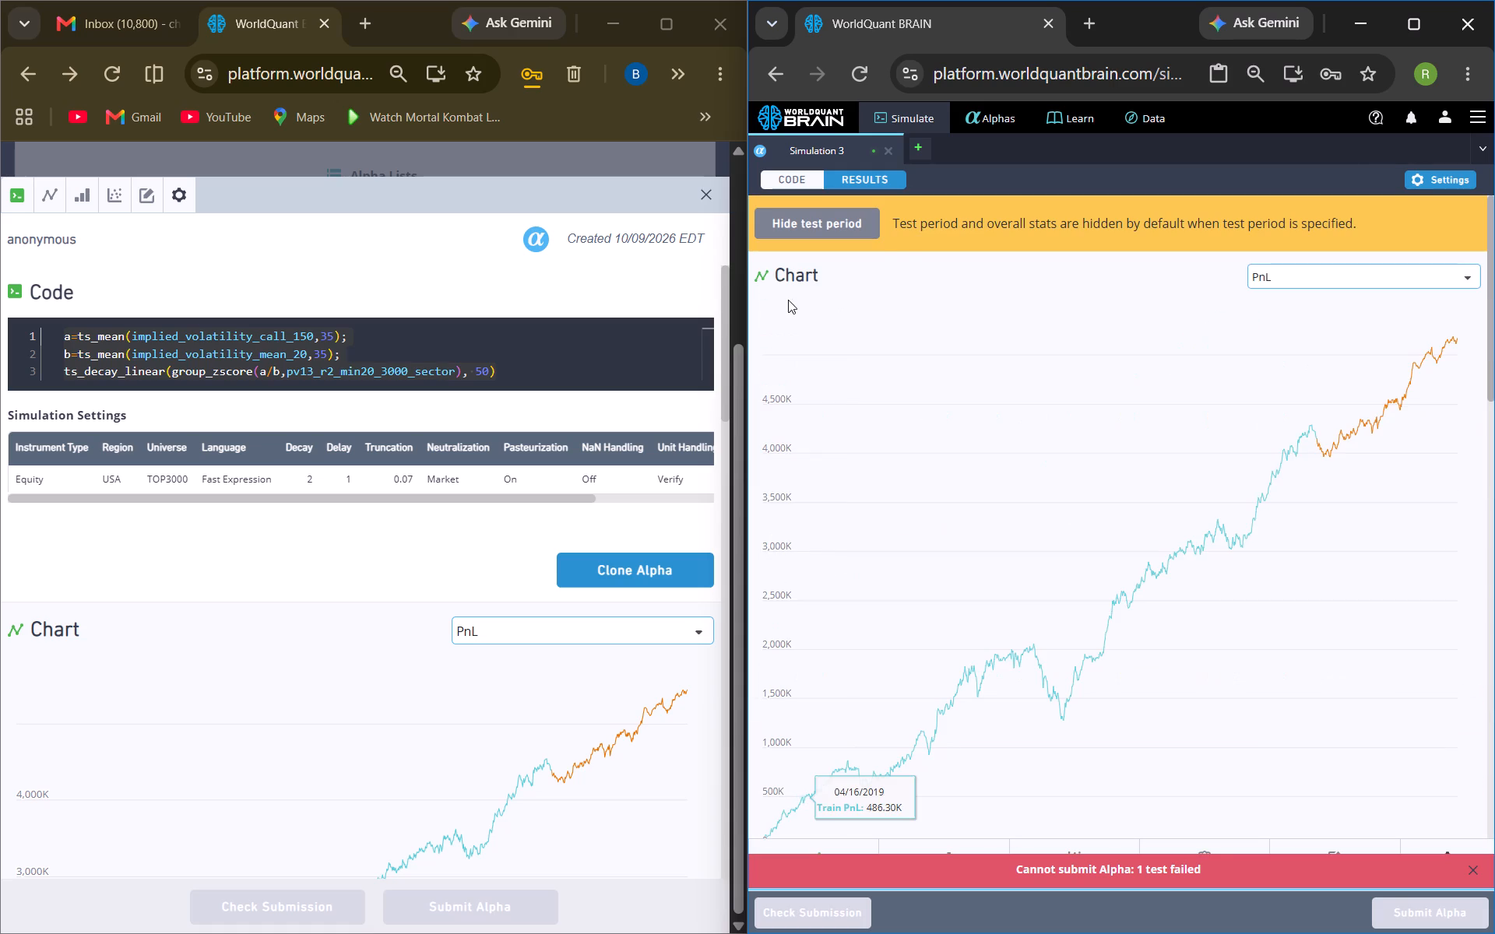
scroll(788, 300, "up", 2)
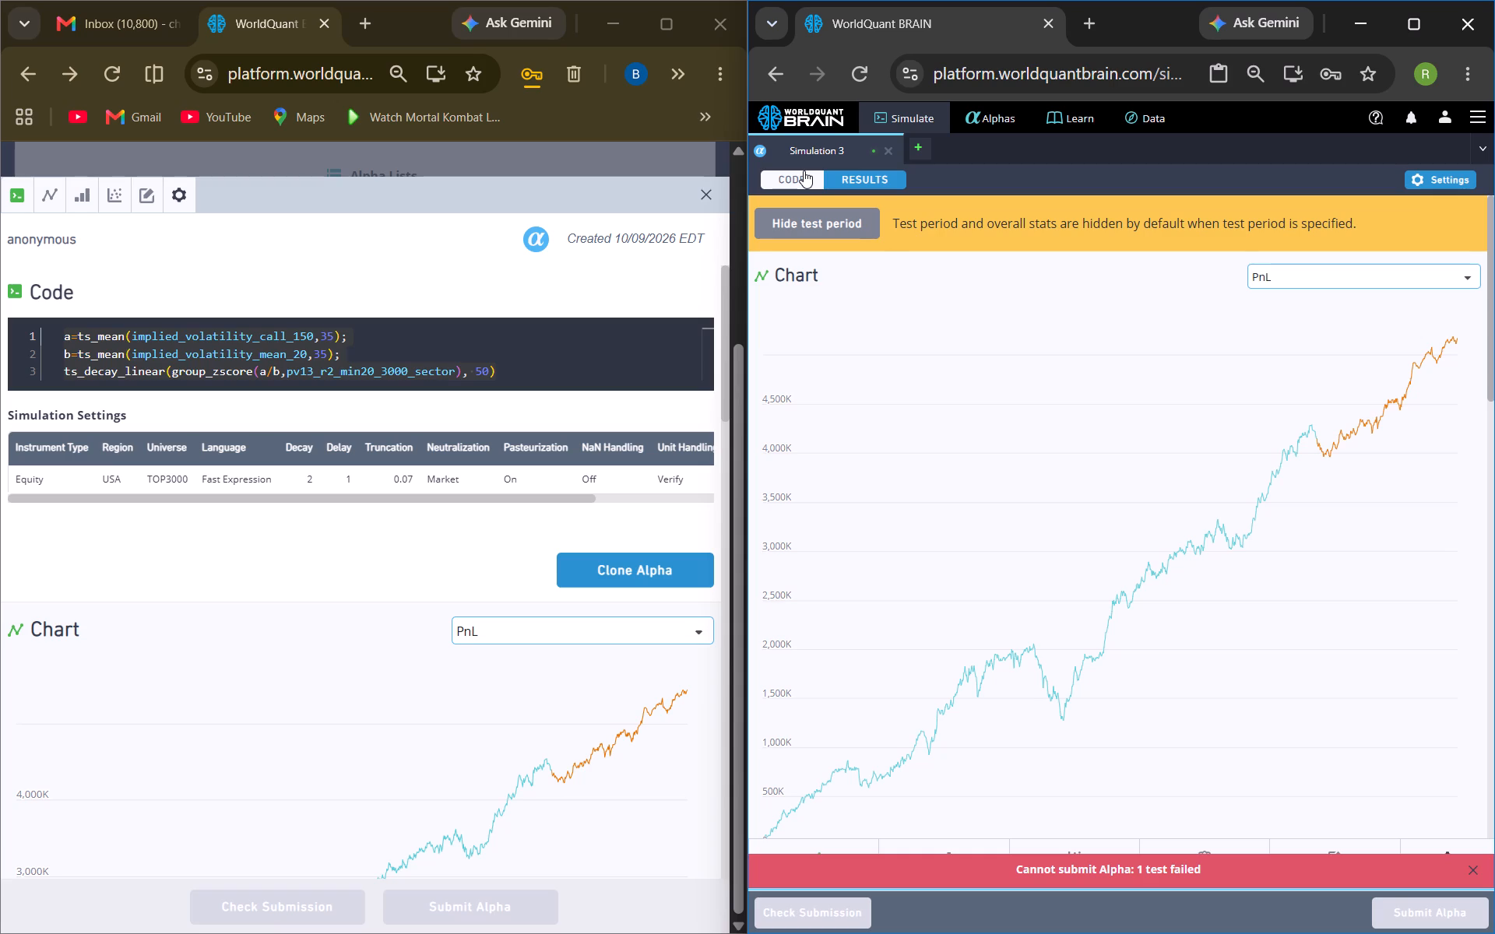
left_click(805, 182)
left_click(1064, 235)
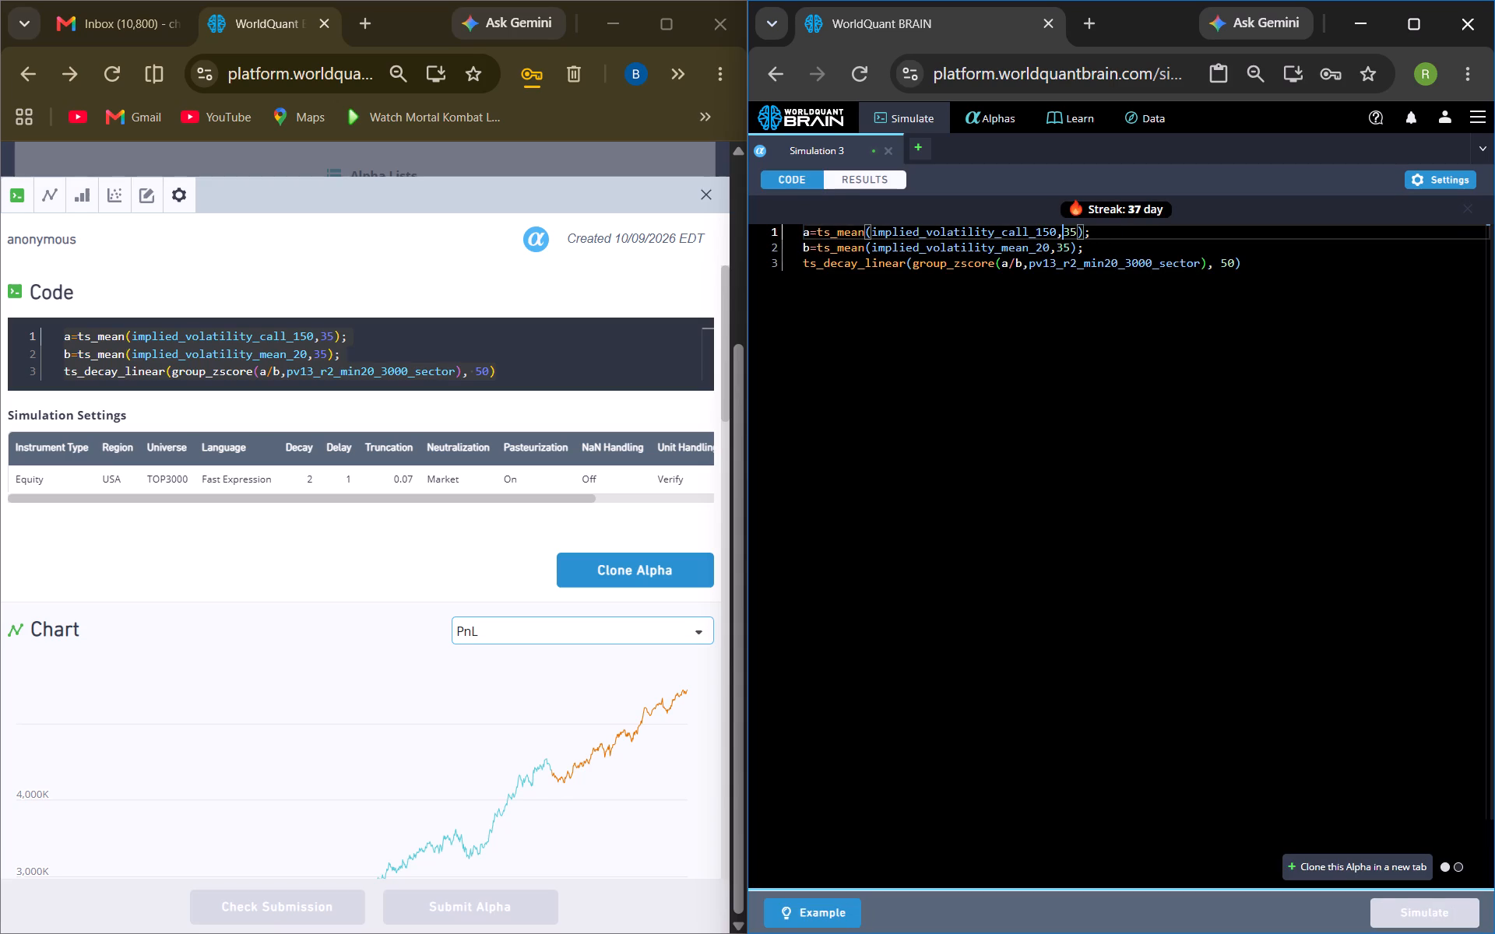
left_click(1061, 231)
key("1")
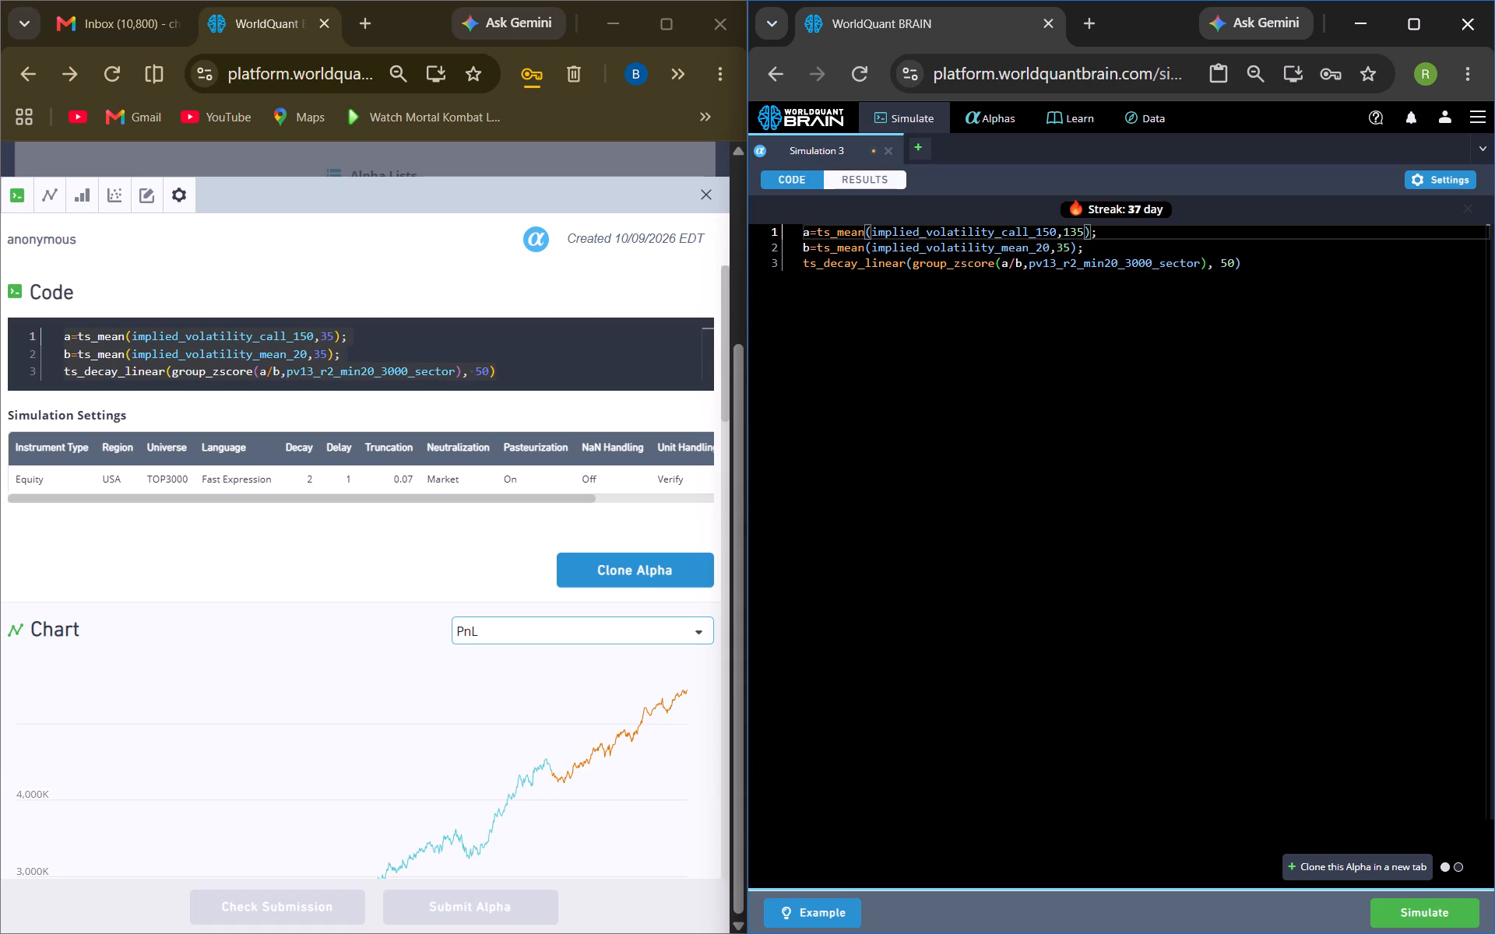
left_click(1059, 244)
key("1")
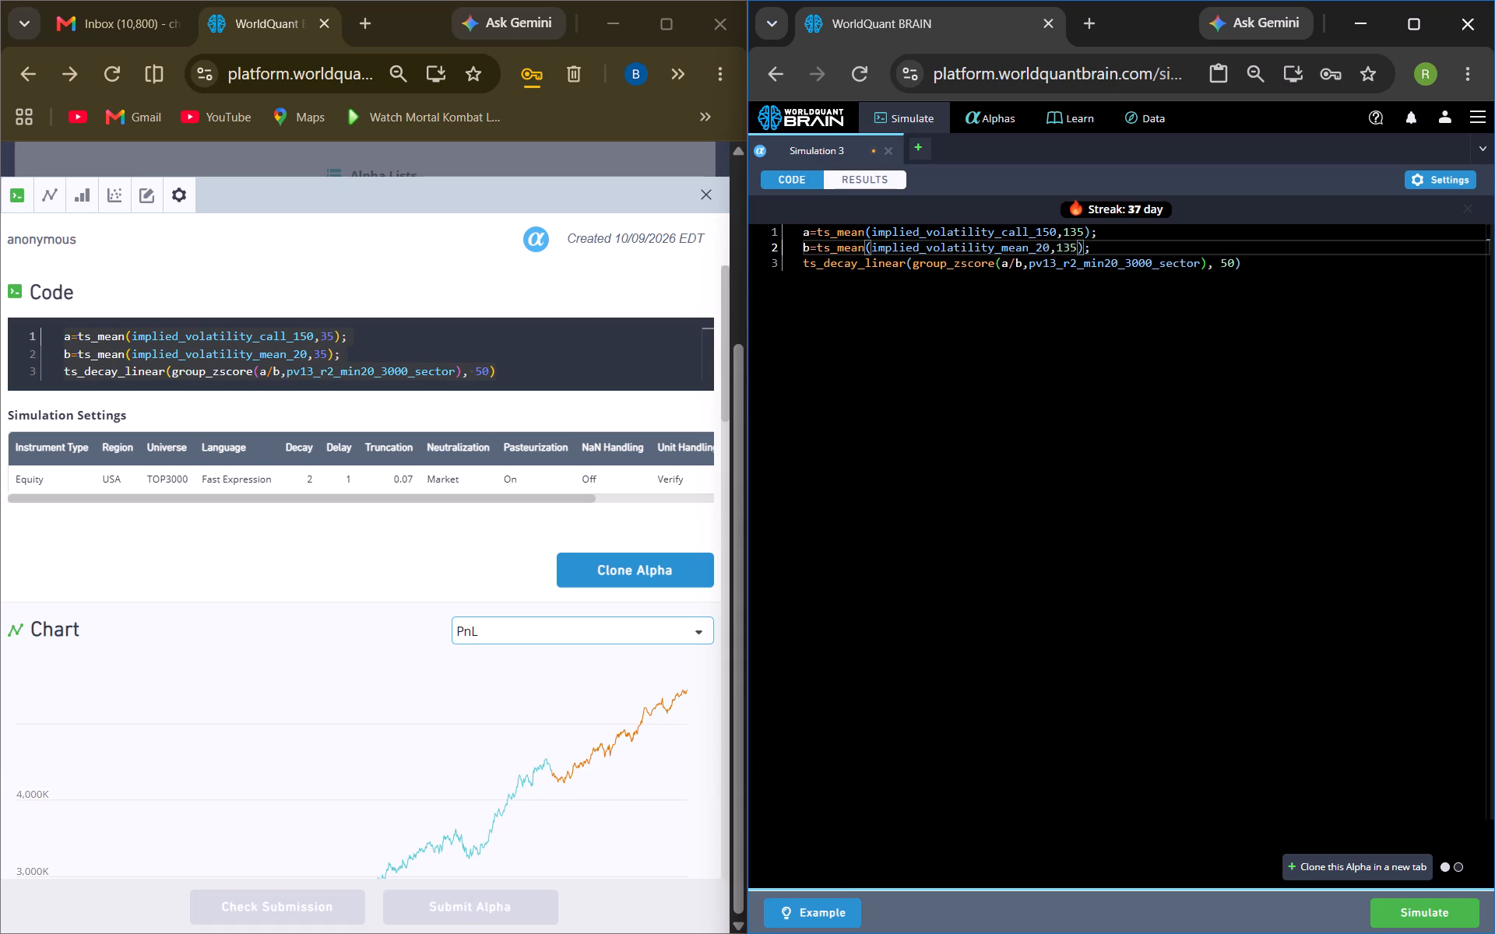
left_click(1219, 263)
key("1")
left_click(1435, 907)
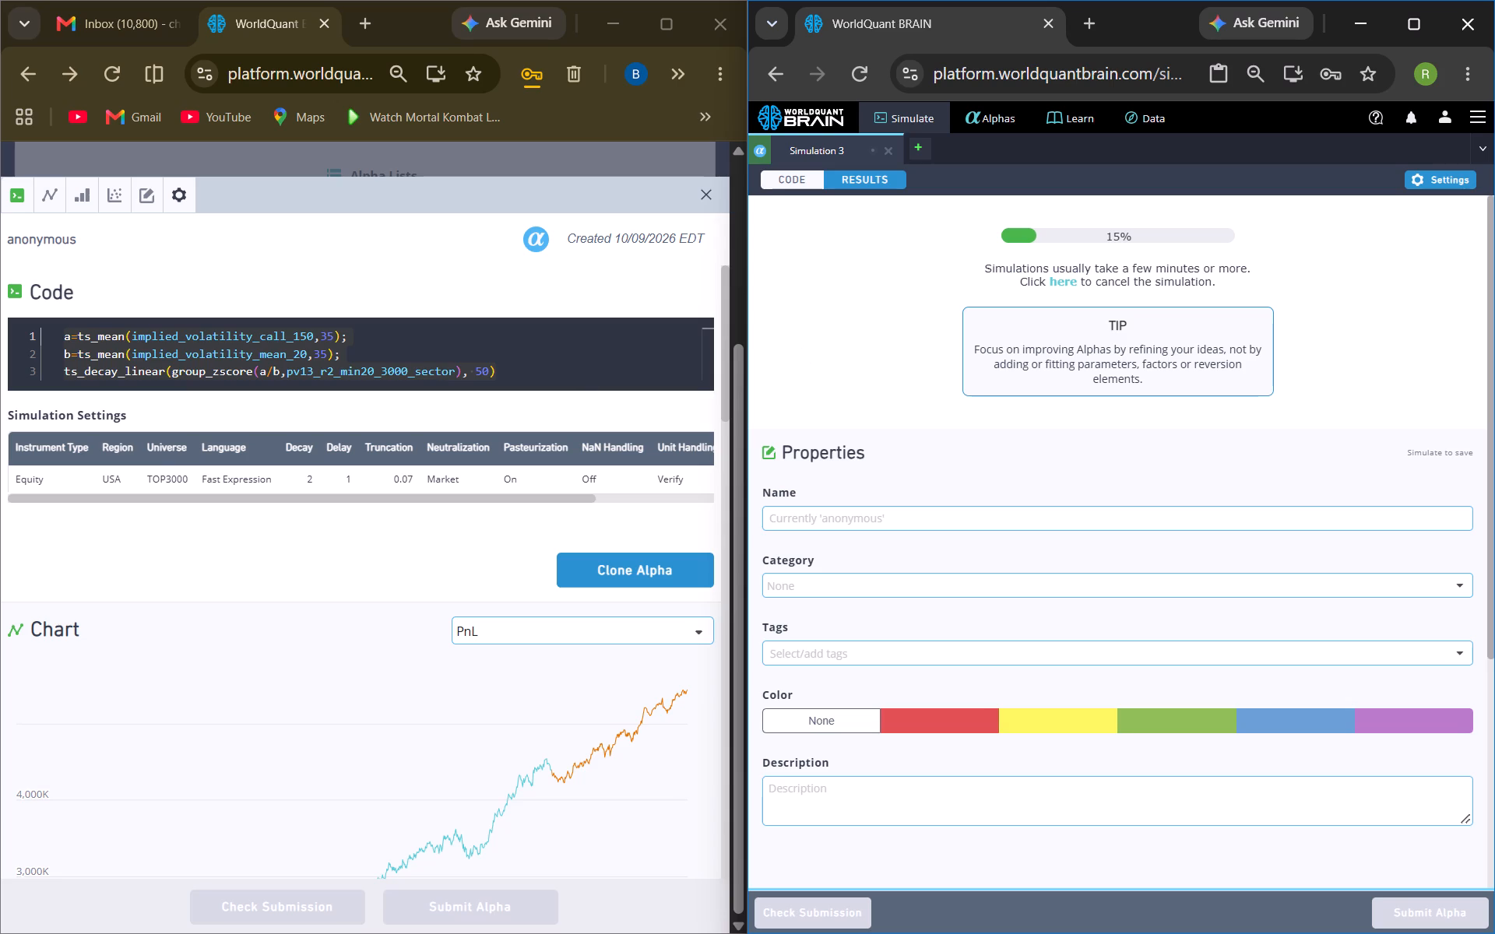
Look over alpha 9qW8P029's OS Summary, reveal Simulation 3's test period, and examine its IS Summary and IS Testing Status.
scroll(364, 425, "down", 3)
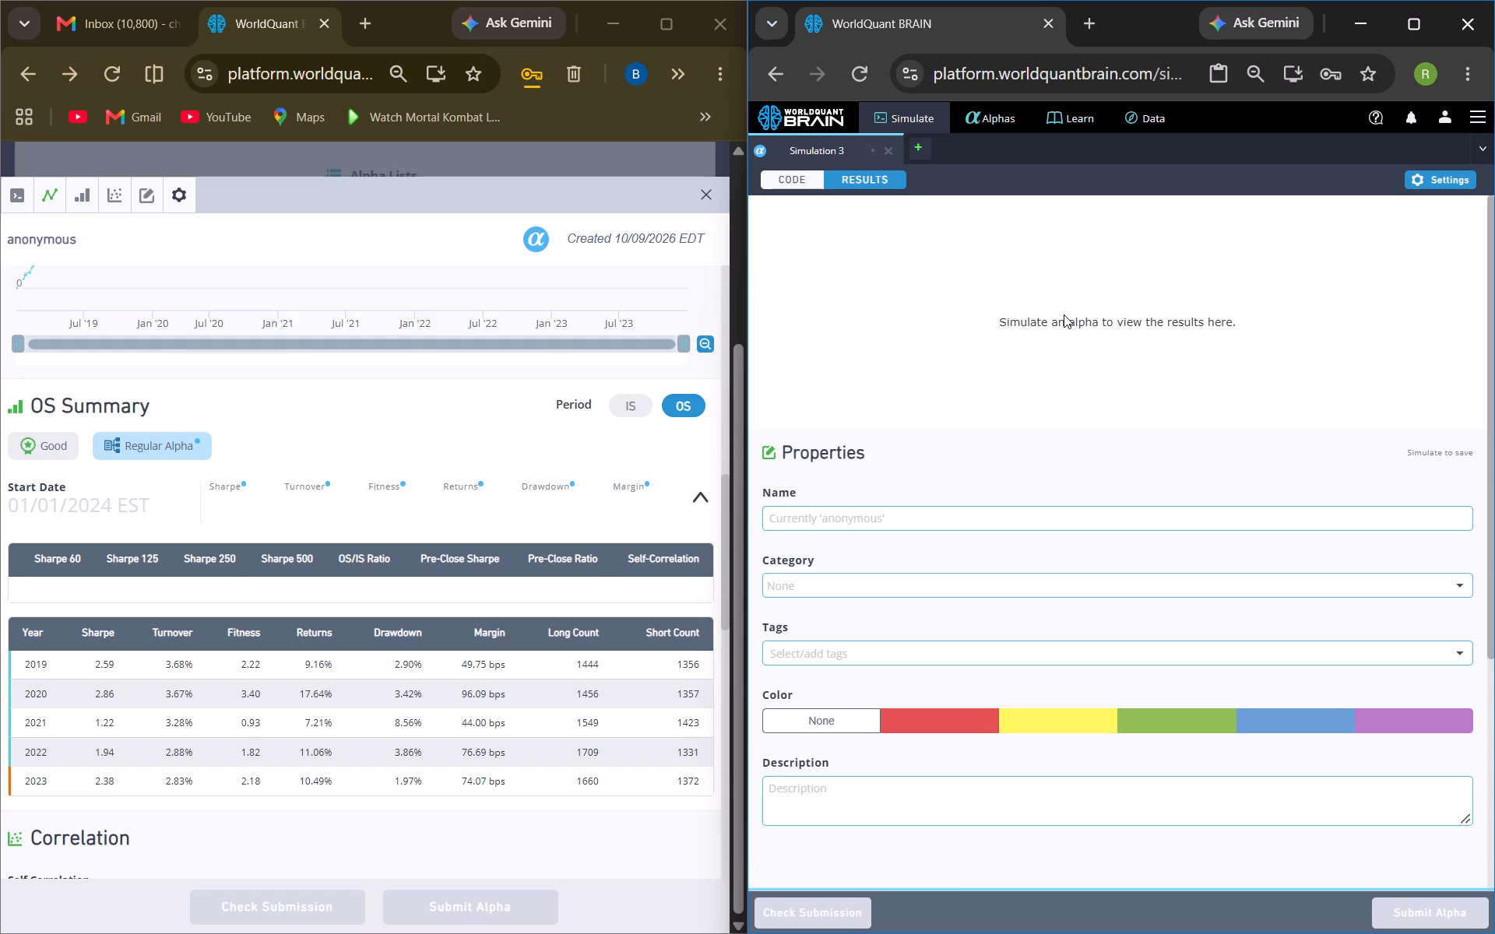
left_click(807, 923)
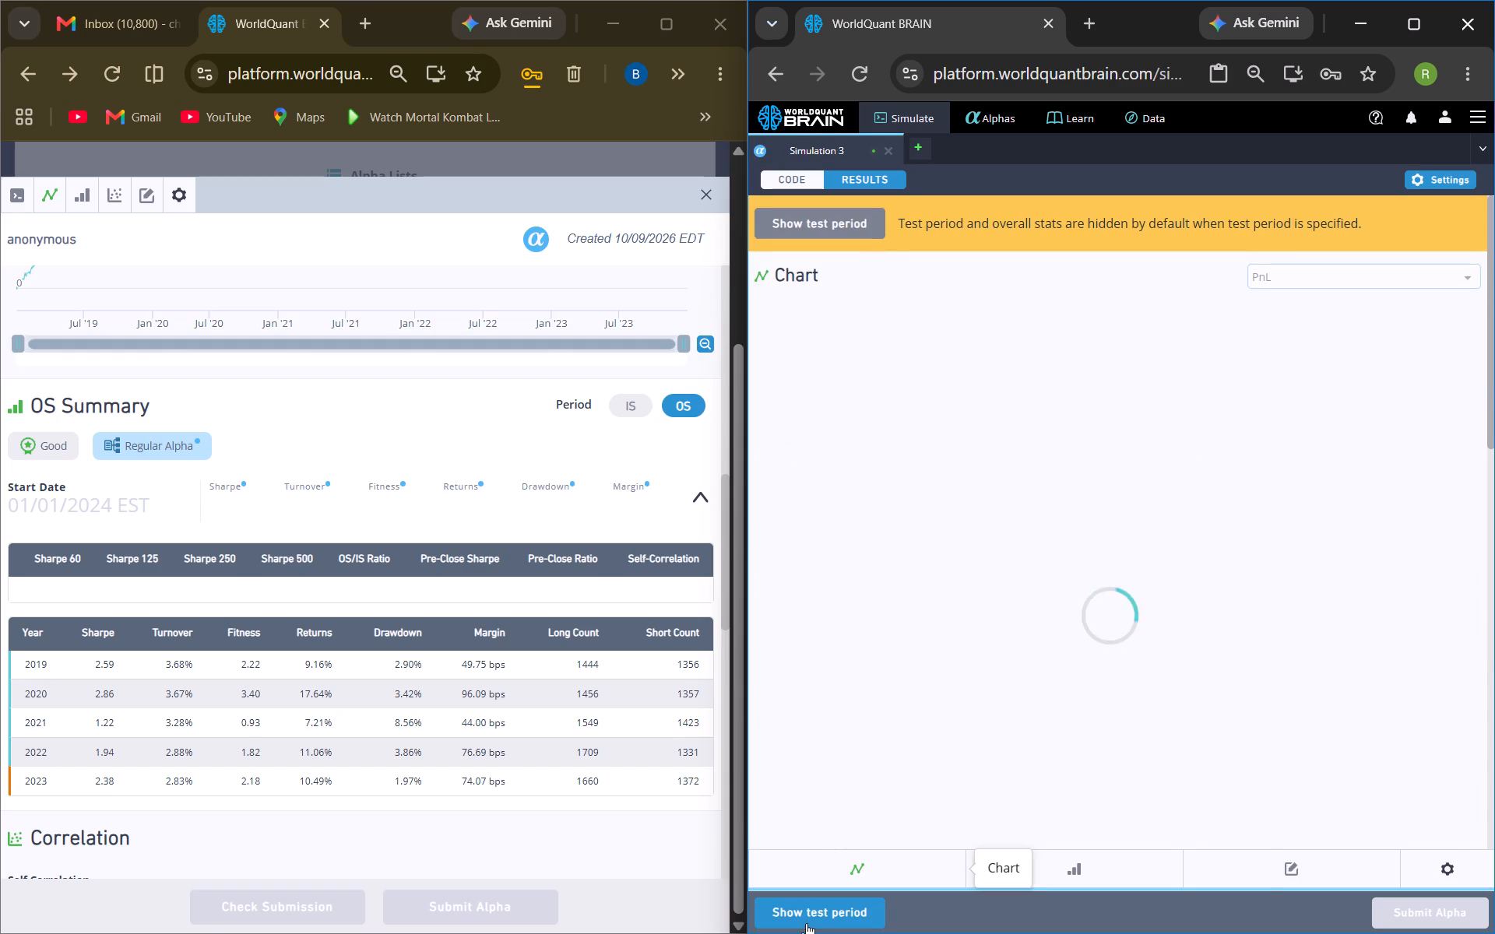
scroll(1239, 683, "down", 2)
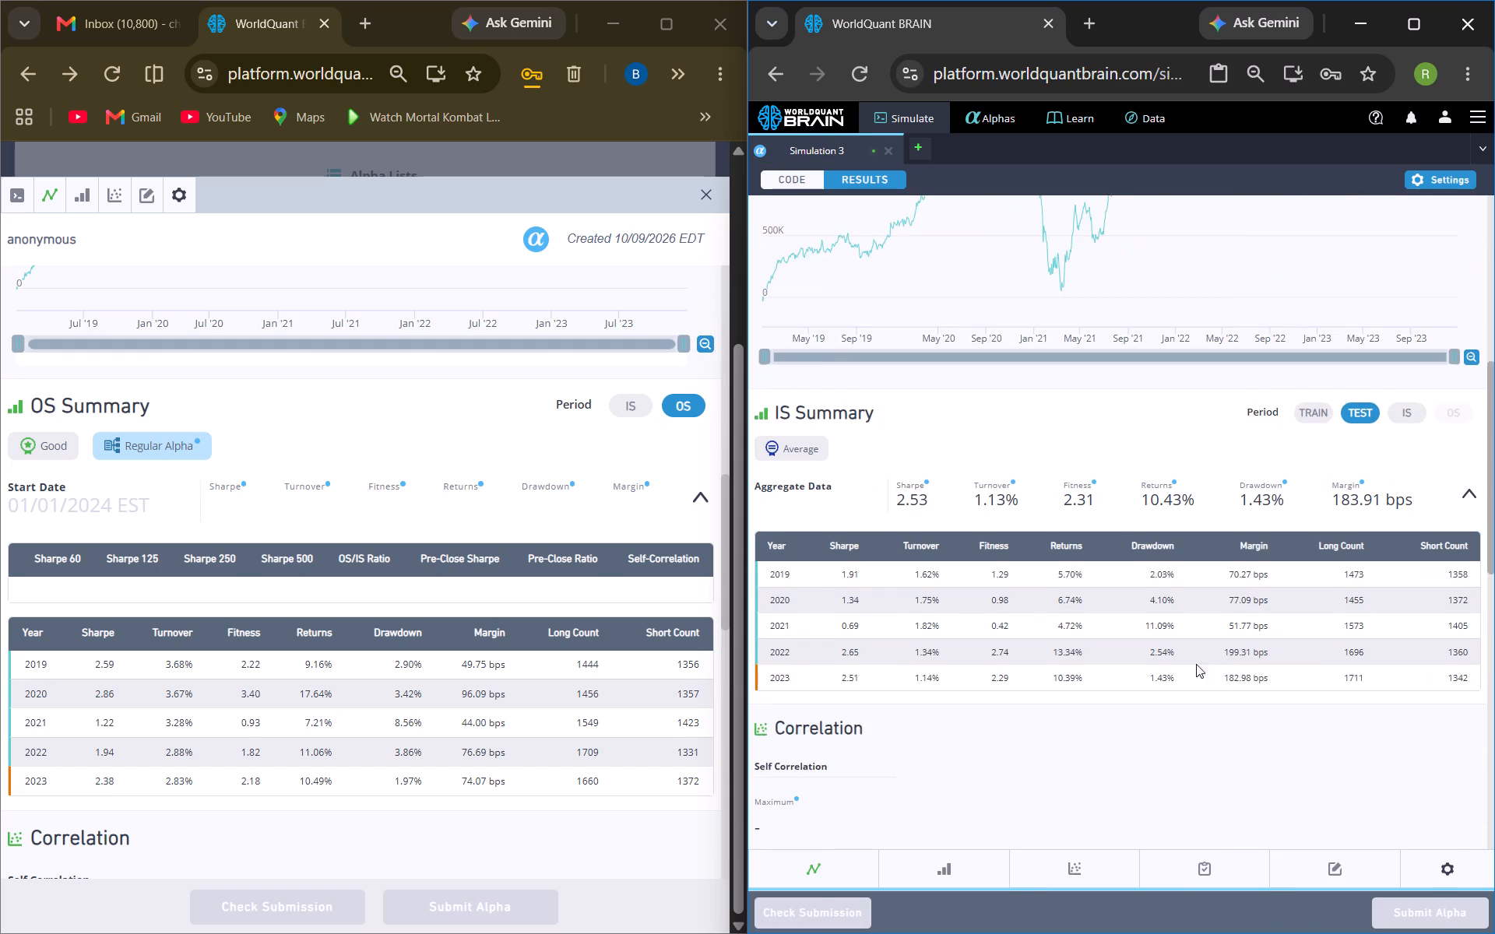
scroll(1082, 646, "down", 1)
left_click(868, 778)
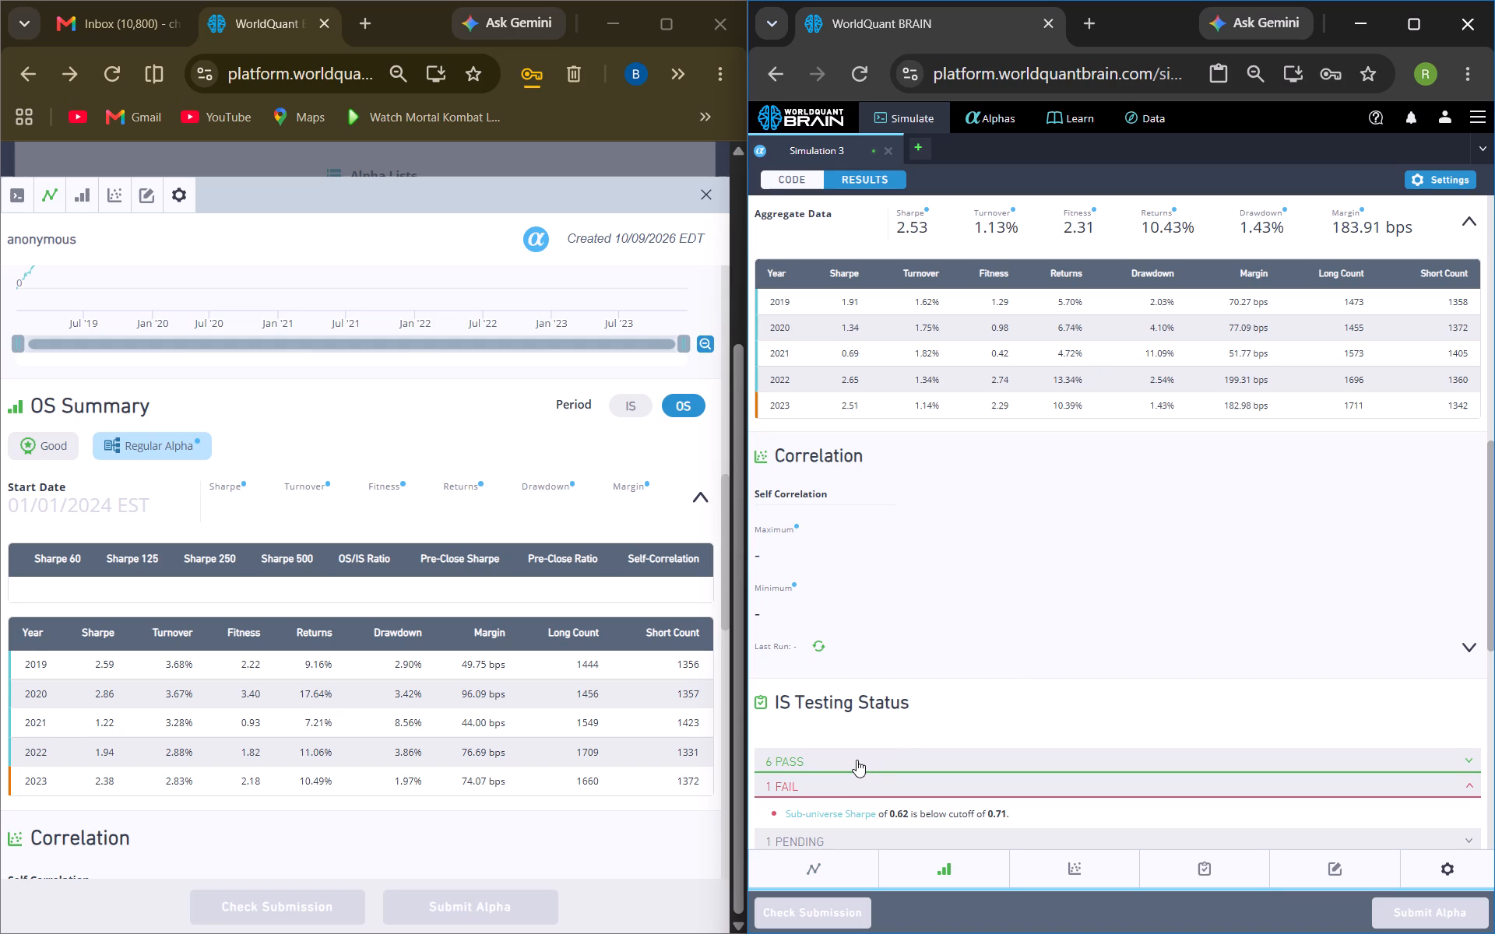
Change both ts_mean windows to 15 and the ts_decay_linear window to 10 in Simulation 3's code, and simulate.
scroll(463, 296, "up", 3)
scroll(995, 369, "up", 5)
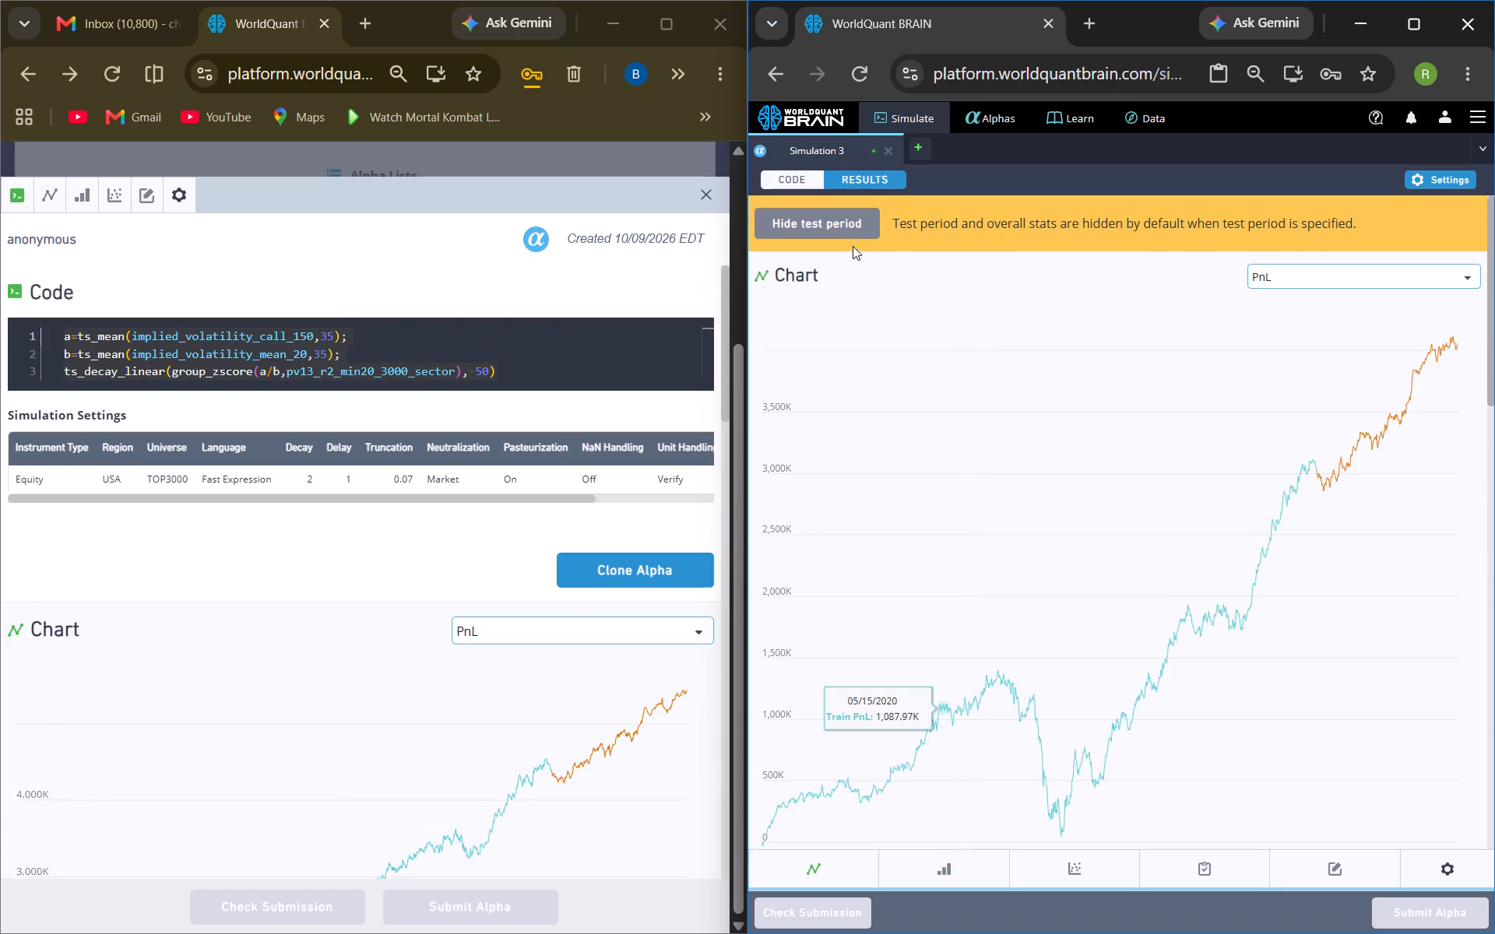
left_click(806, 168)
left_click(811, 184)
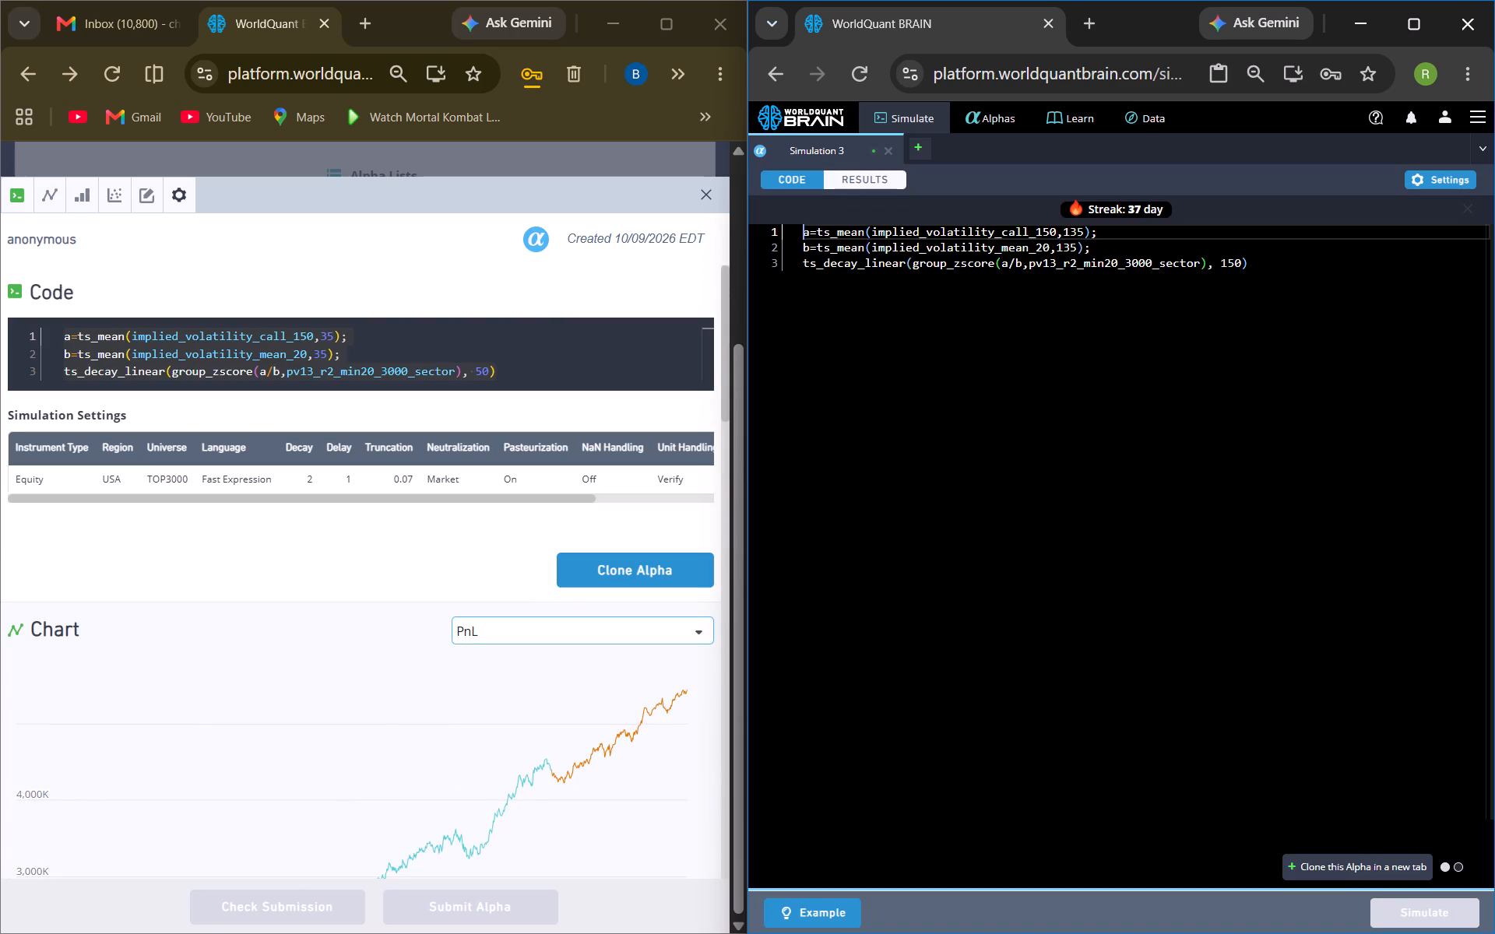
left_click(1077, 228)
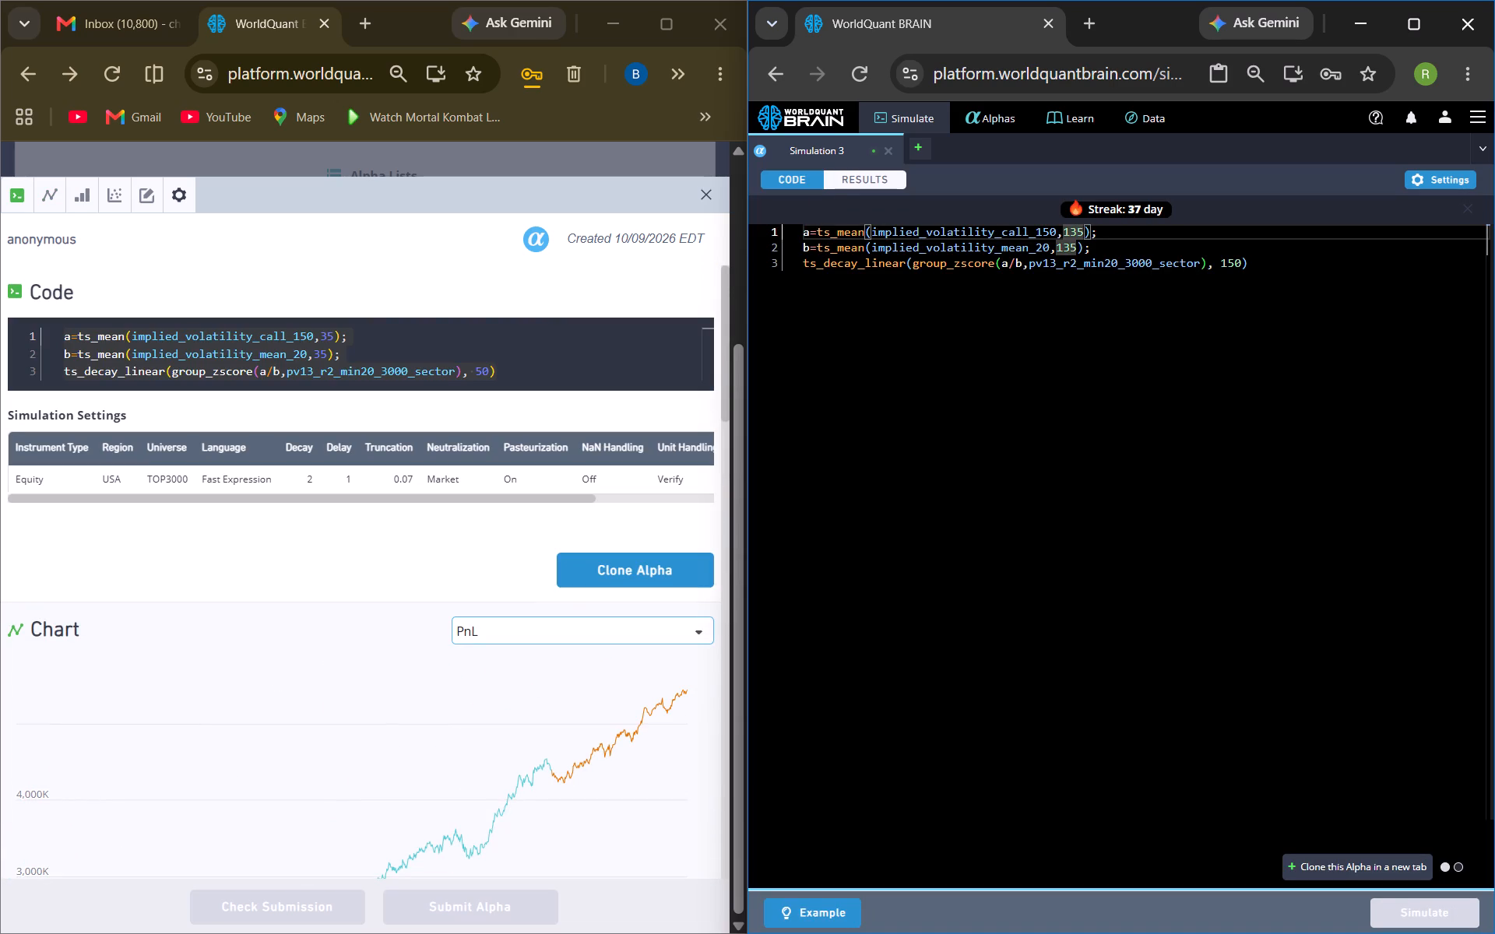
key("BackSpace")
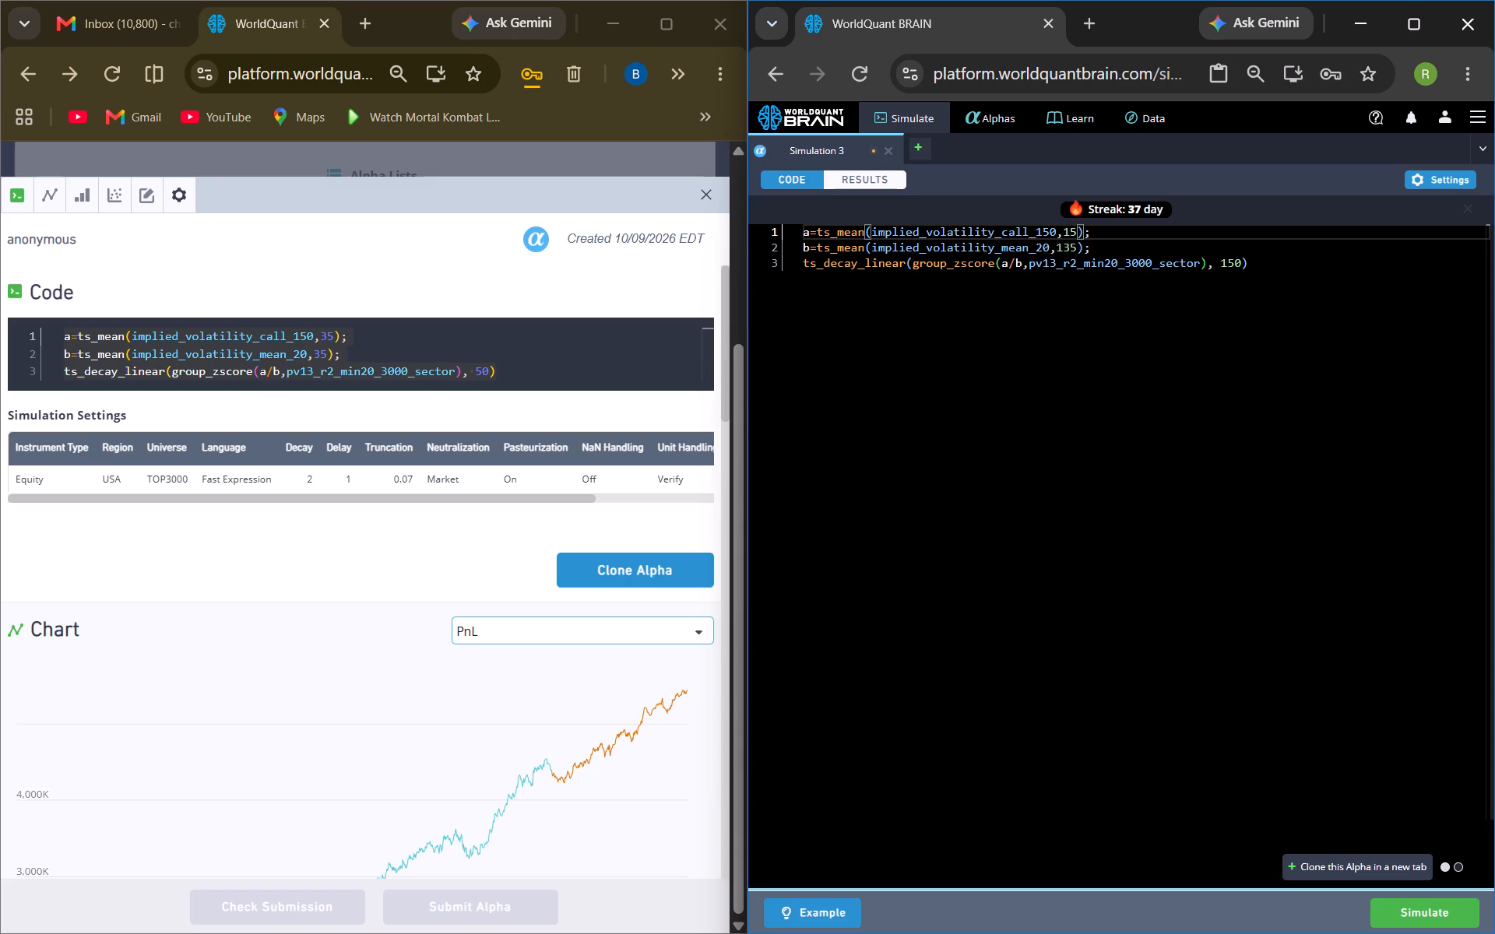
left_click(1071, 248)
key("BackSpace")
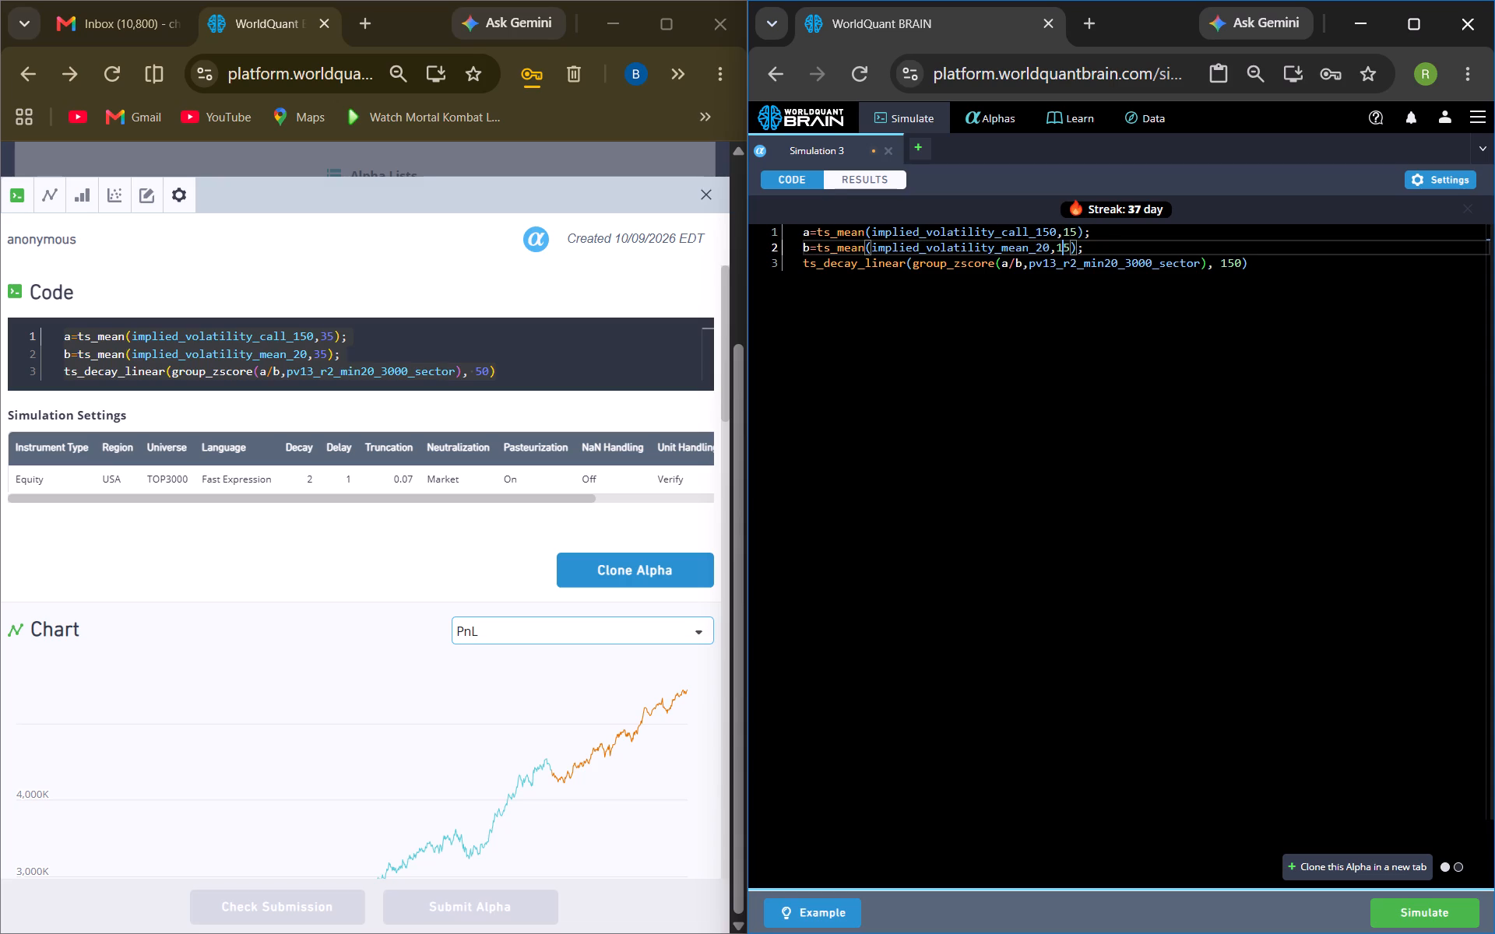
left_click(1236, 263)
key("BackSpace")
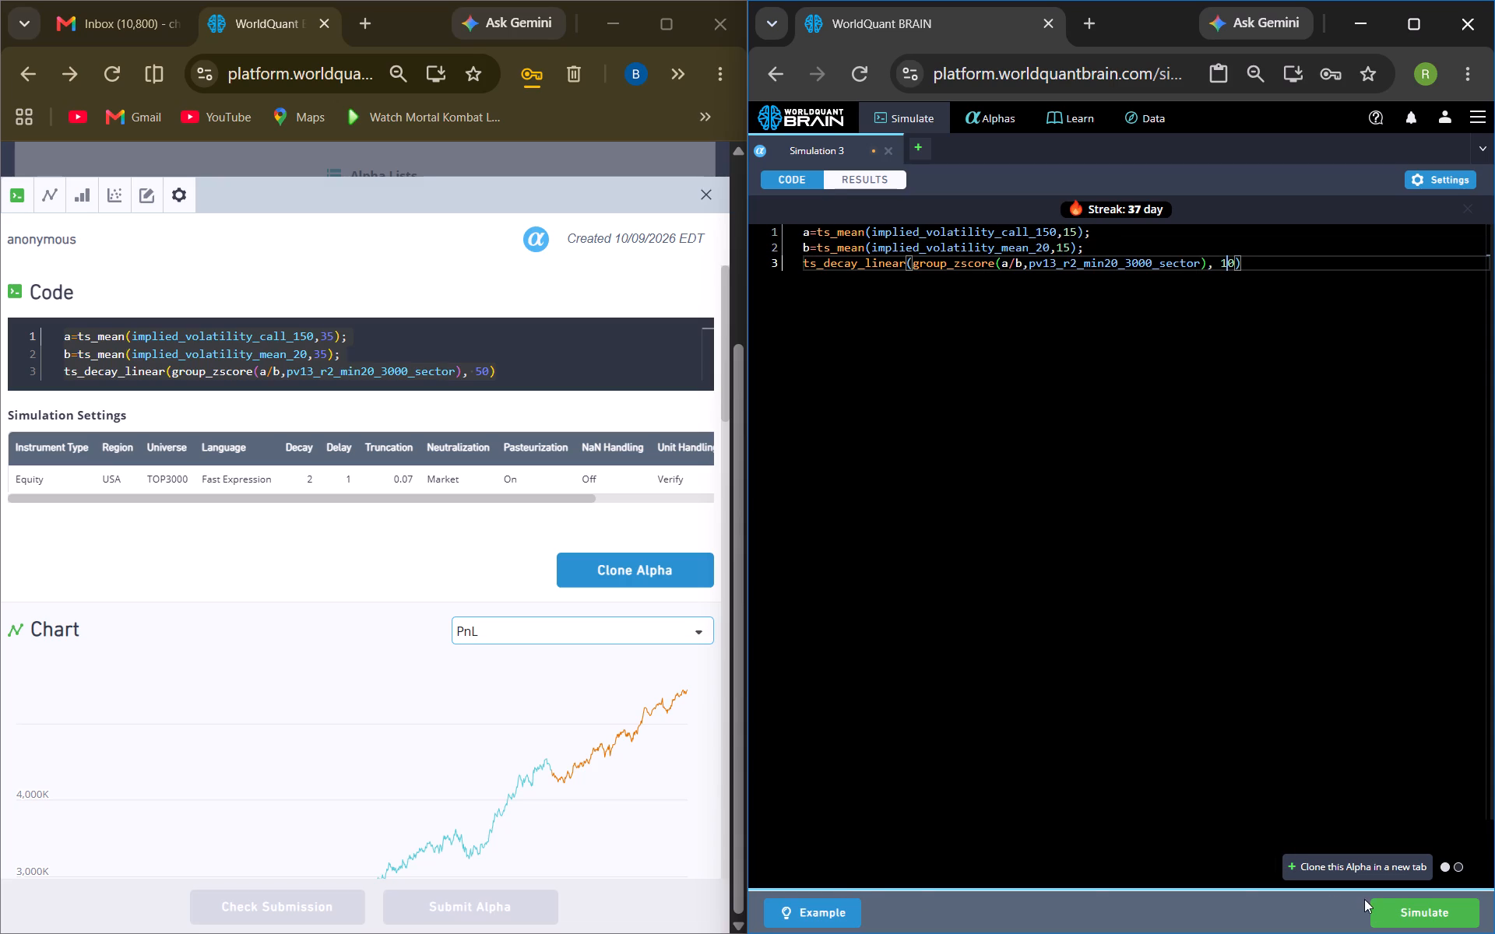
left_click(1405, 912)
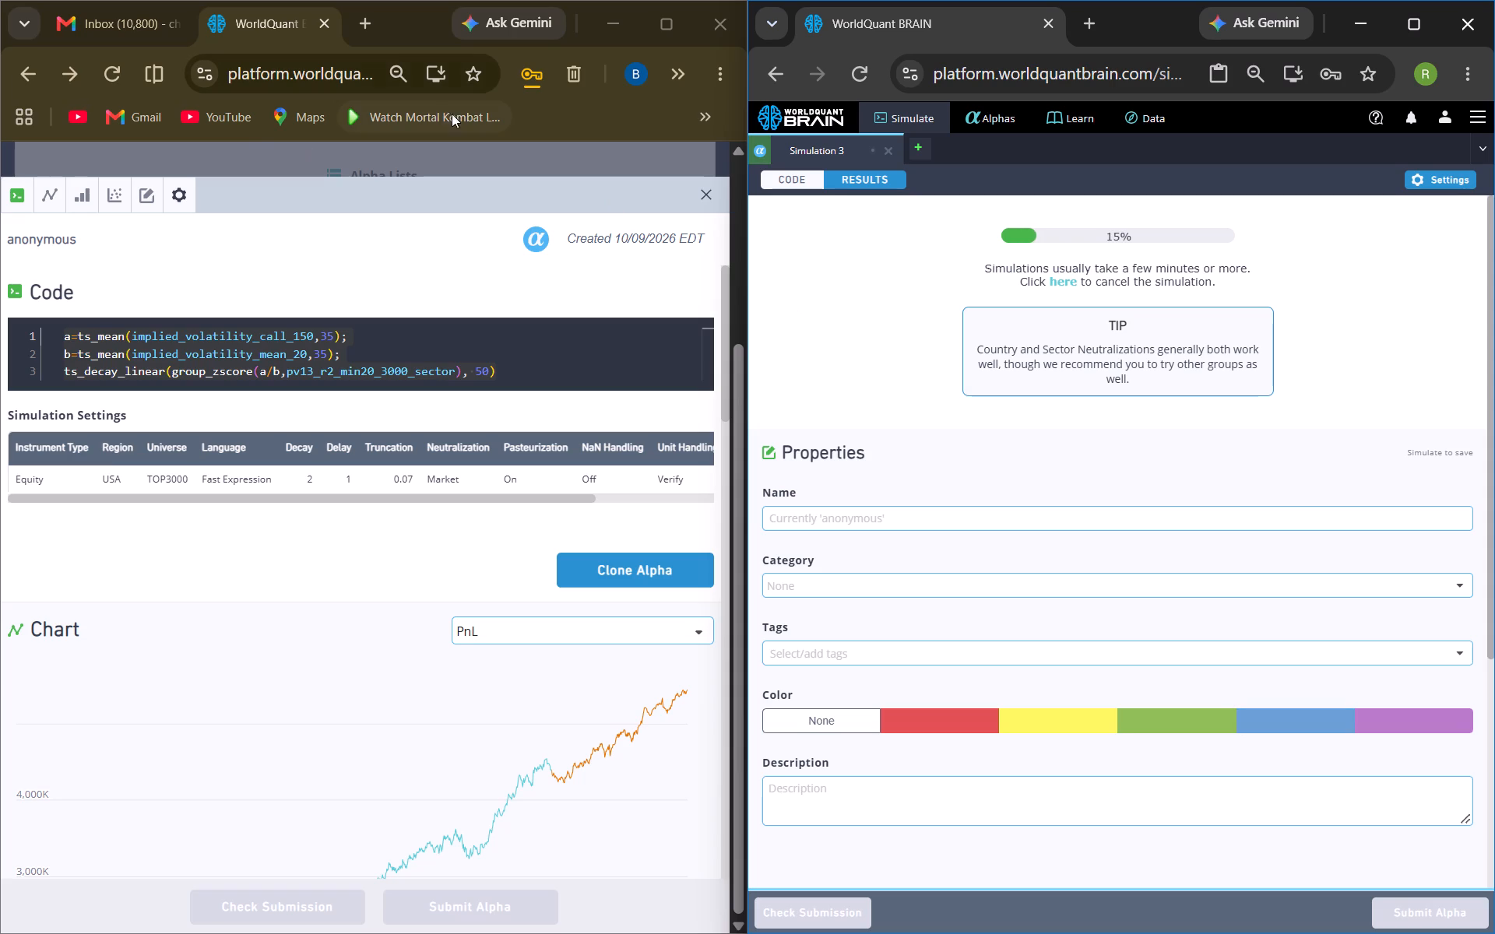
Look through the code and simulation settings of submitted alphas Vk00zlqM, blOzzLel and Vk0R0WQ8 in turn.
left_click(705, 188)
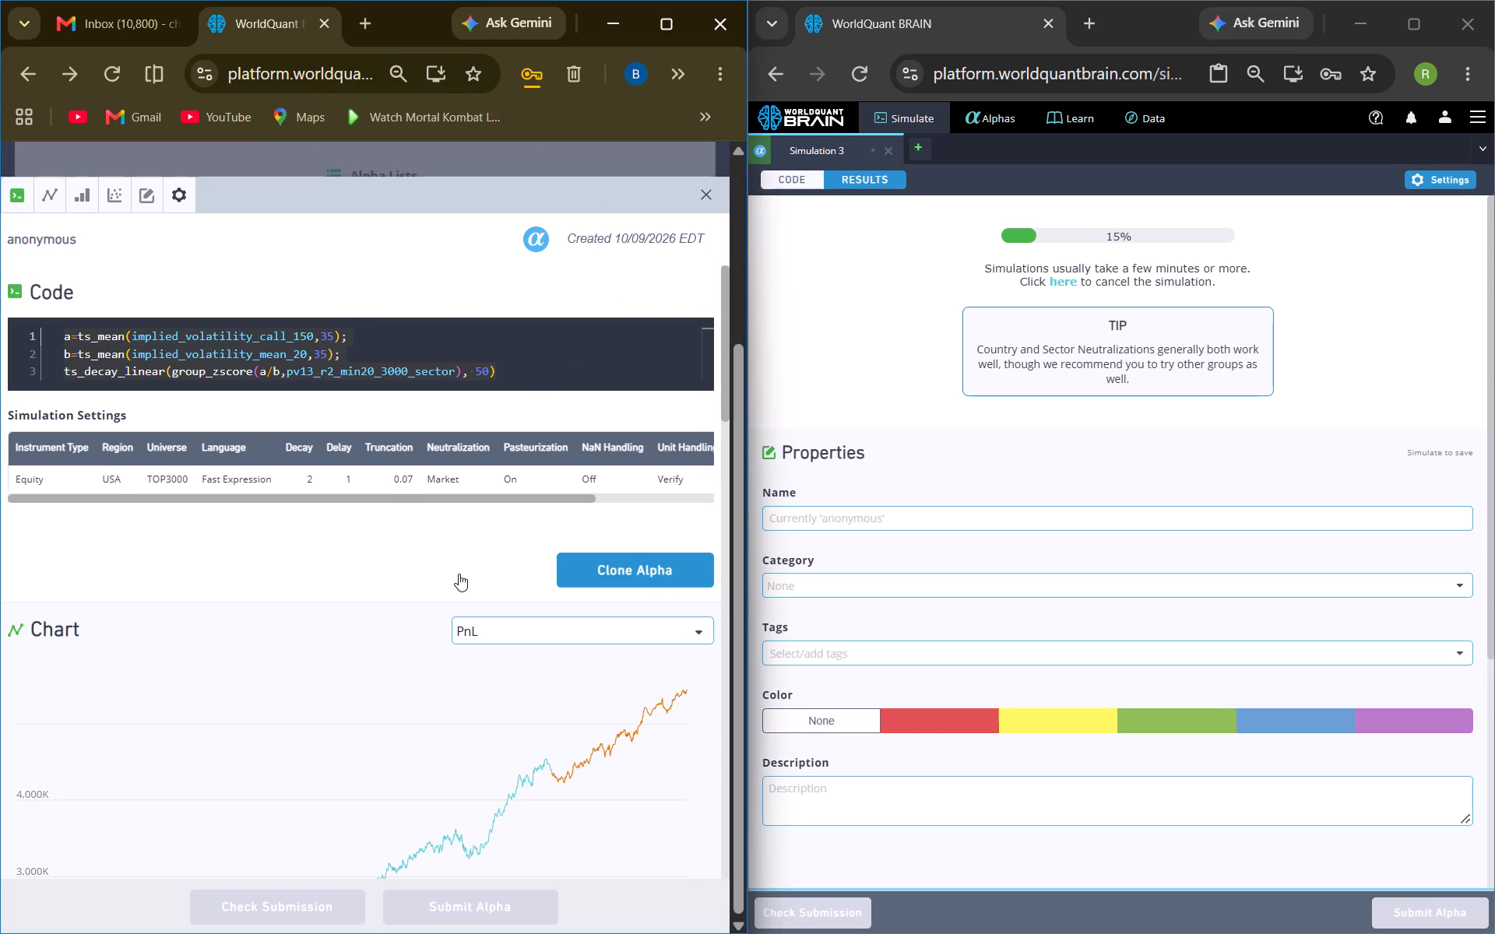
left_click(470, 708)
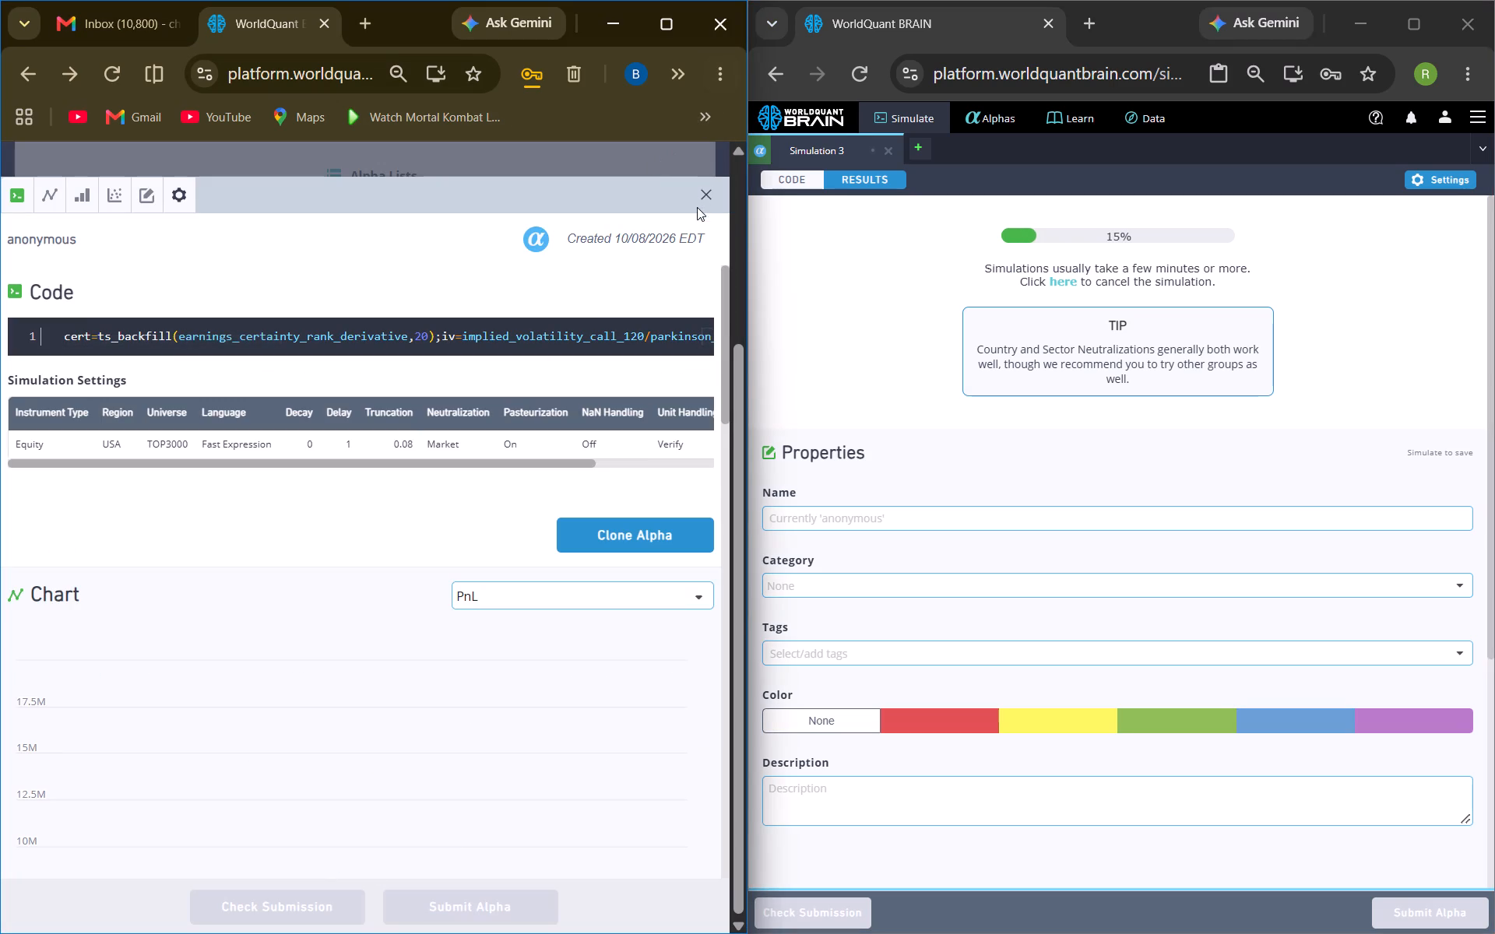
left_click(706, 192)
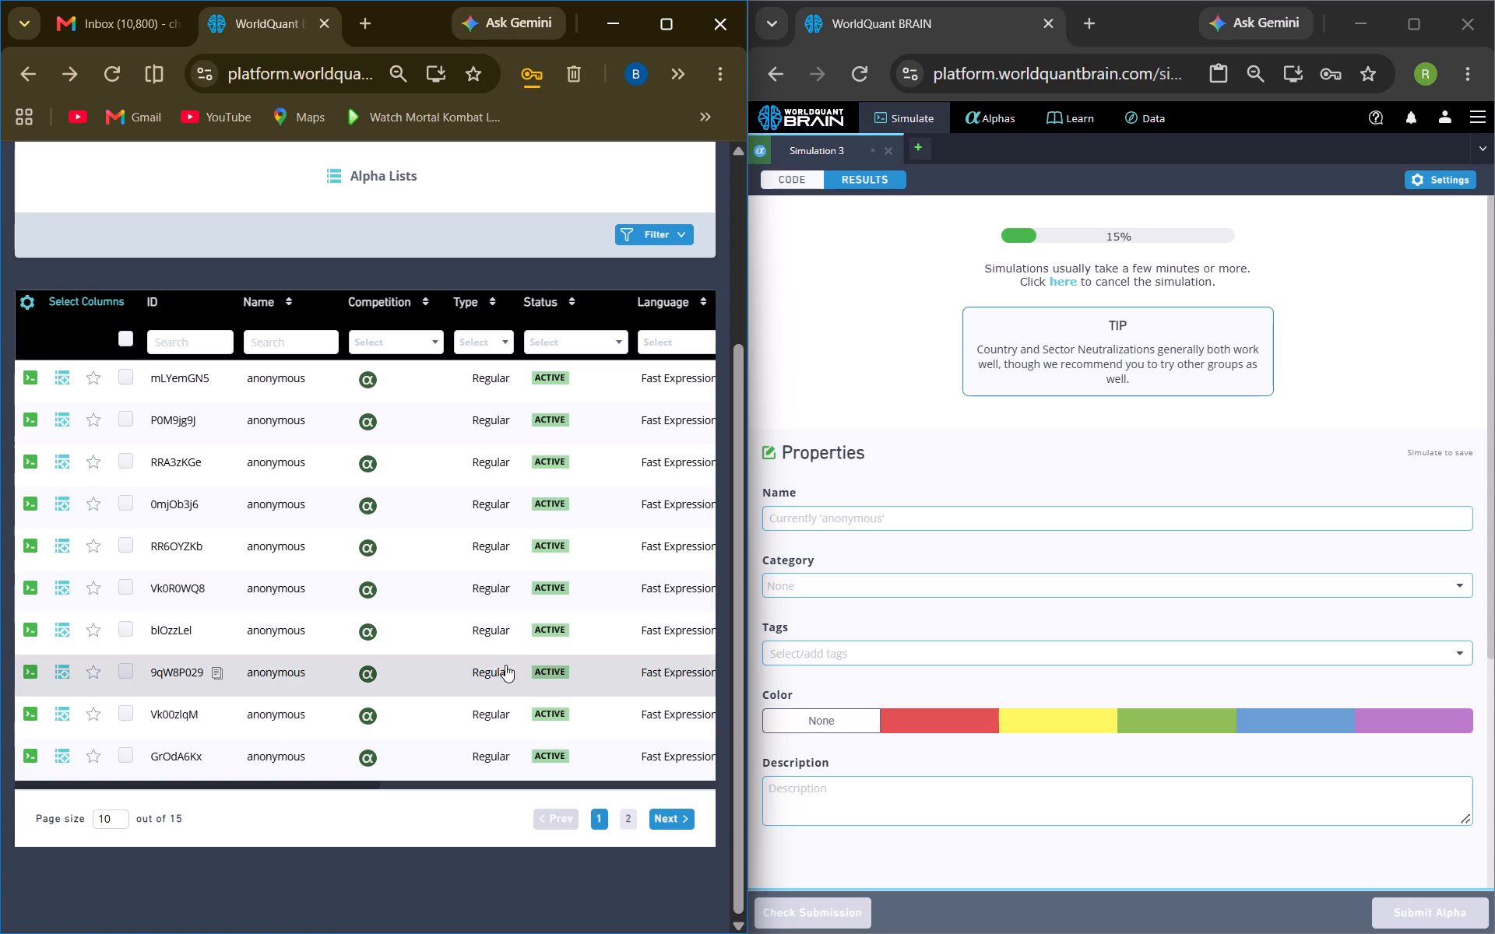
left_click(490, 626)
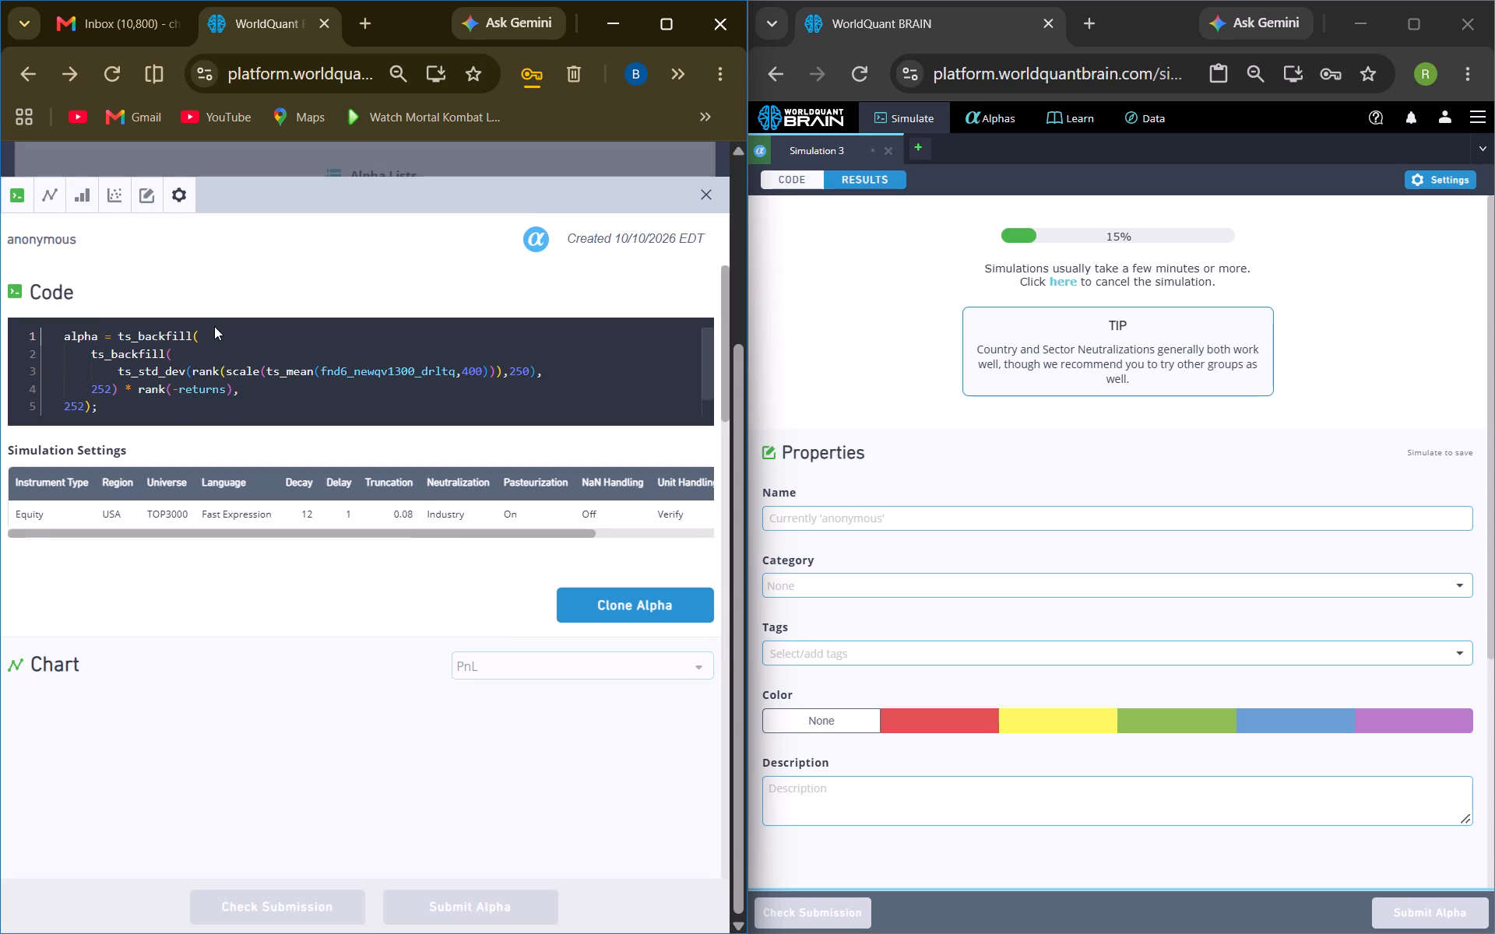
scroll(206, 341, "down", 6)
scroll(423, 395, "up", 1)
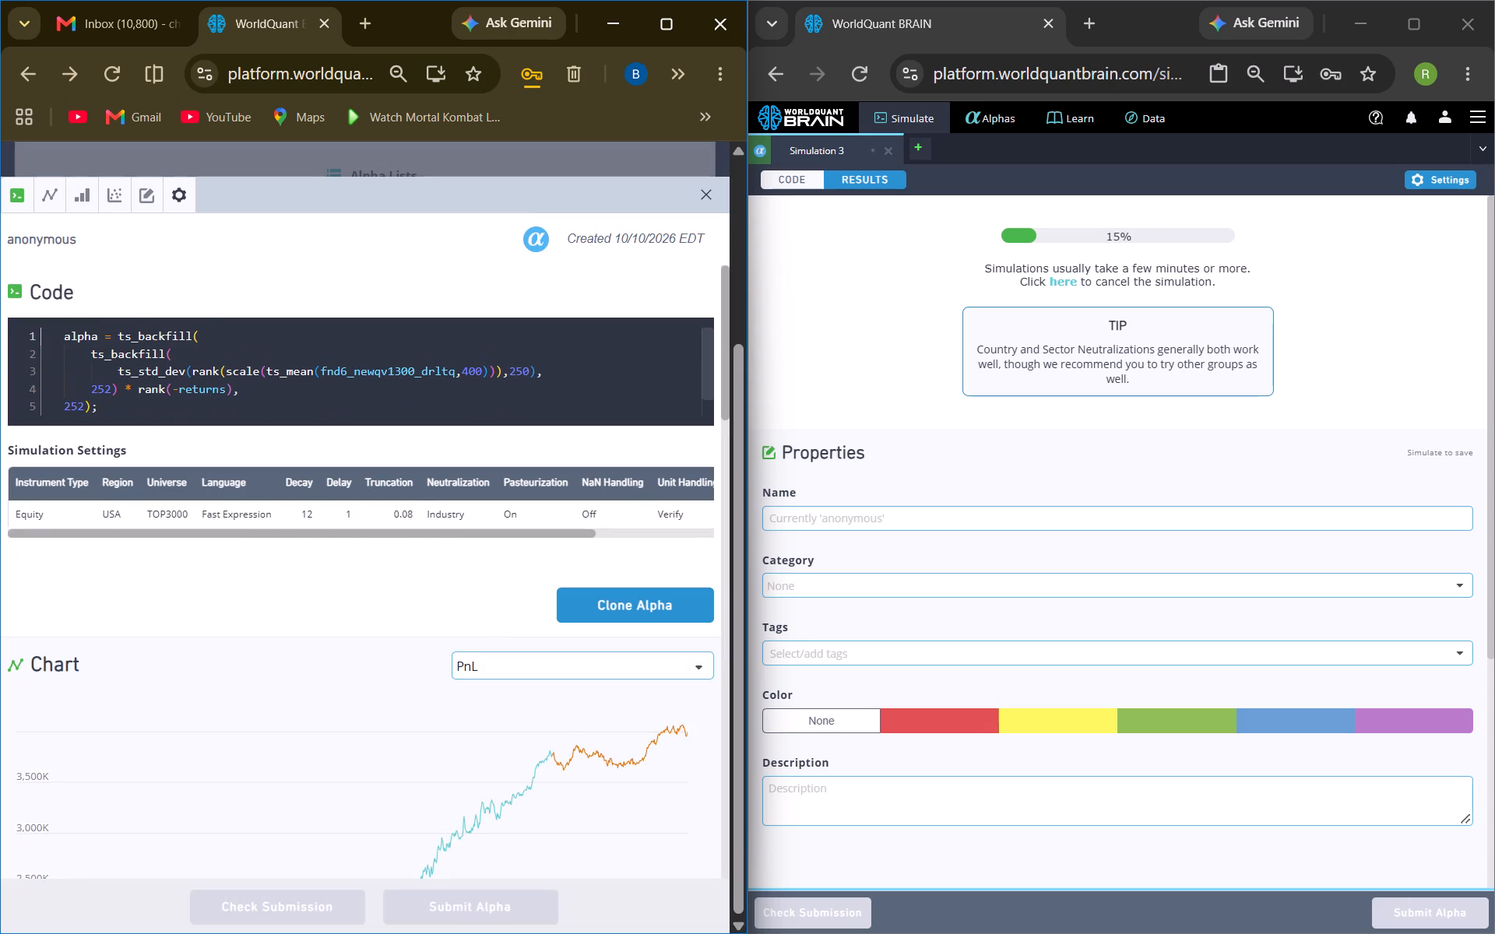
scroll(413, 396, "up", 2)
scroll(305, 381, "down", 3)
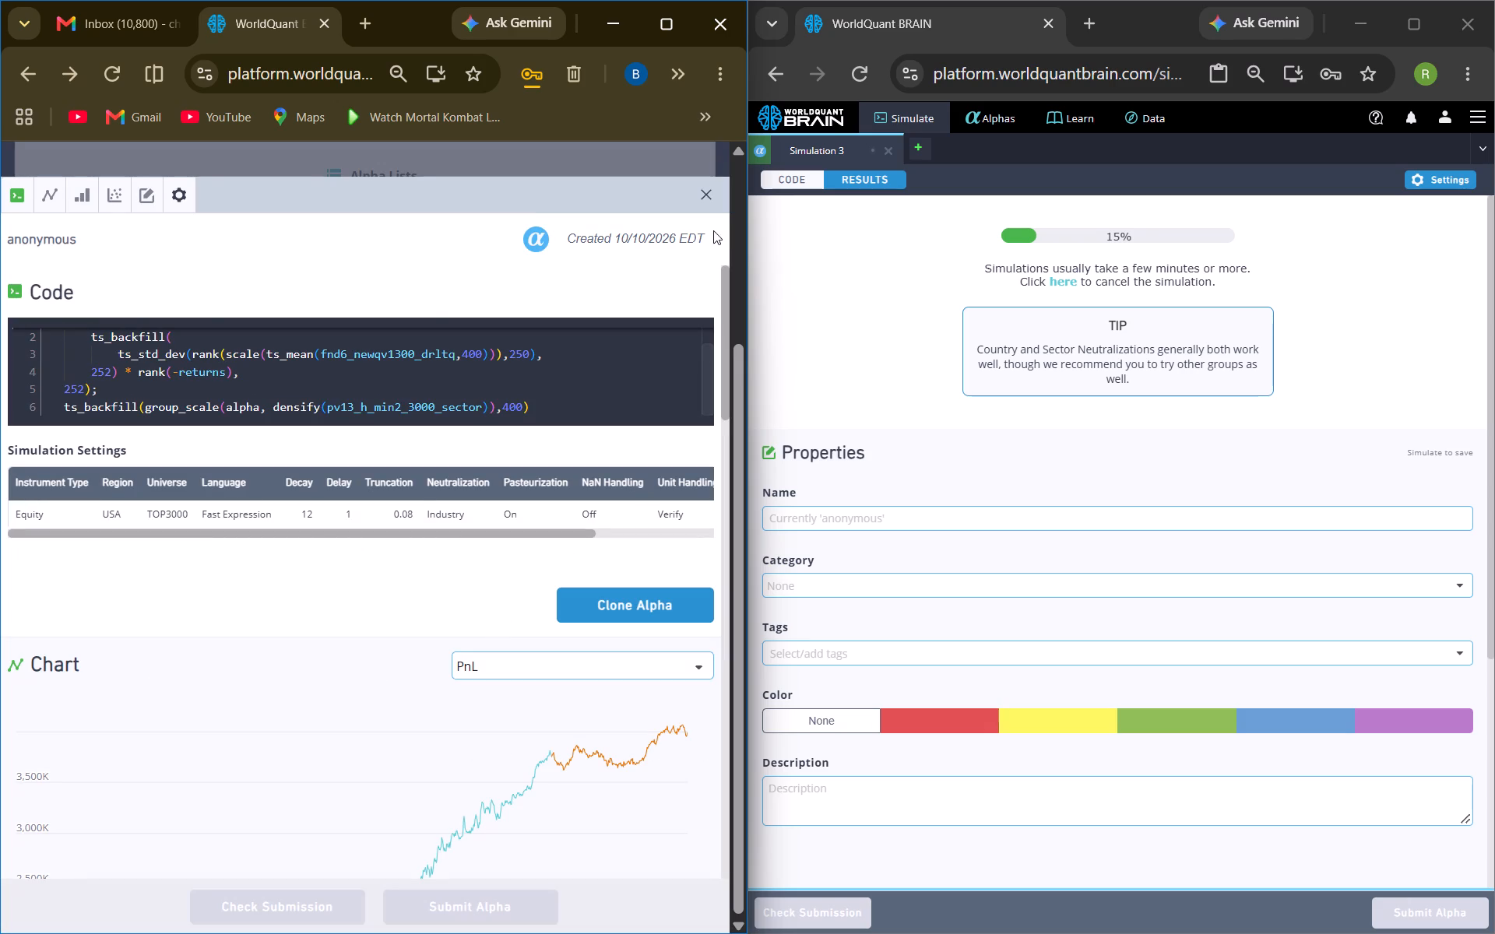
left_click(704, 195)
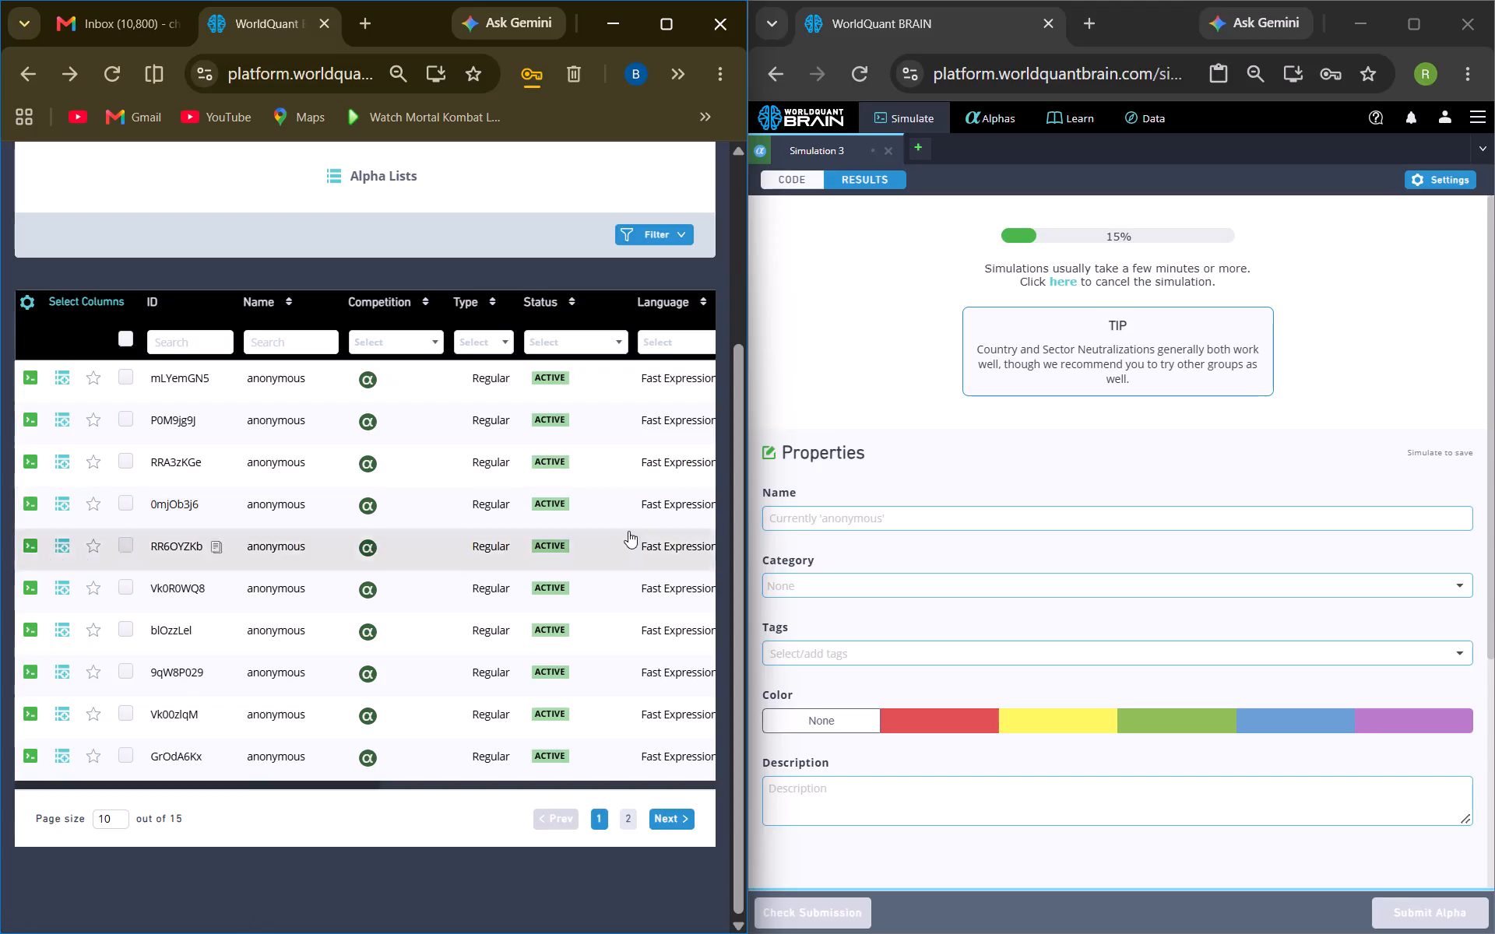
left_click(509, 578)
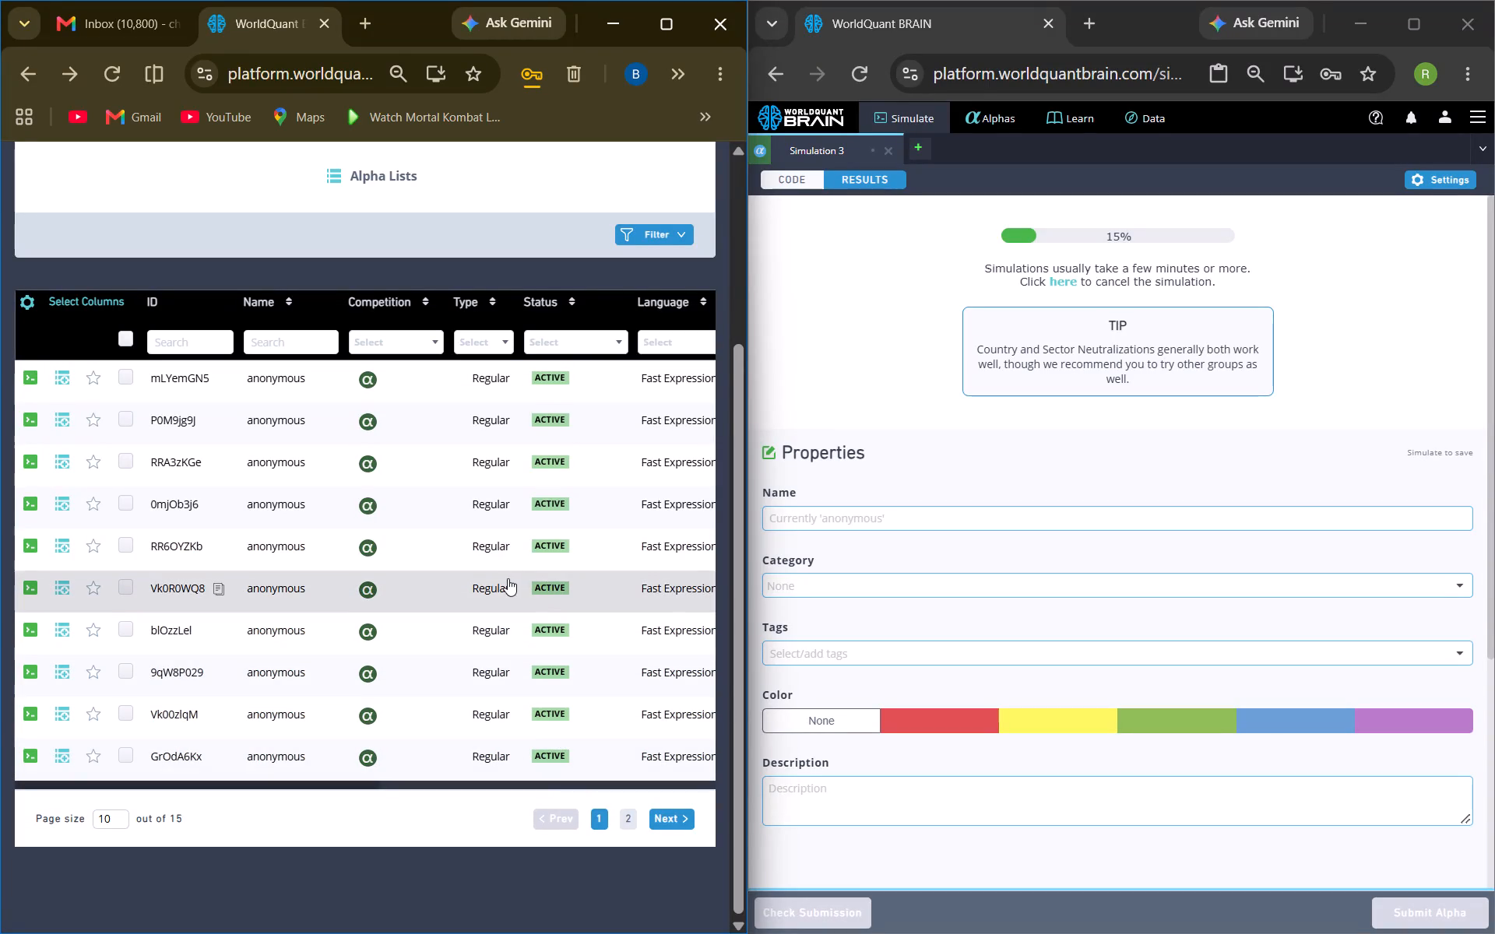
scroll(318, 395, "down", 5)
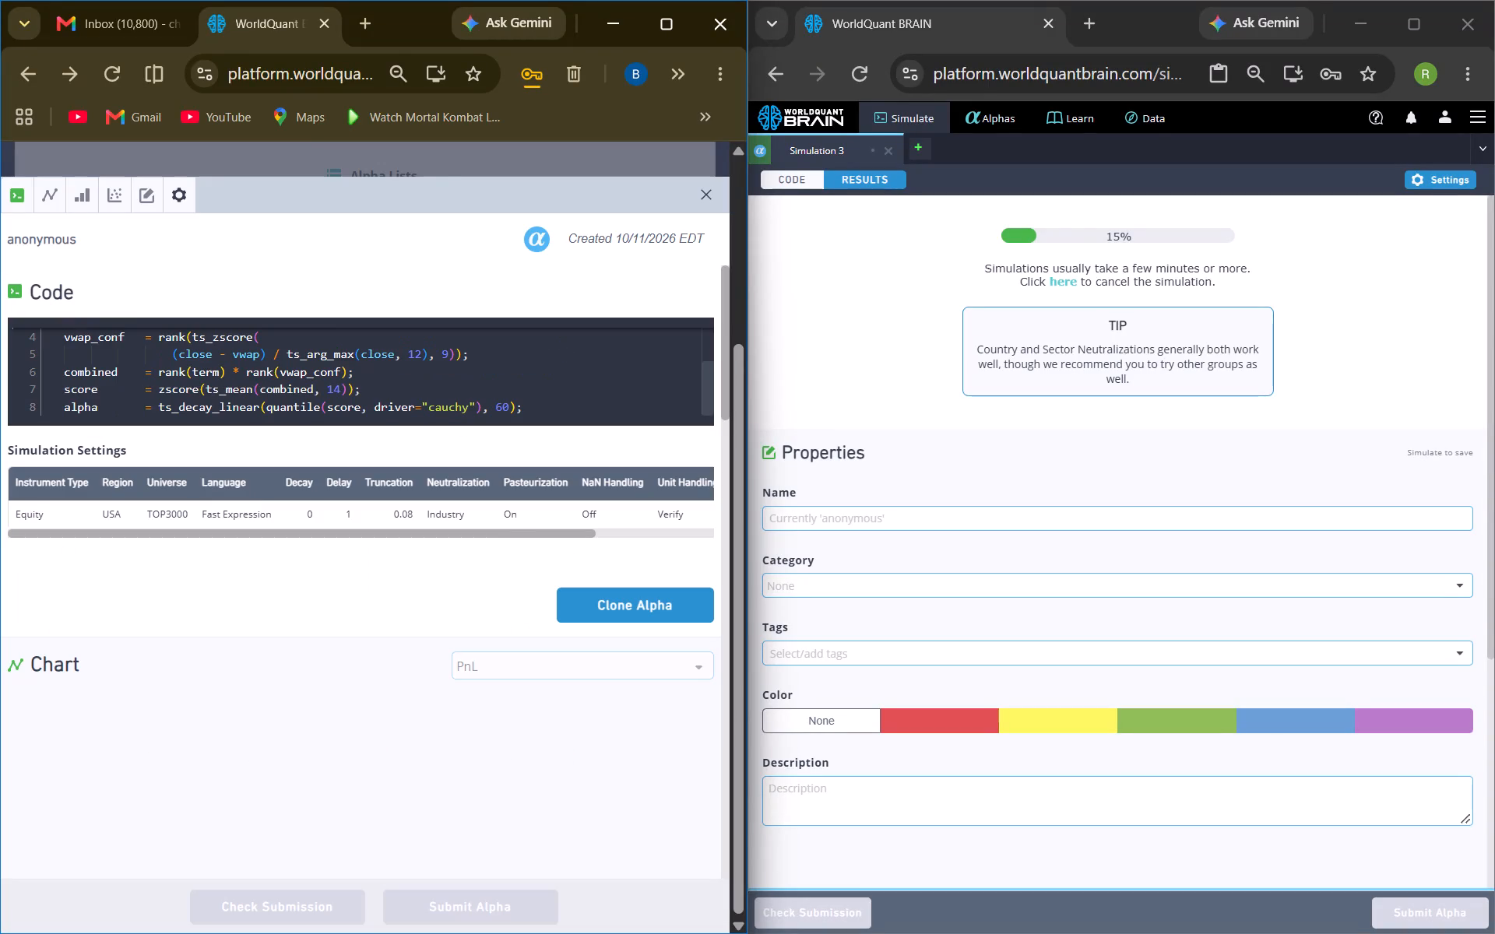
scroll(317, 396, "up", 3)
left_click(702, 191)
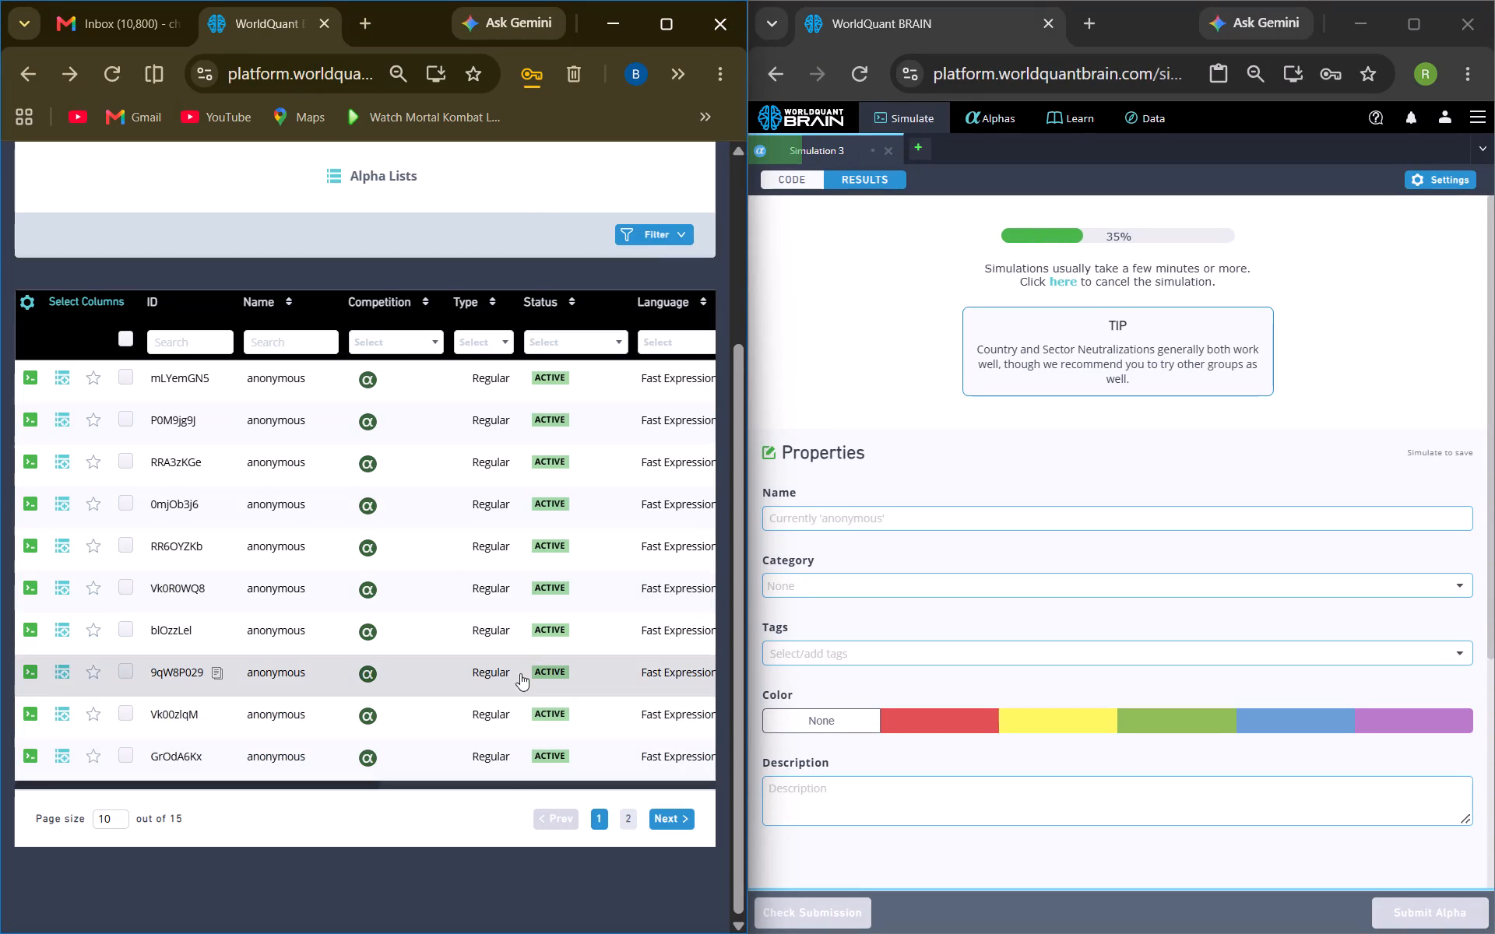
Examine alpha RR6OYZKb's code, PnL chart, OS Summary and the remaining columns of its simulation settings.
left_click(491, 550)
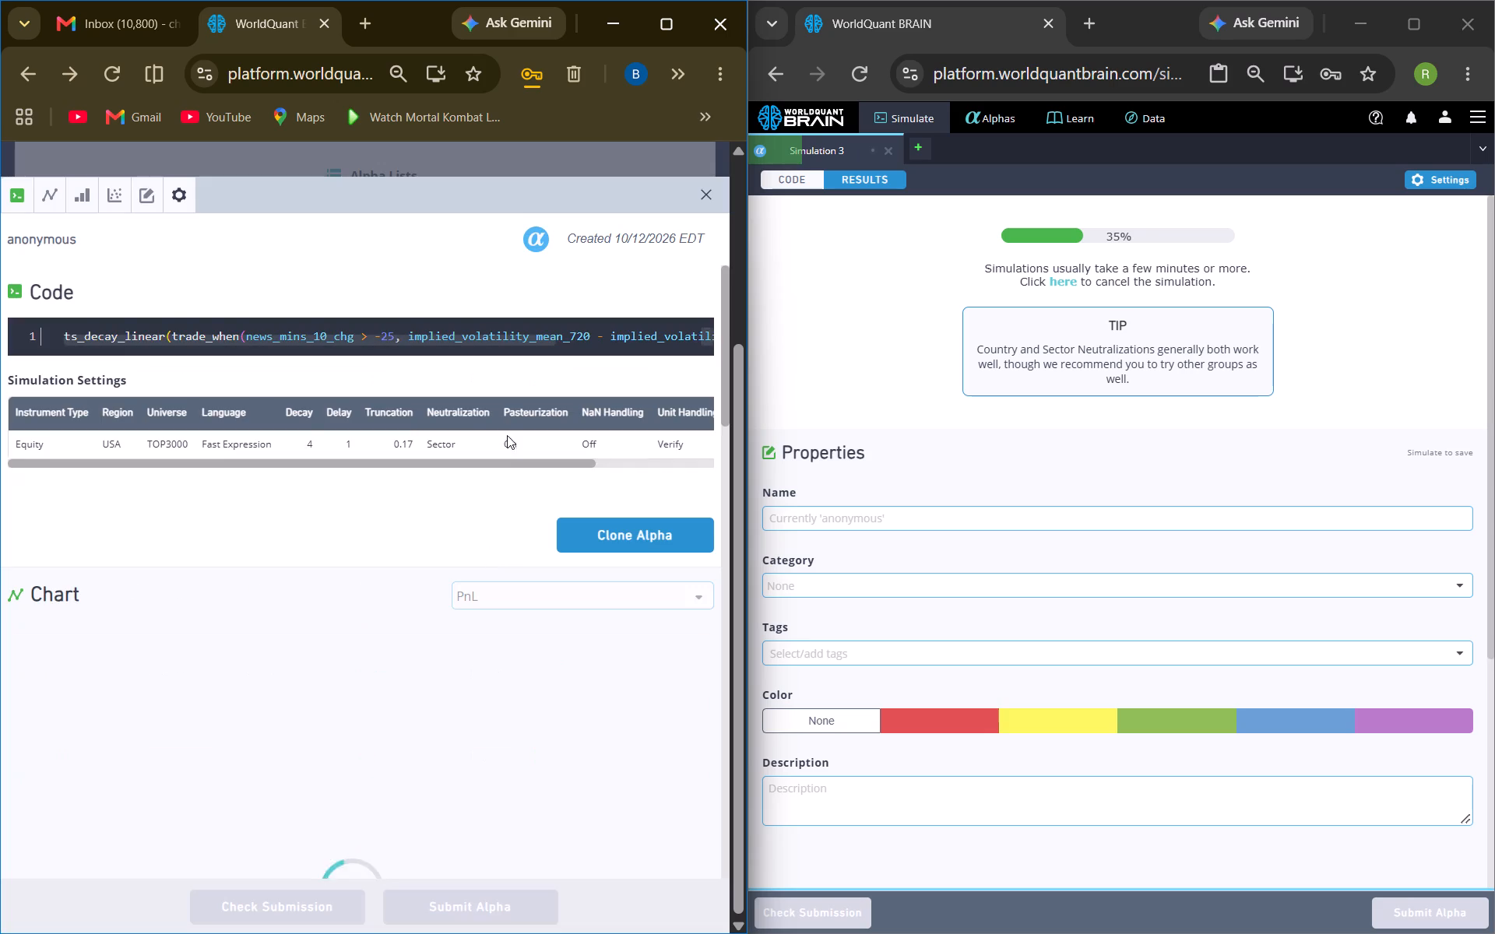
scroll(445, 383, "down", 3)
scroll(440, 375, "up", 4)
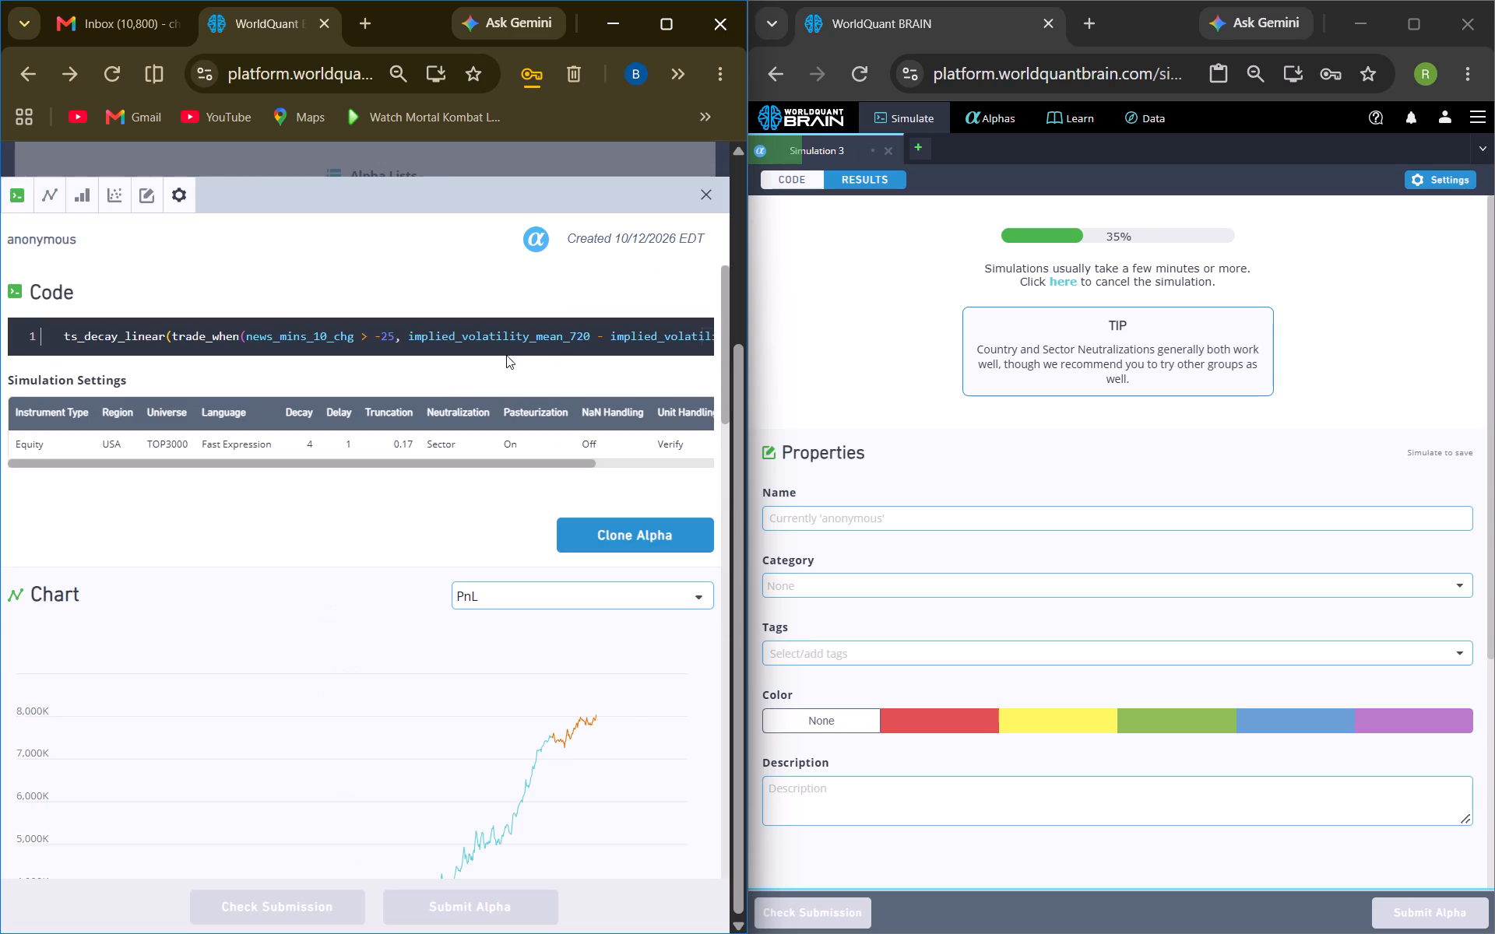
scroll(193, 473, "down", 2)
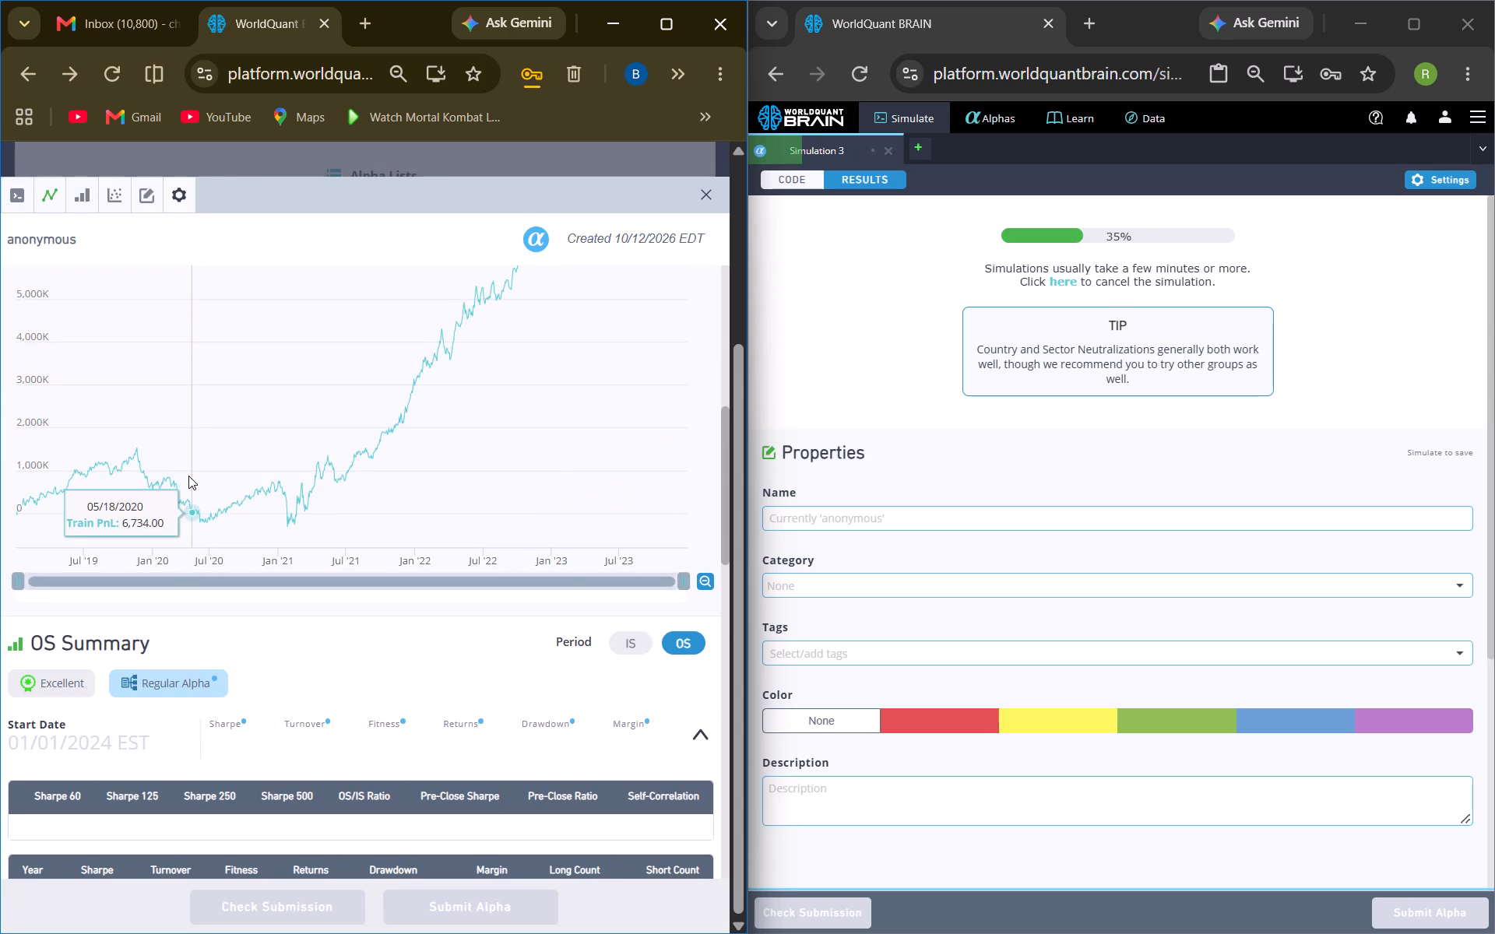
scroll(188, 477, "down", 2)
scroll(188, 477, "up", 6)
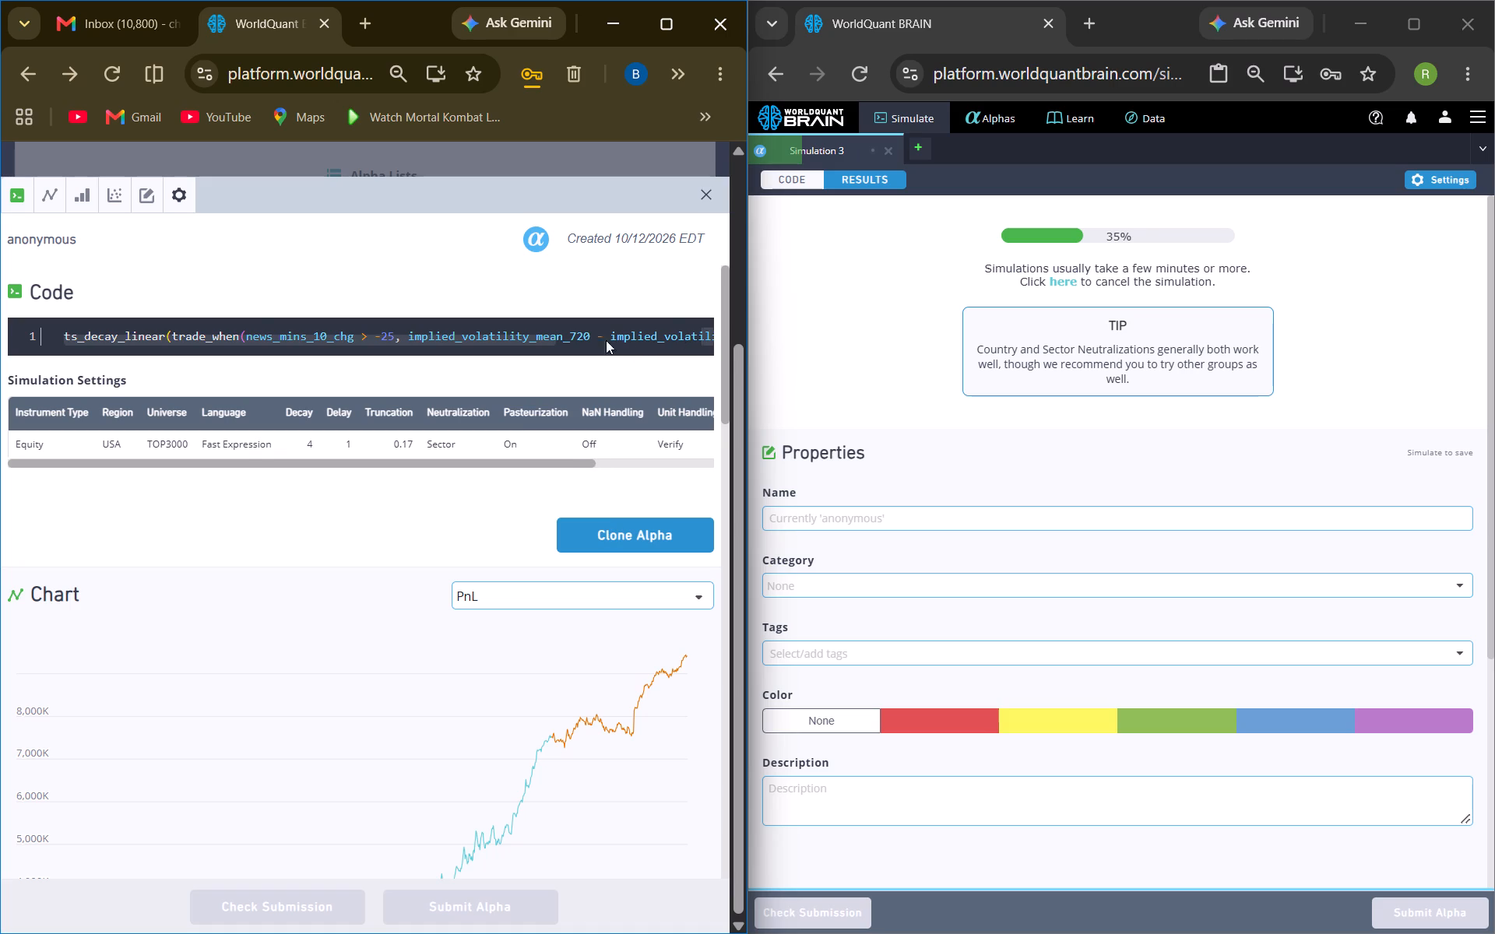
left_click_drag(62, 332, 62, 333)
left_click_drag(62, 333, 280, 352)
left_click_drag(567, 461, 677, 469)
Copy alpha RR6OYZKb's entire ts_decay_linear(trade_when(...)) code line, including its end.
left_click_drag(539, 339, 385, 324)
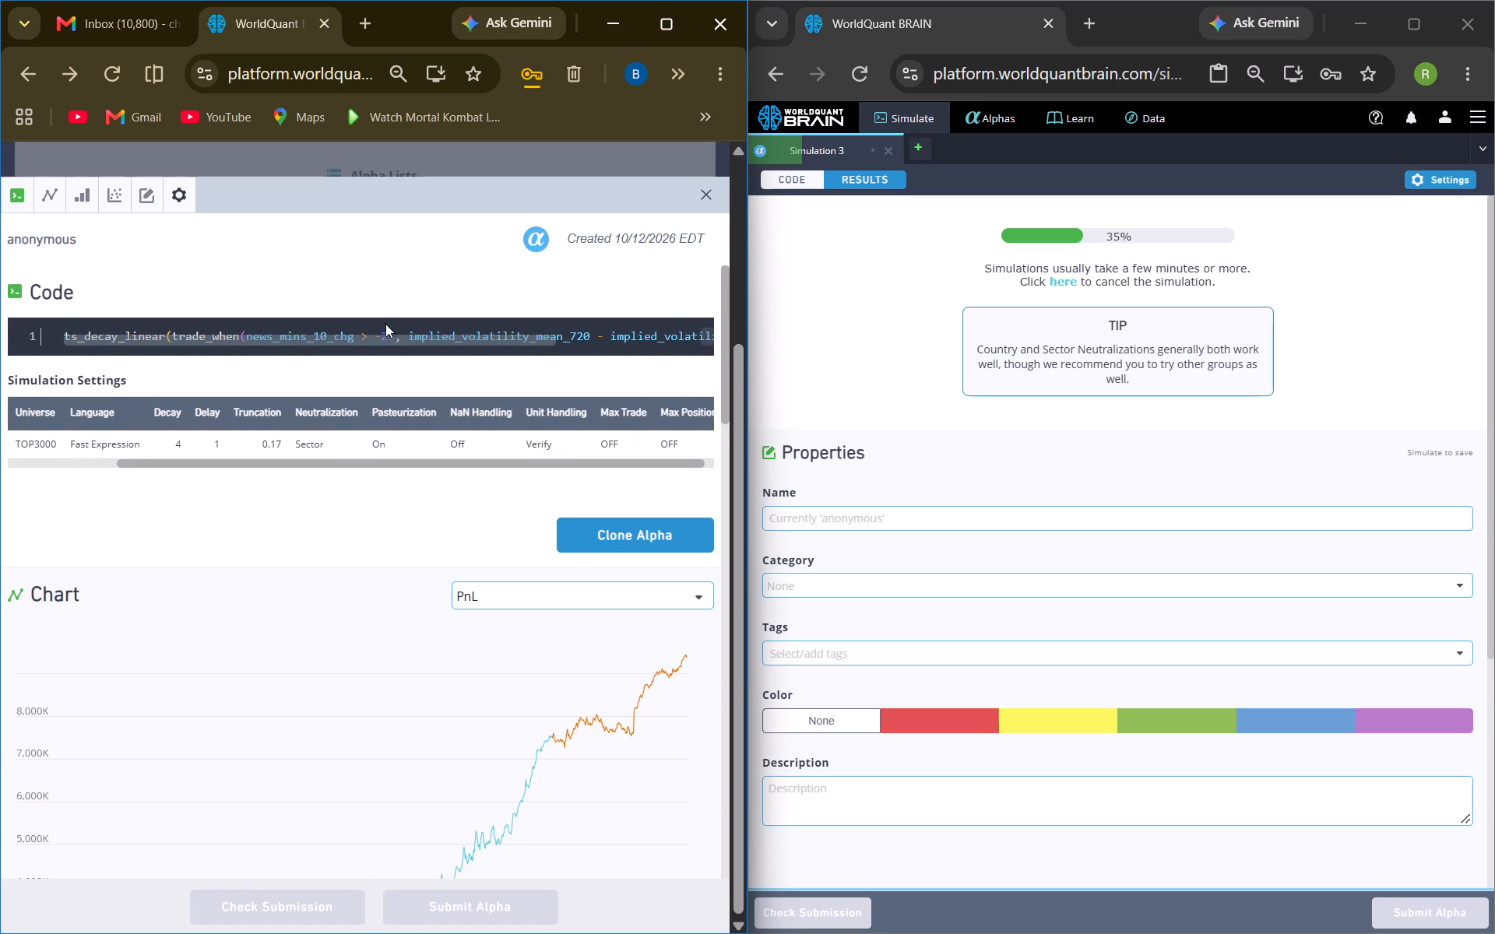
left_click_drag(385, 324, 384, 322)
double_click(507, 326)
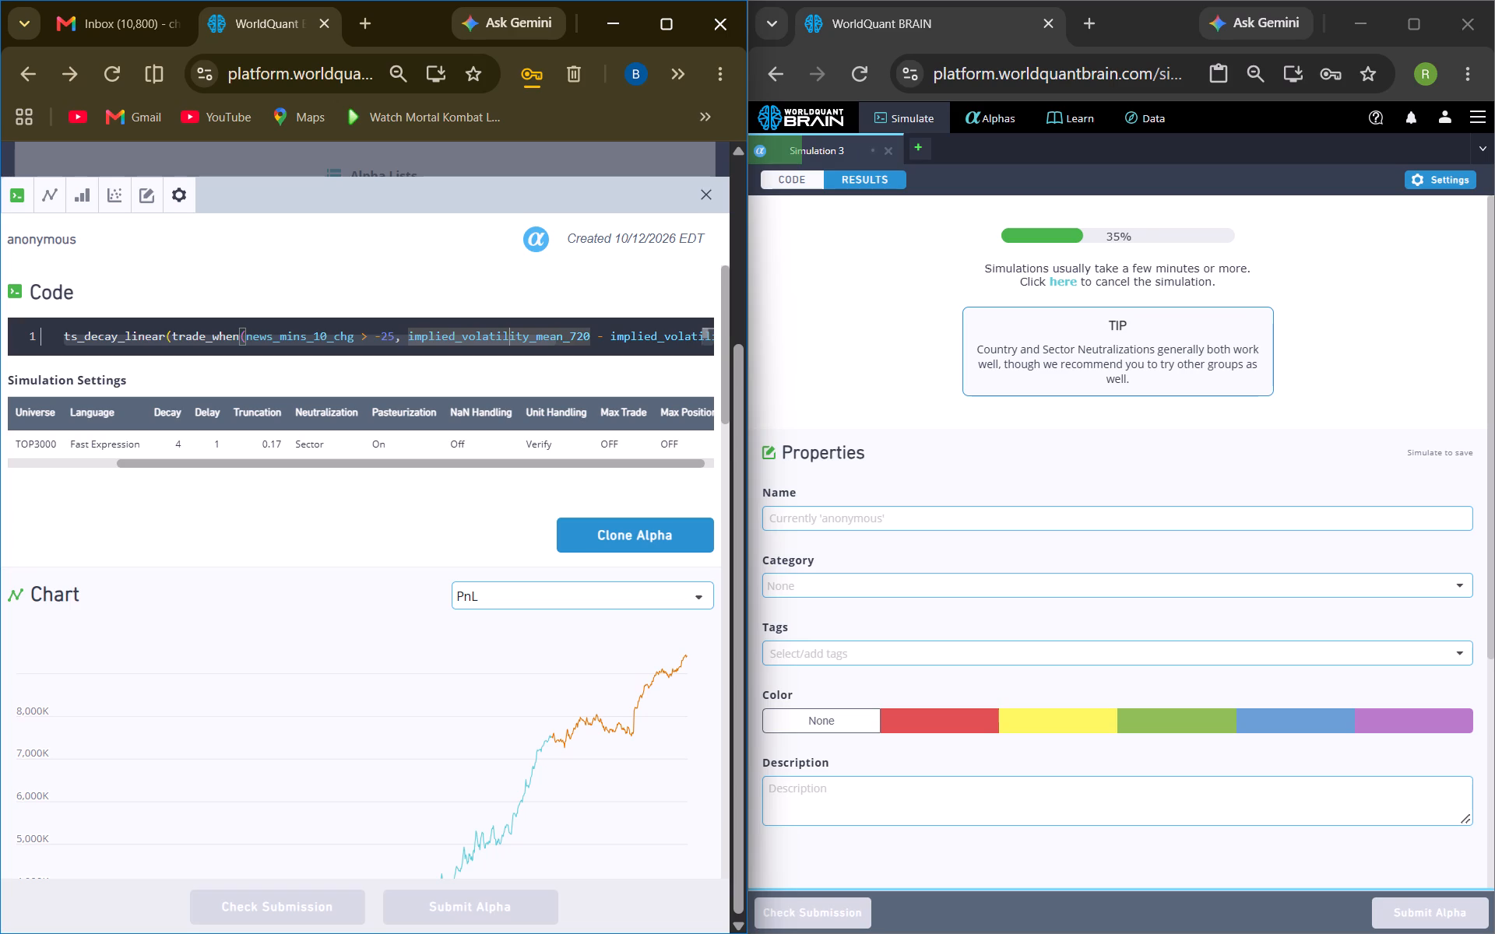
key("Right")
key("Right")
key("Right")
key("Right")
key("Right")
key("Right")
key("Right")
key("Right")
key("Right")
key("Right")
key("Right")
key("Right")
key("Right")
key("Right")
key("Right")
key("Right")
key("Right")
key("Right")
key("Right")
key("Right")
key("Right")
key("Right")
key("Right")
key("Right")
key("Right")
key("Right")
key("Right")
key("Right")
key("Right")
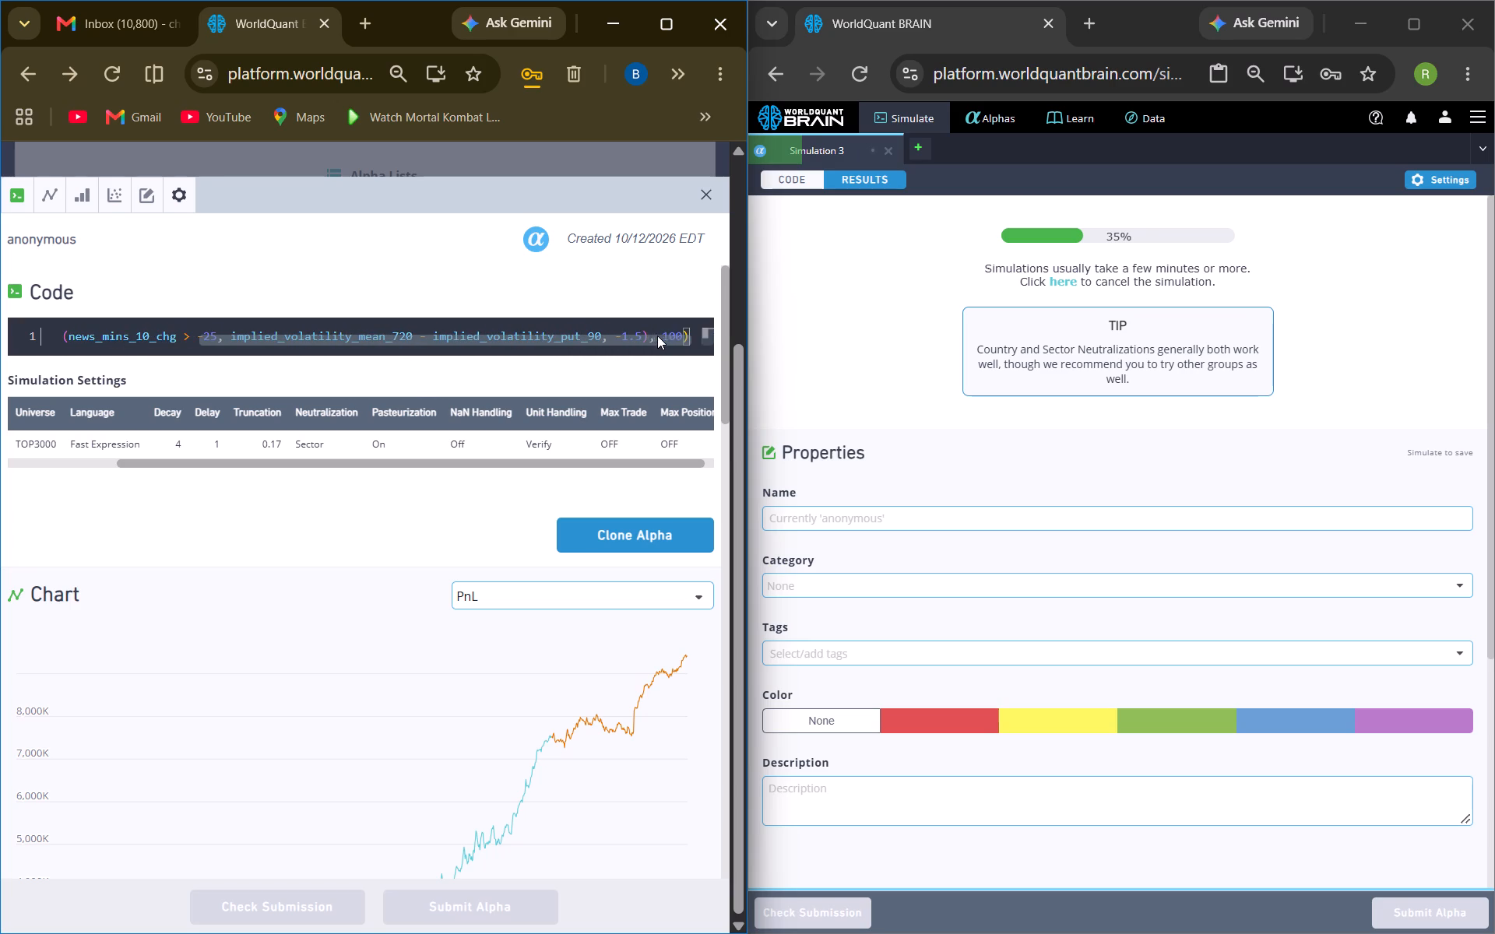
left_click_drag(695, 337, 664, 333)
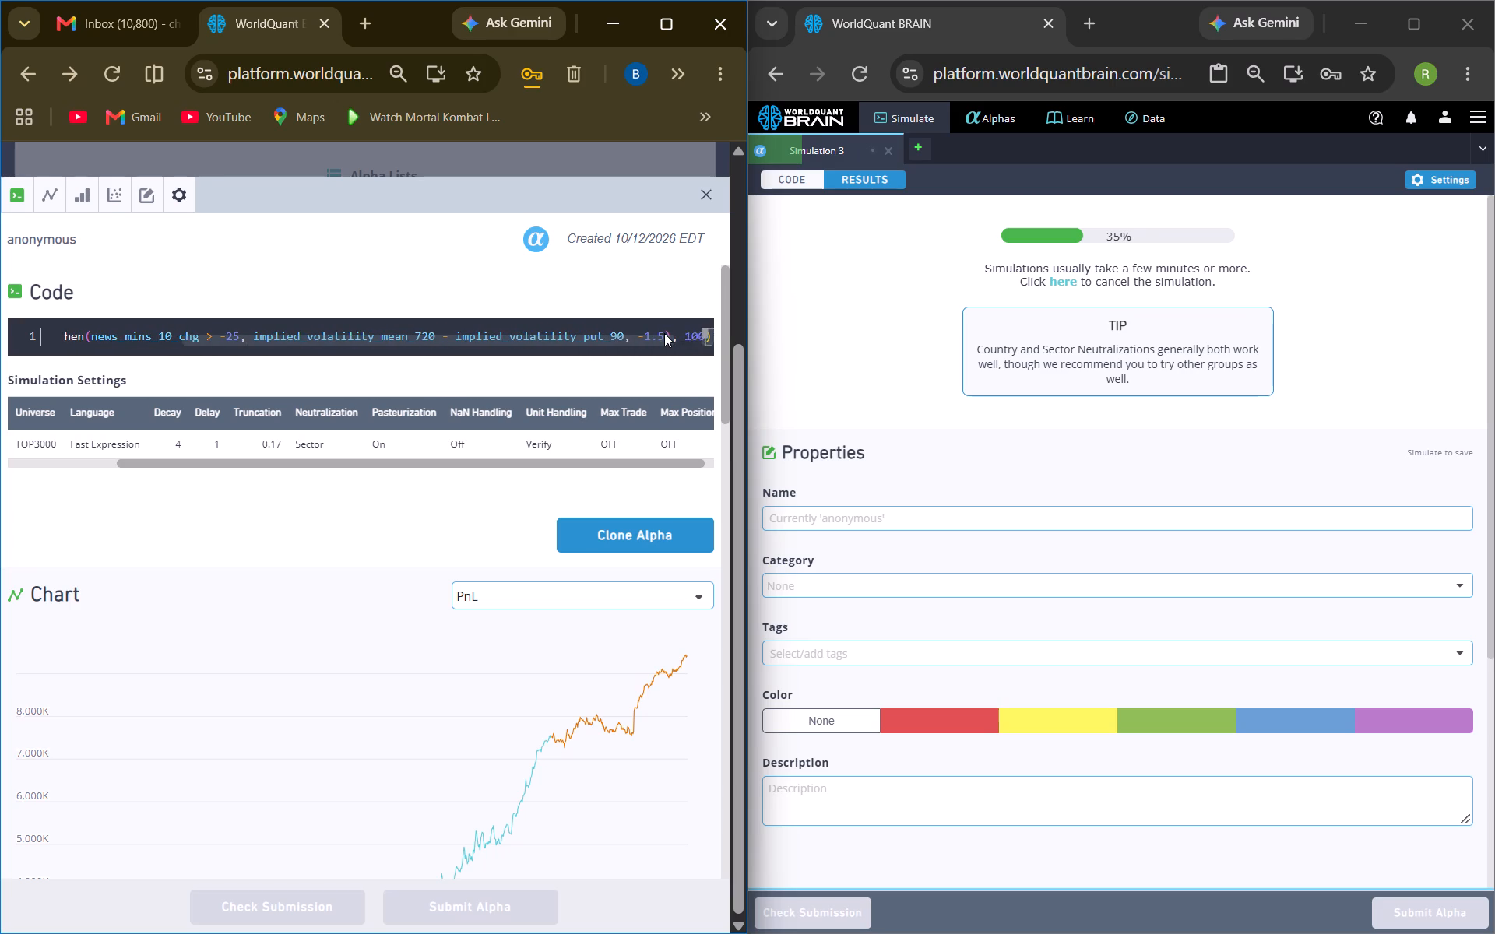
left_click_drag(664, 333, 661, 333)
left_click(658, 332)
left_click(652, 329)
double_click(679, 336)
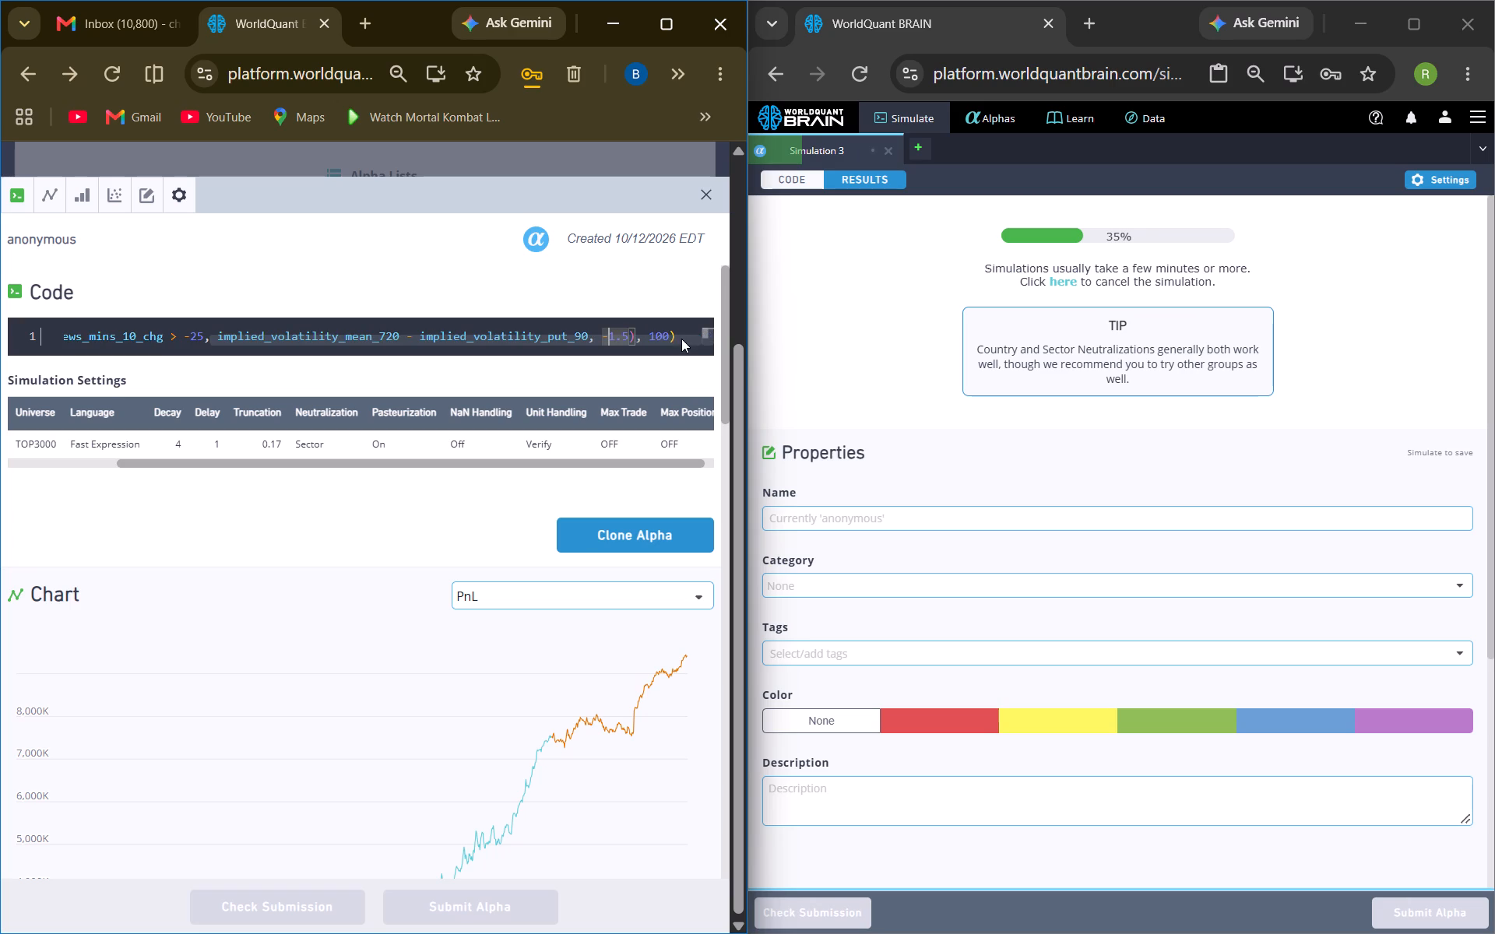
left_click(675, 331)
left_click_drag(675, 332, 464, 331)
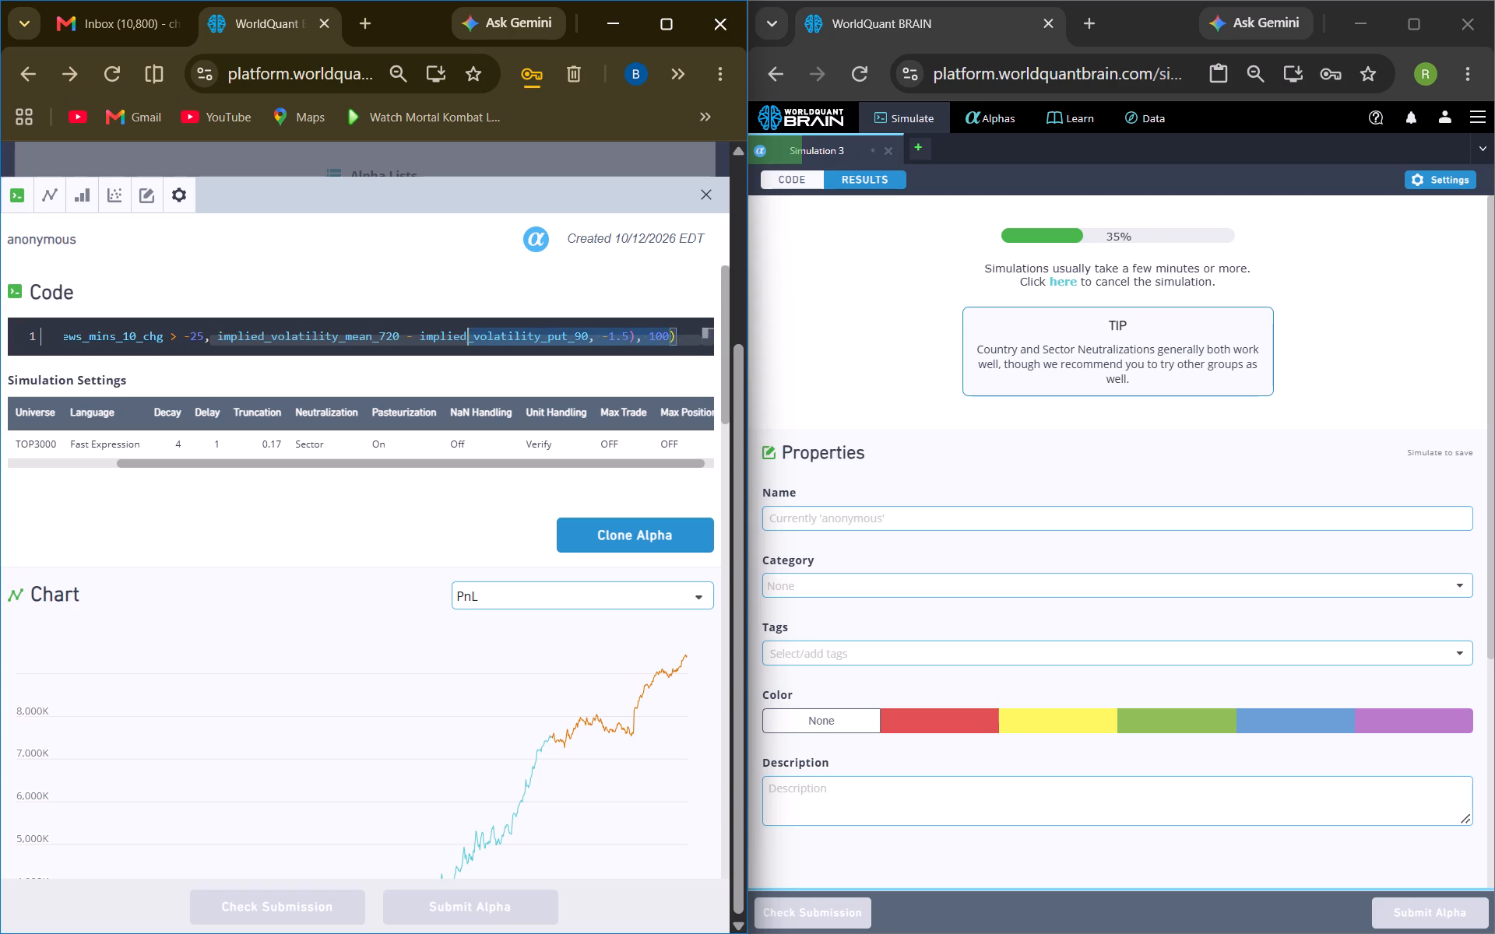
left_click_drag(464, 331, 48, 334)
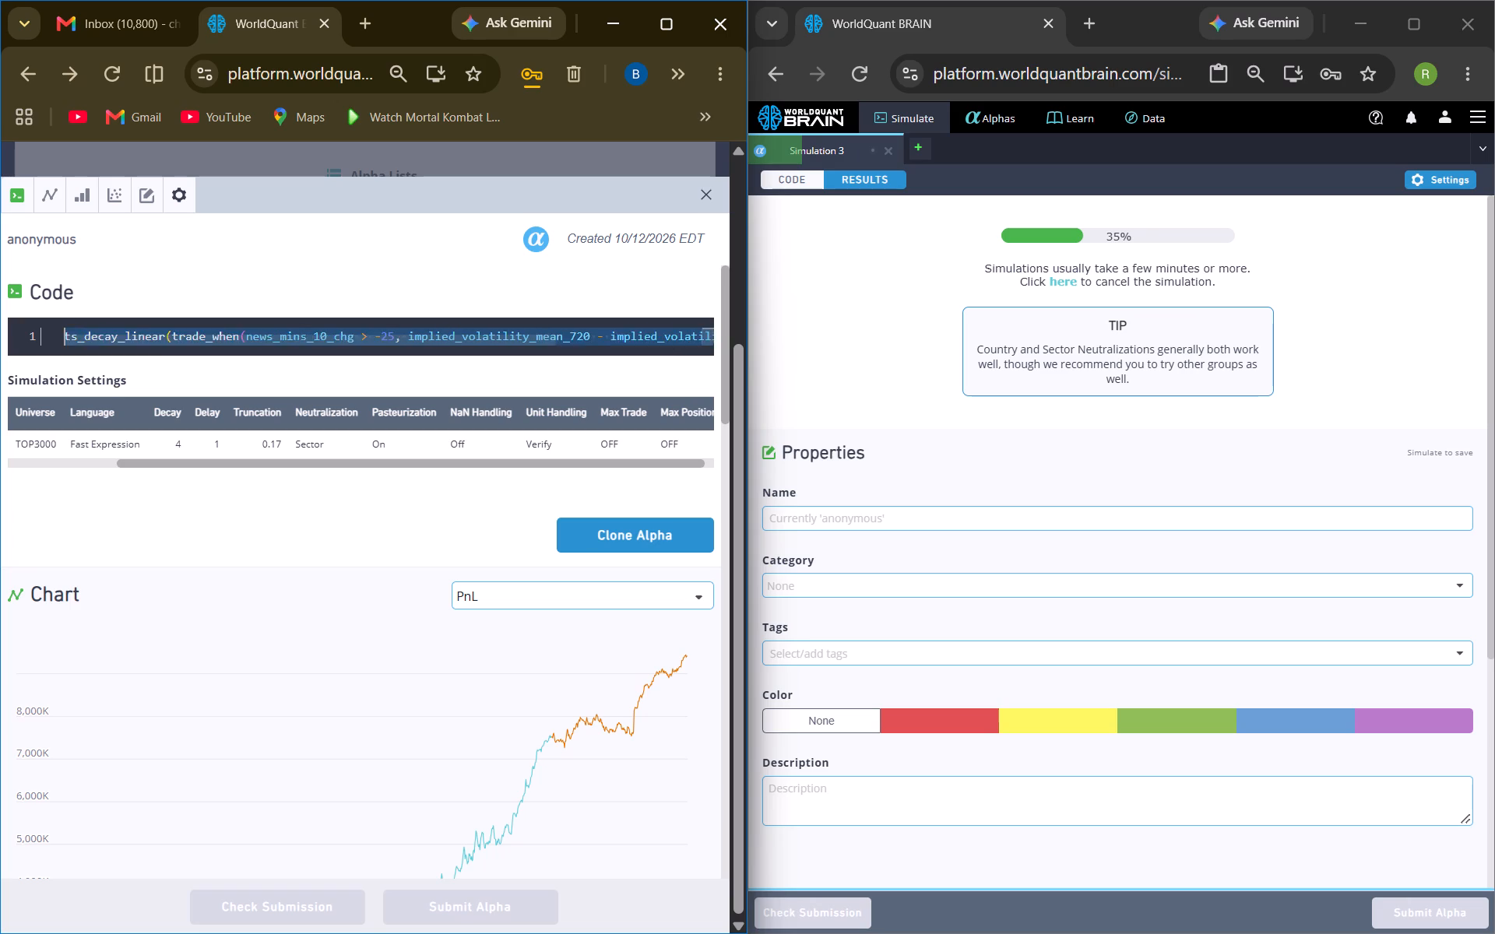
left_click_drag(48, 334, 67, 332)
right_click(71, 336)
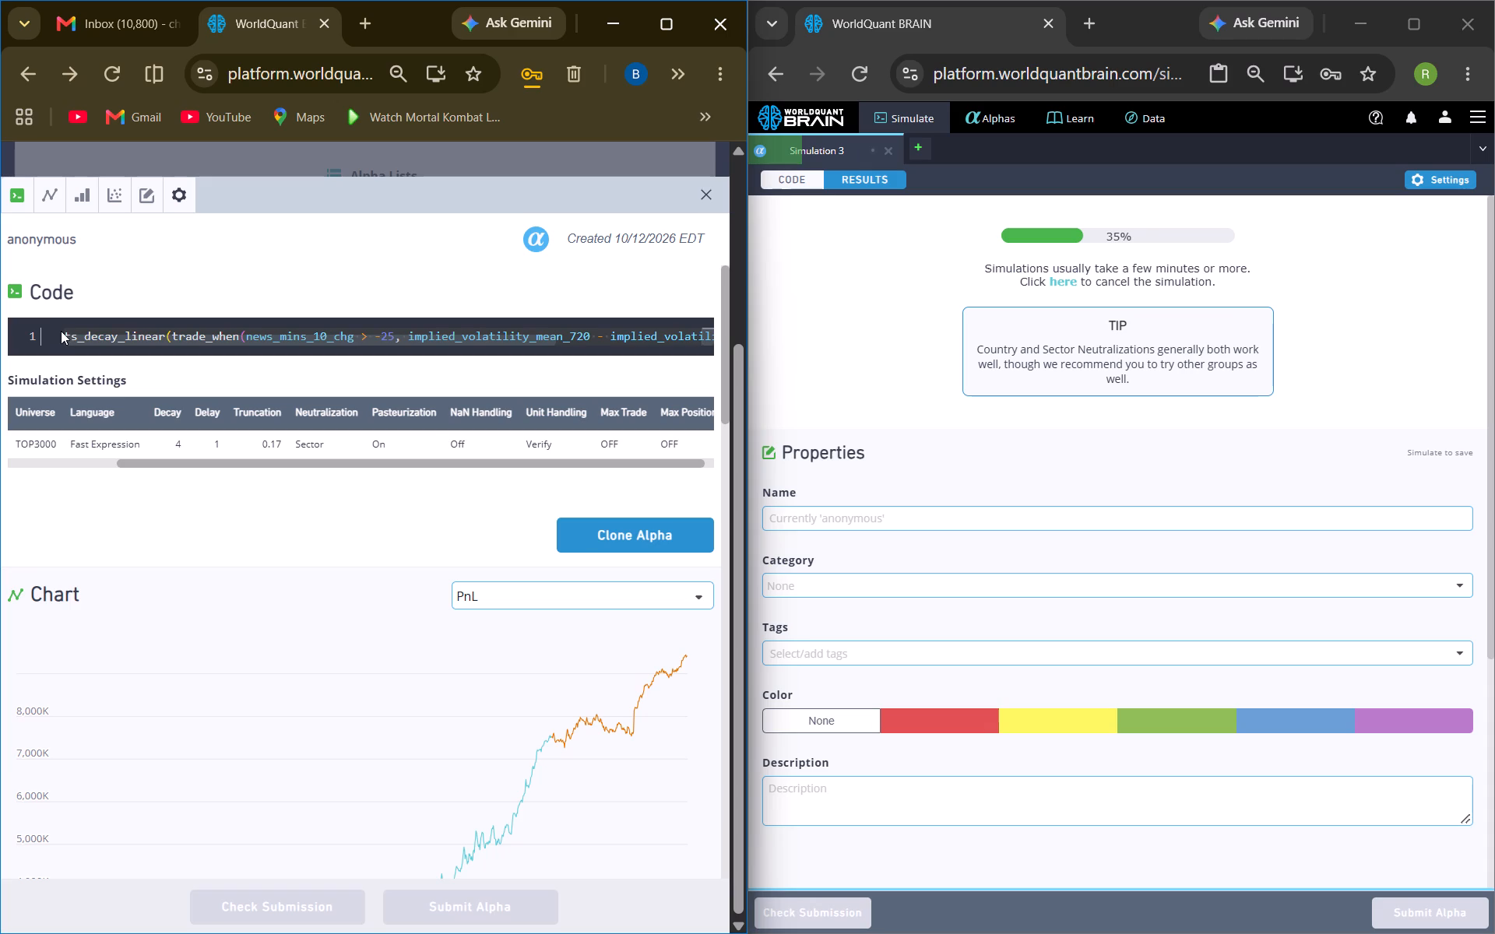
left_click(61, 333)
left_click(75, 339)
left_click_drag(71, 331, 63, 331)
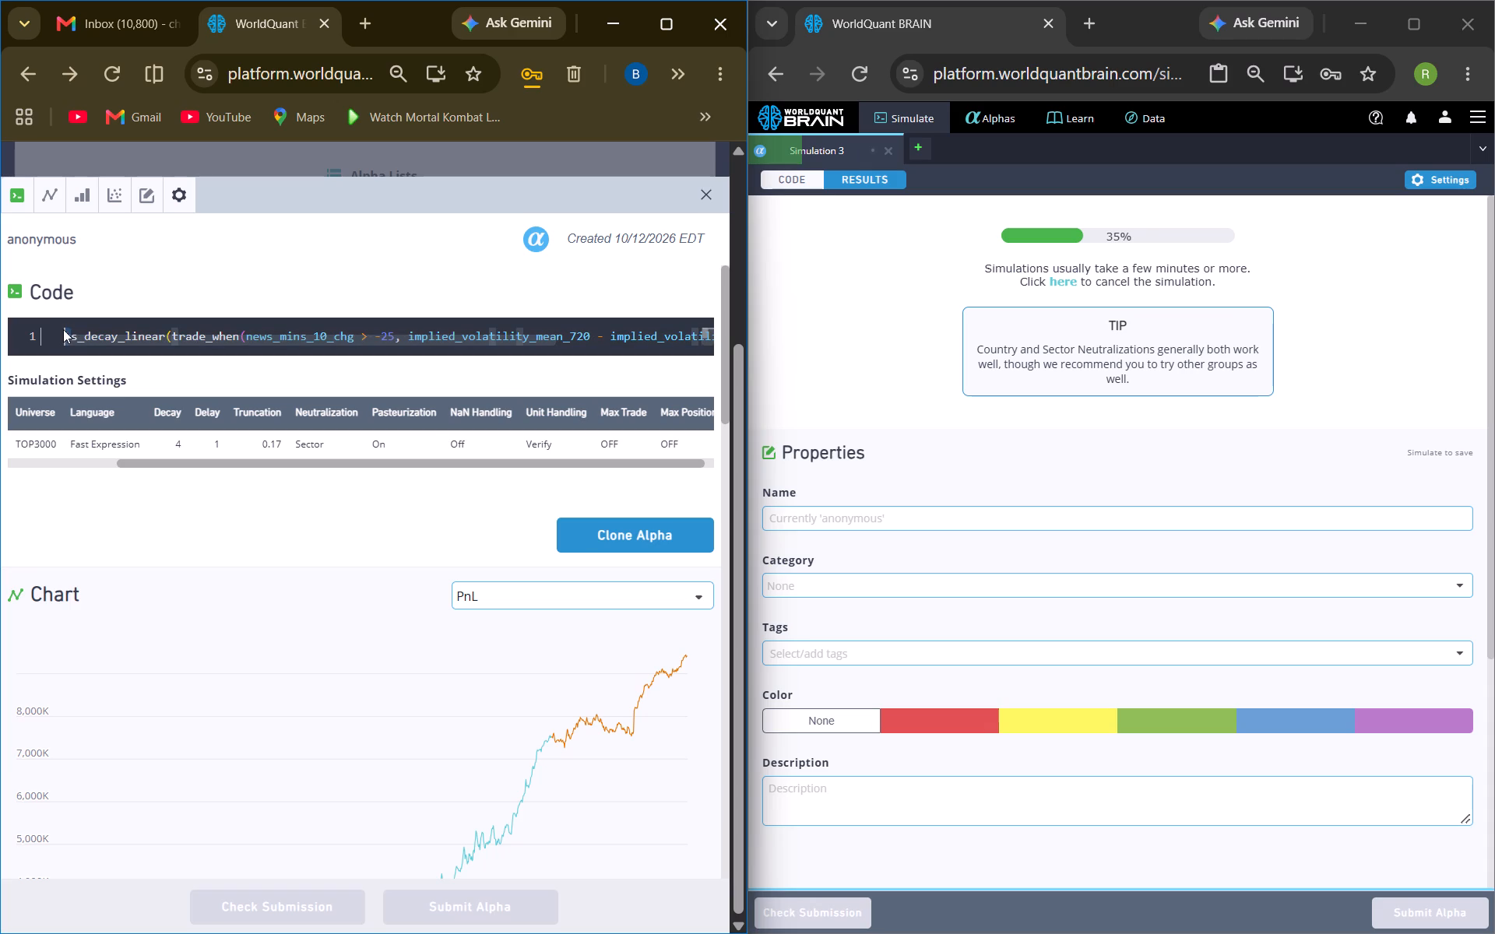
left_click(63, 329)
left_click_drag(65, 330, 154, 347)
left_click(160, 311)
left_click_drag(58, 327, 121, 347)
double_click(124, 342)
right_click(122, 338)
right_click(158, 335)
right_click(157, 333)
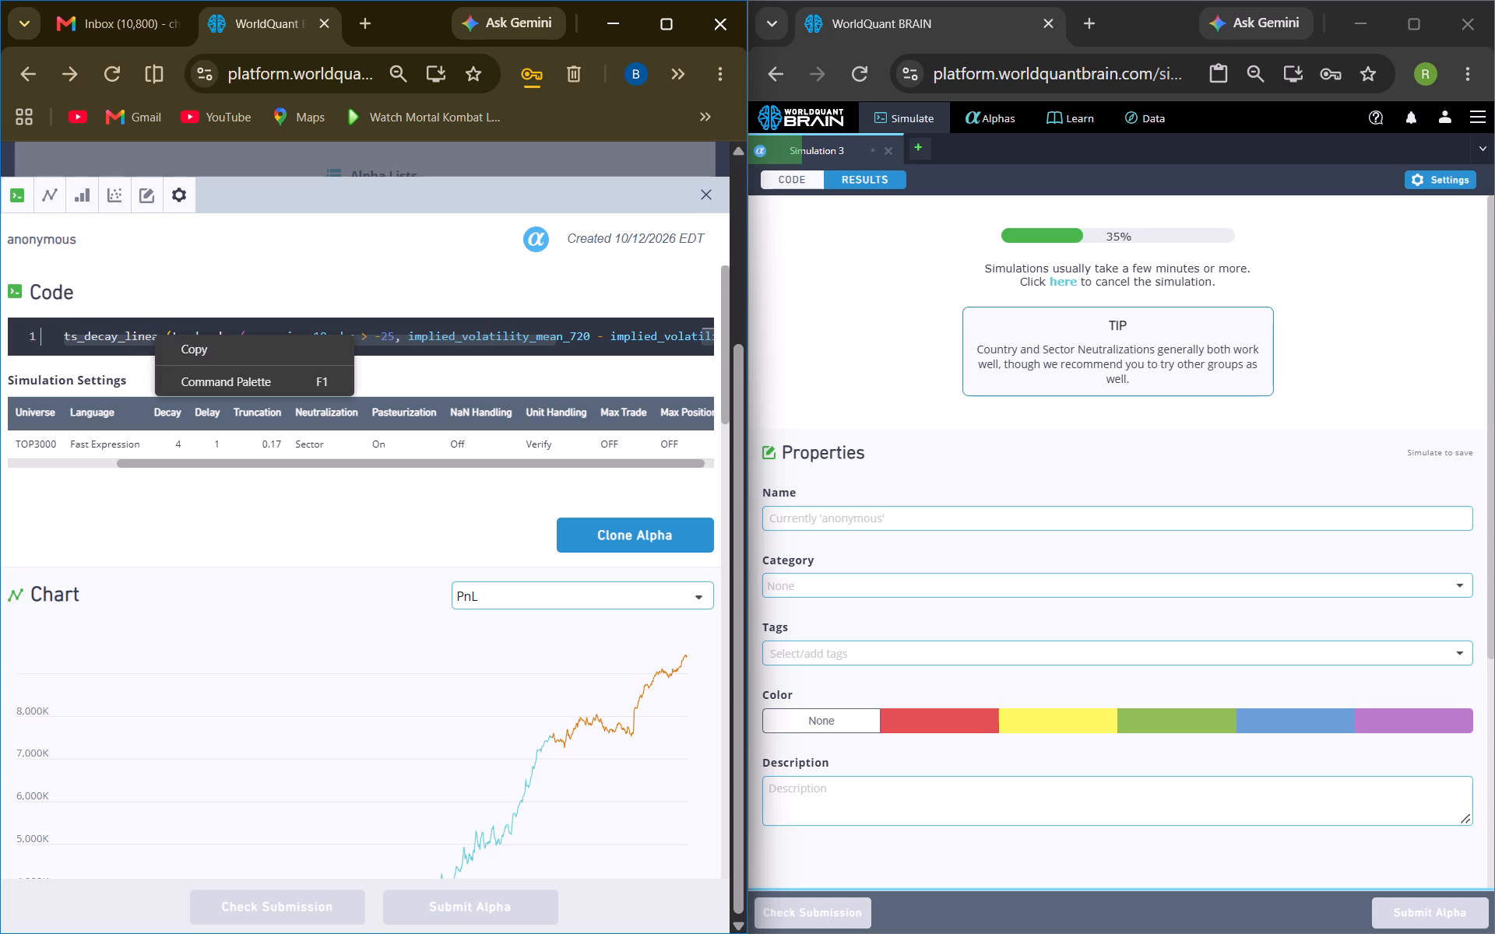
left_click(178, 350)
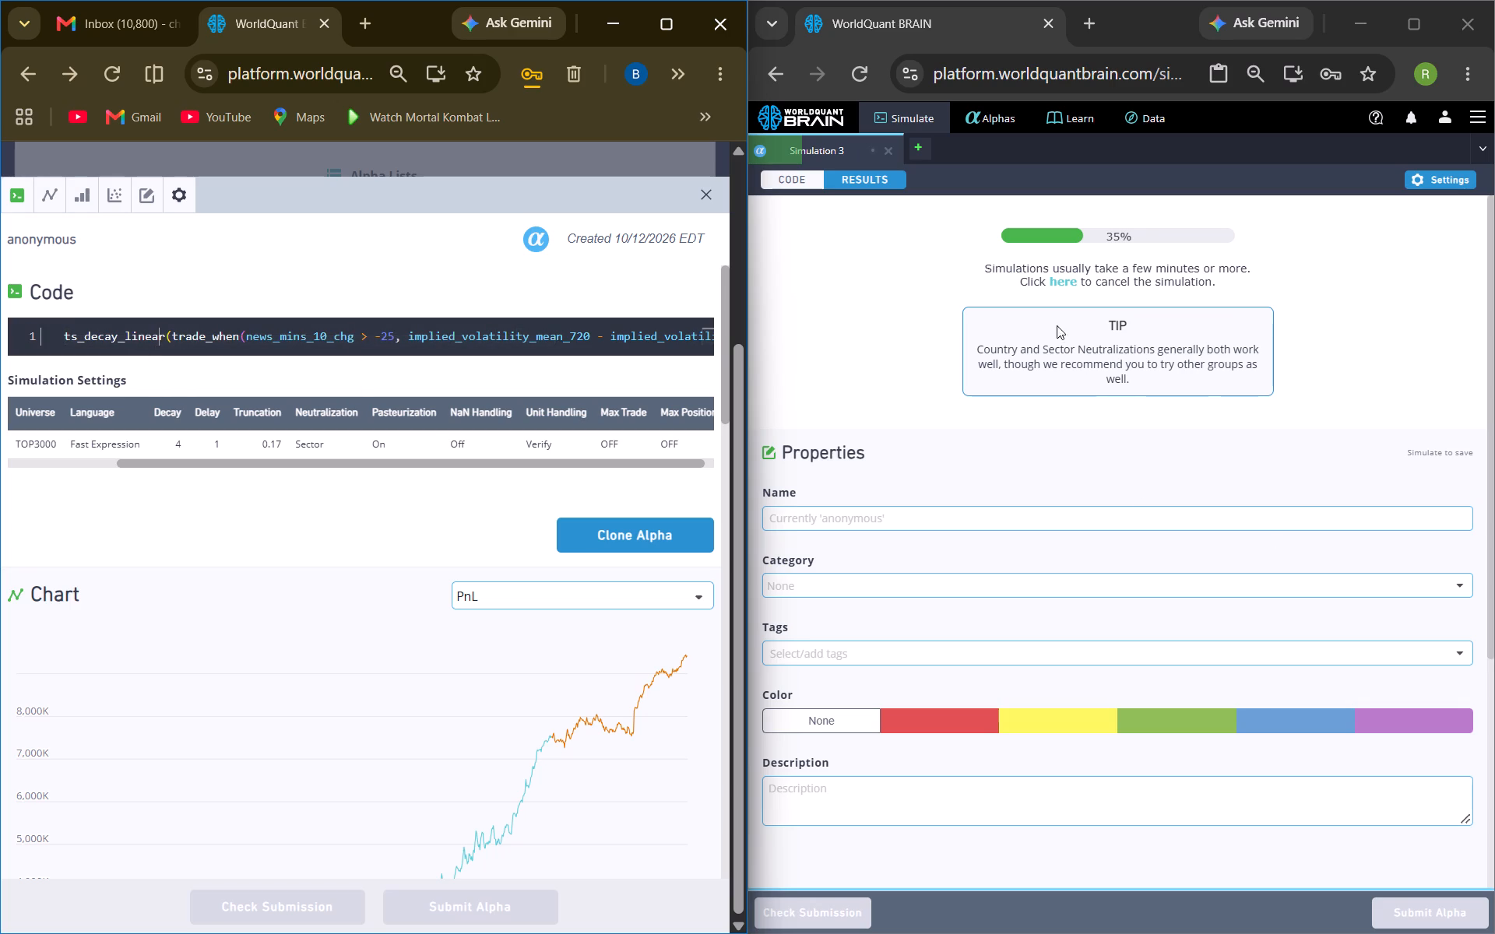
Create a new simulation in the other account, paste the copied alpha code into it and remove the trailing empty line.
left_click(922, 149)
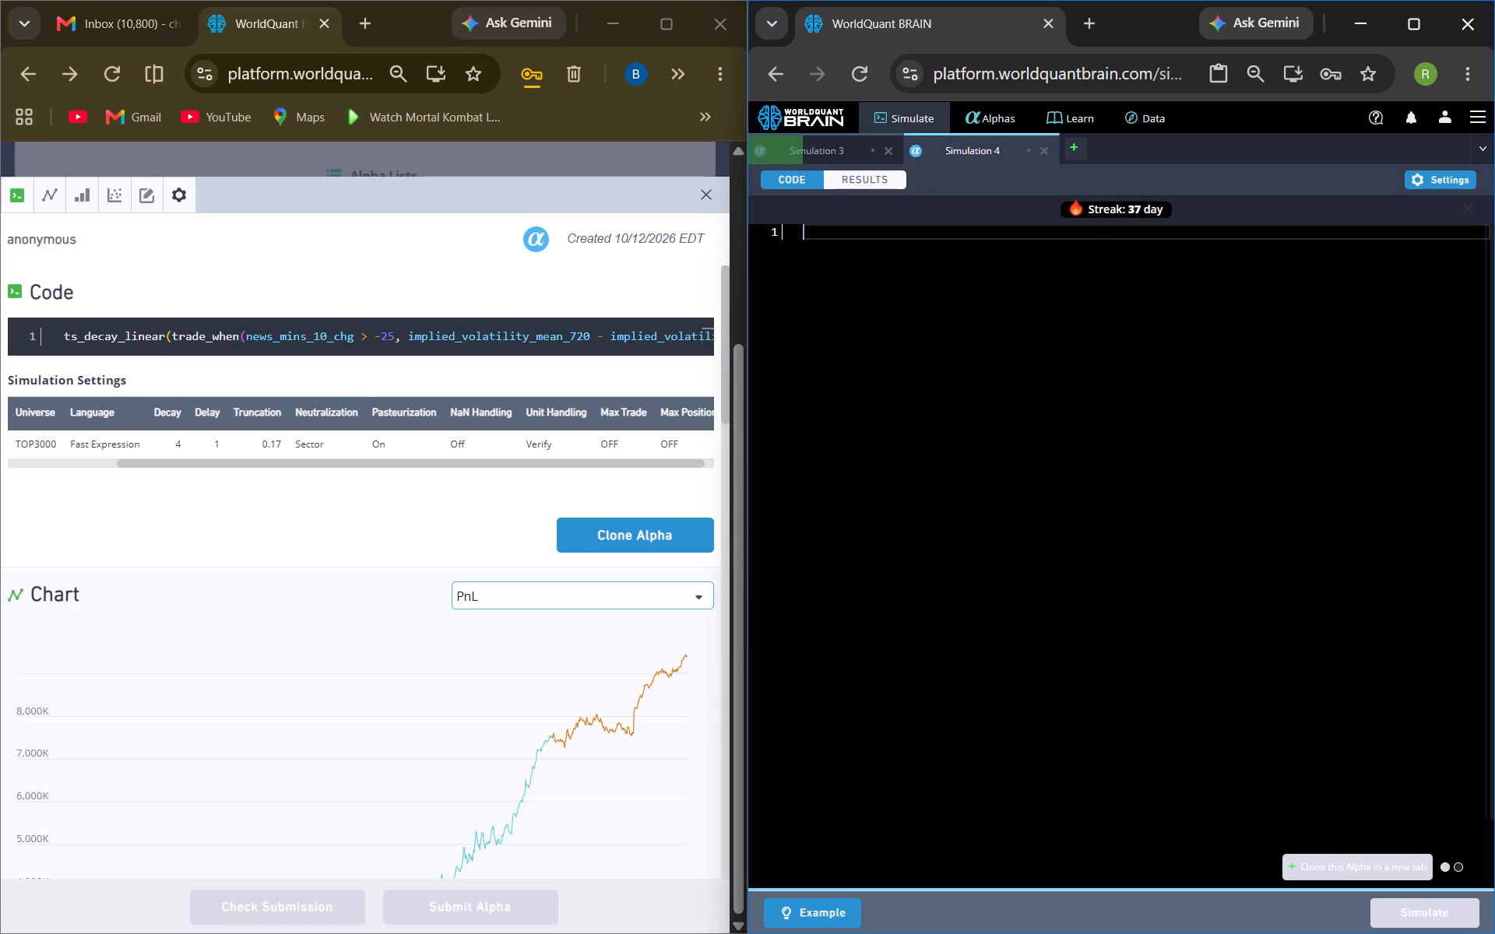
right_click(870, 240)
left_click(898, 335)
left_click(898, 325)
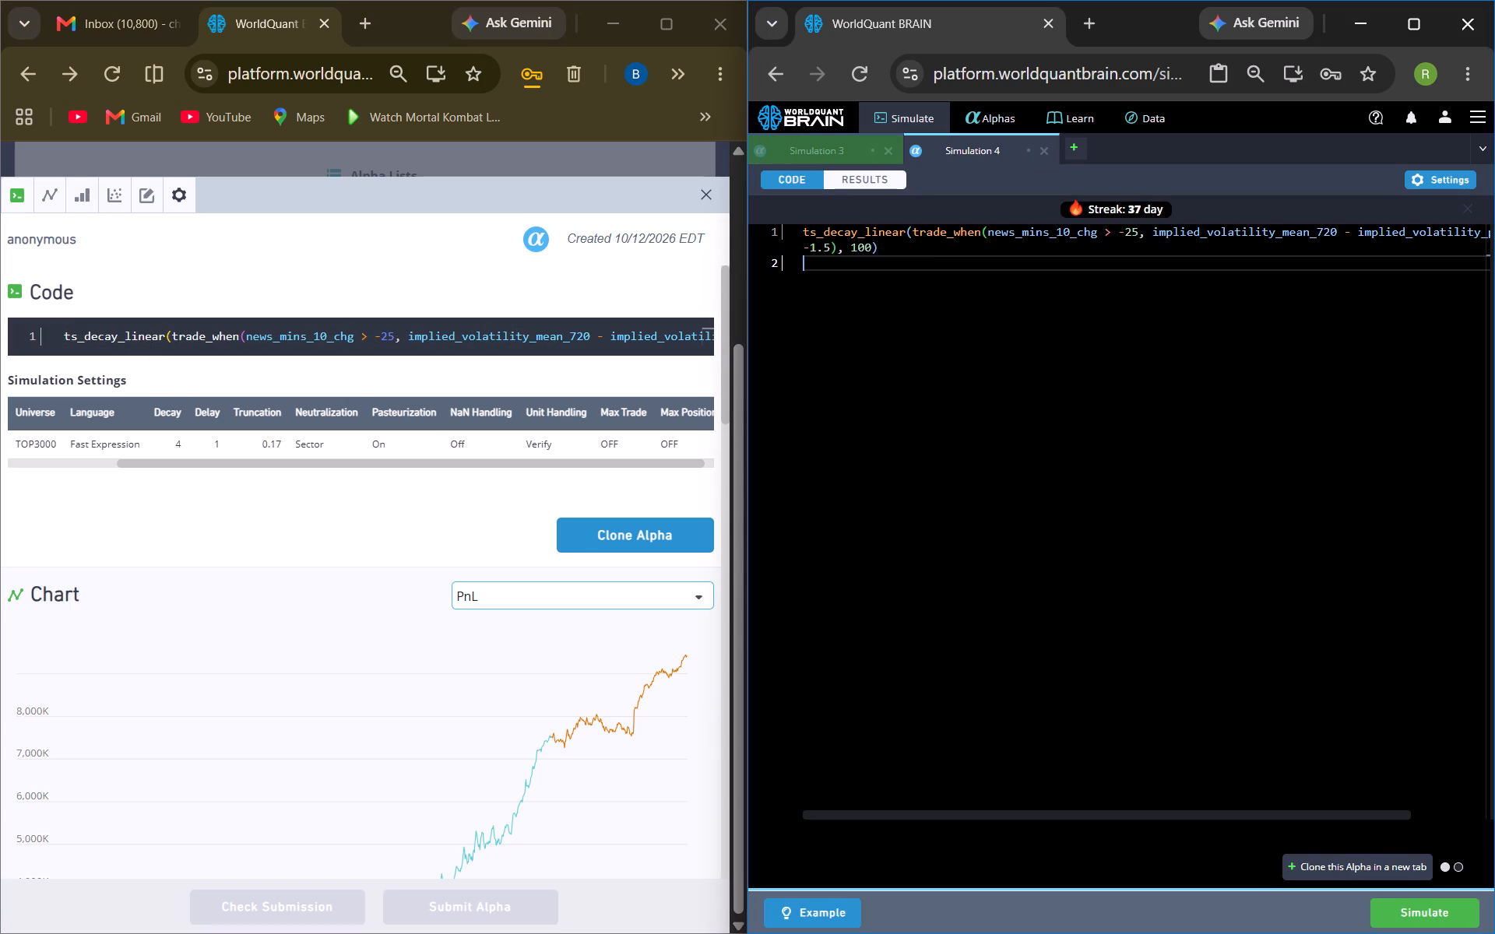
key("BackSpace")
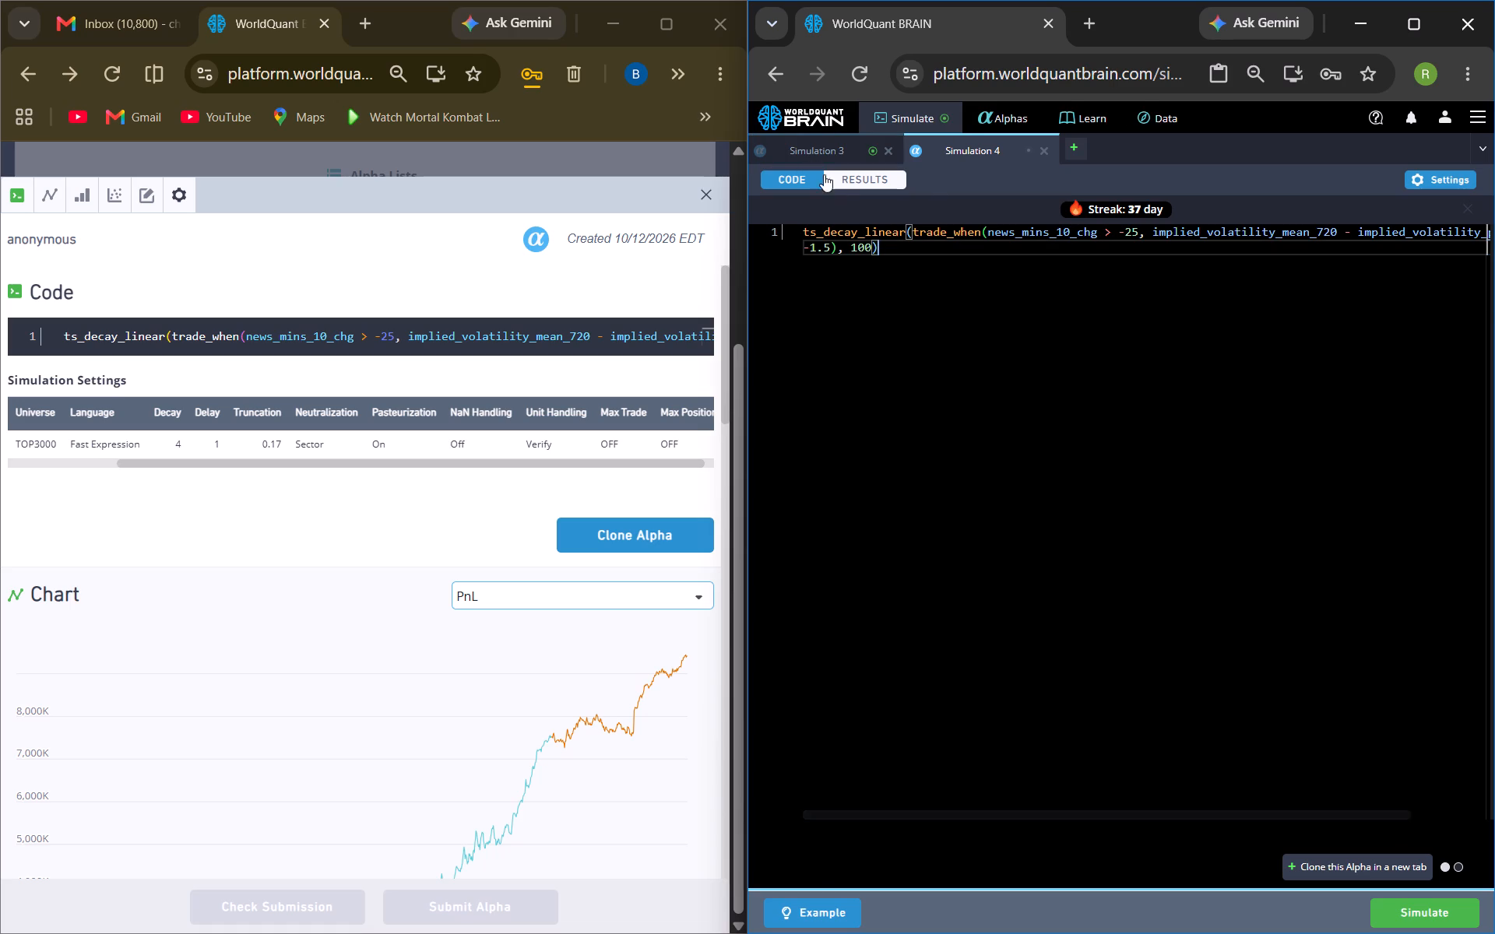
Set Simulation 4's neutralization to Industry, apply the settings and run the simulation.
left_click(1455, 178)
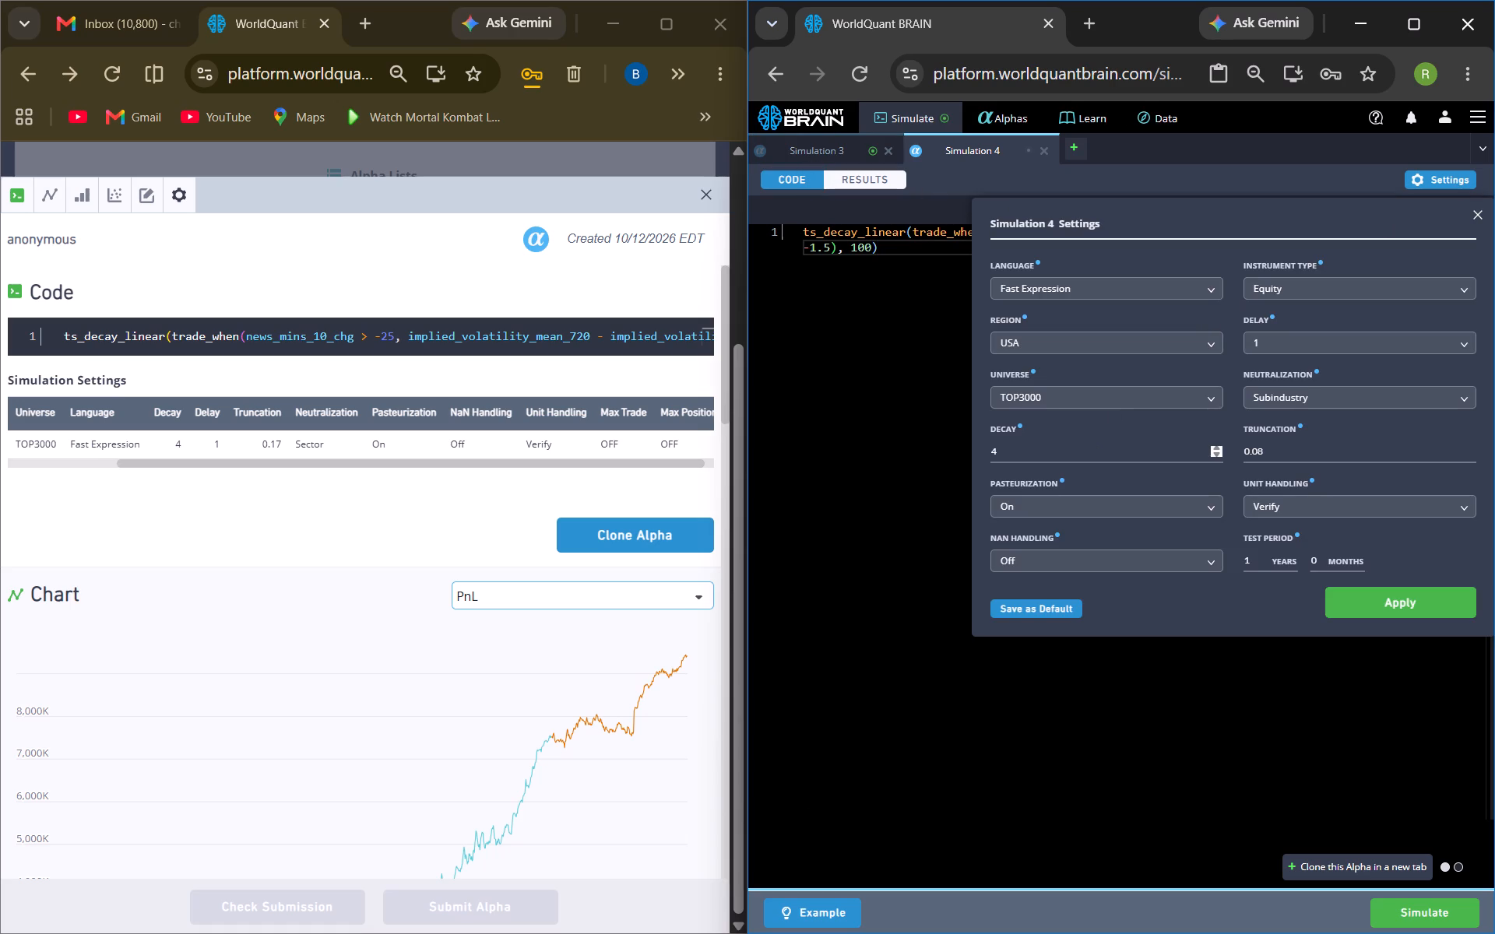
left_click(1314, 396)
left_click(1265, 483)
left_click(1101, 548)
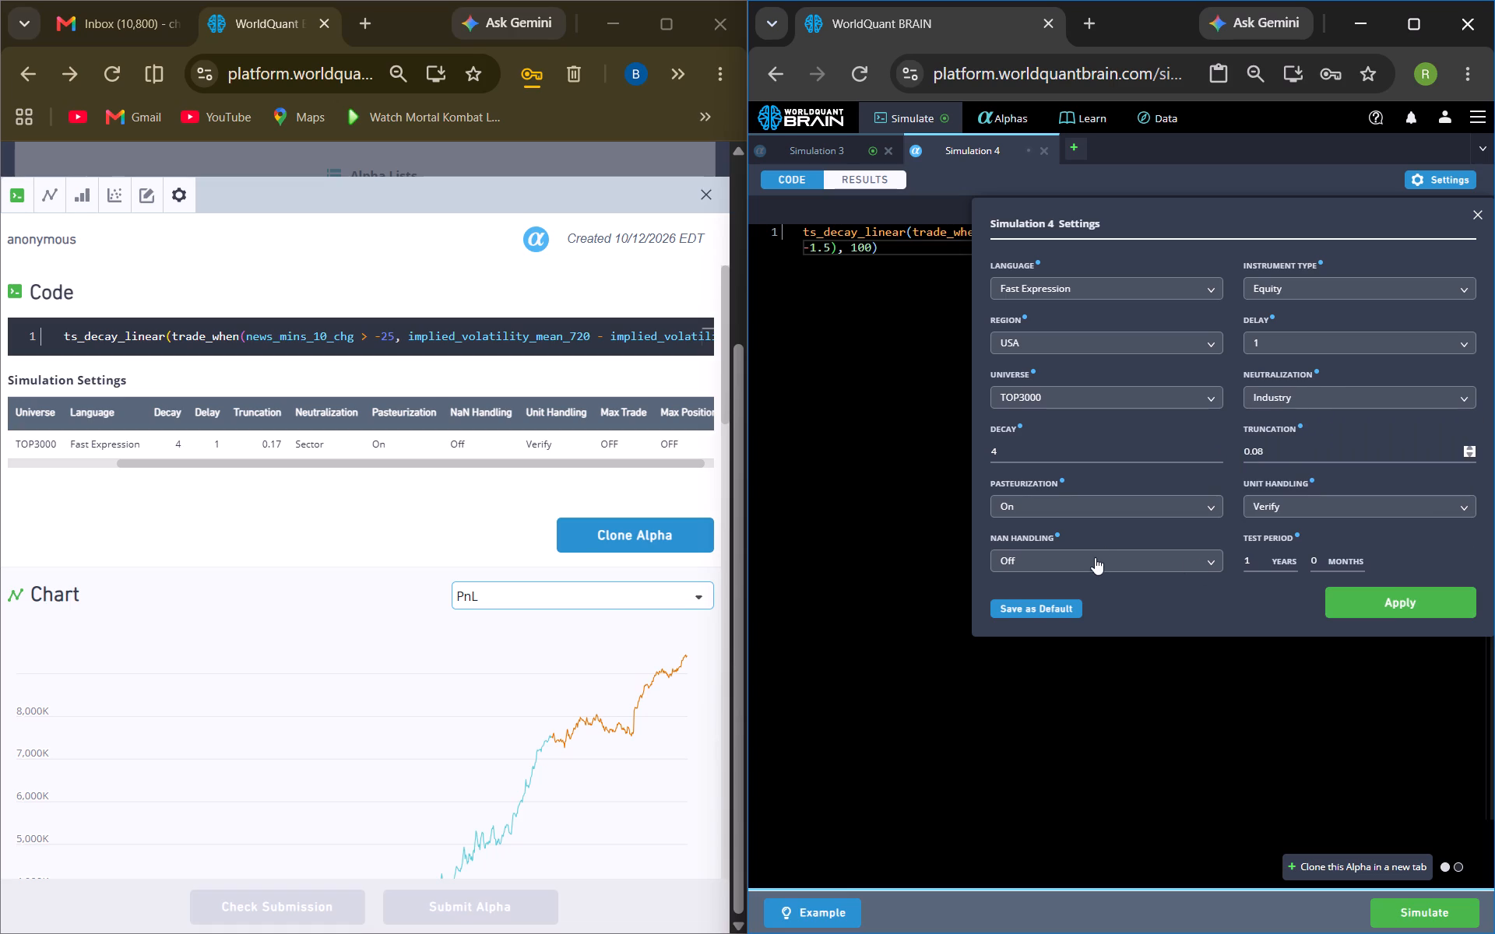
left_click(1095, 556)
left_click(1093, 579)
left_click(1378, 610)
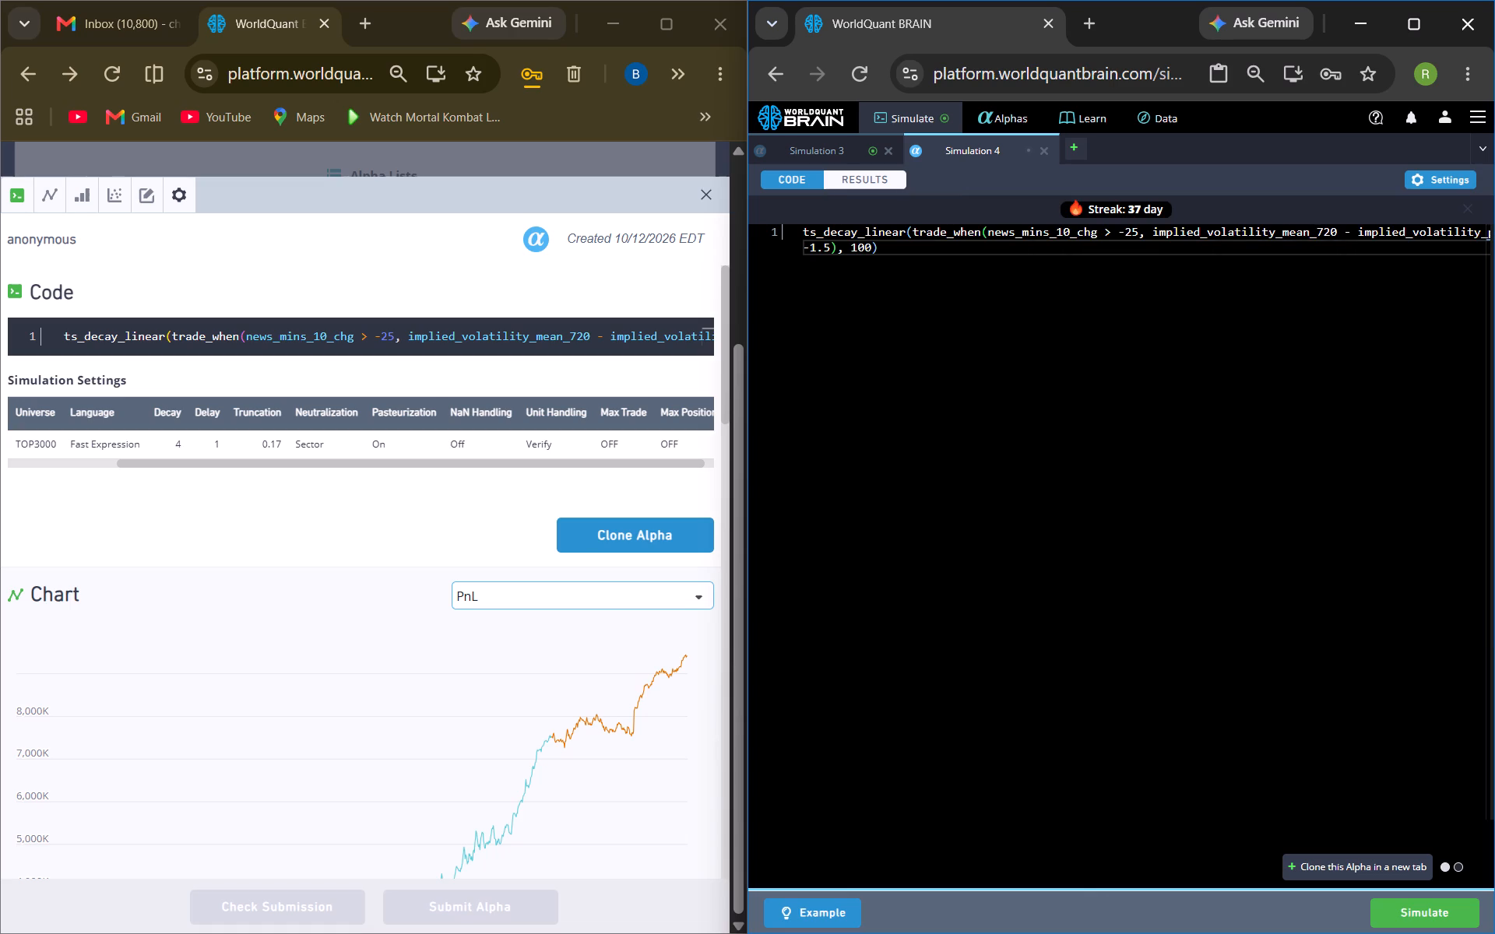
left_click(1401, 906)
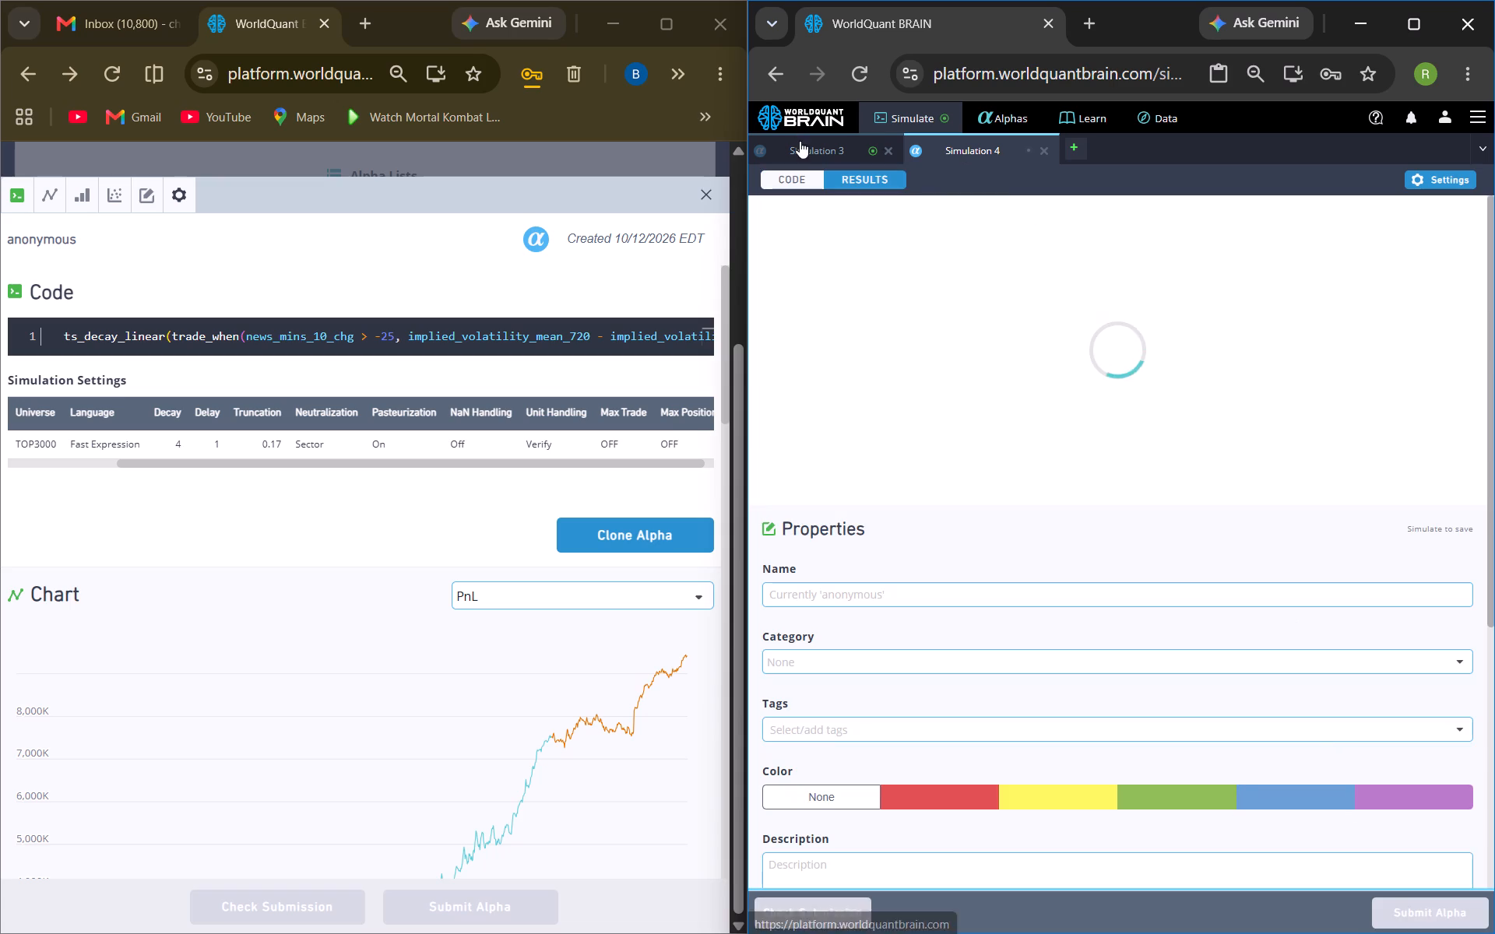
Open Simulation 3's results, look through the yearly summary and properties, and show the test period.
left_click(800, 143)
scroll(1197, 681, "down", 3)
scroll(1167, 616, "down", 1)
scroll(1163, 616, "up", 4)
scroll(1161, 615, "down", 5)
scroll(1117, 607, "up", 1)
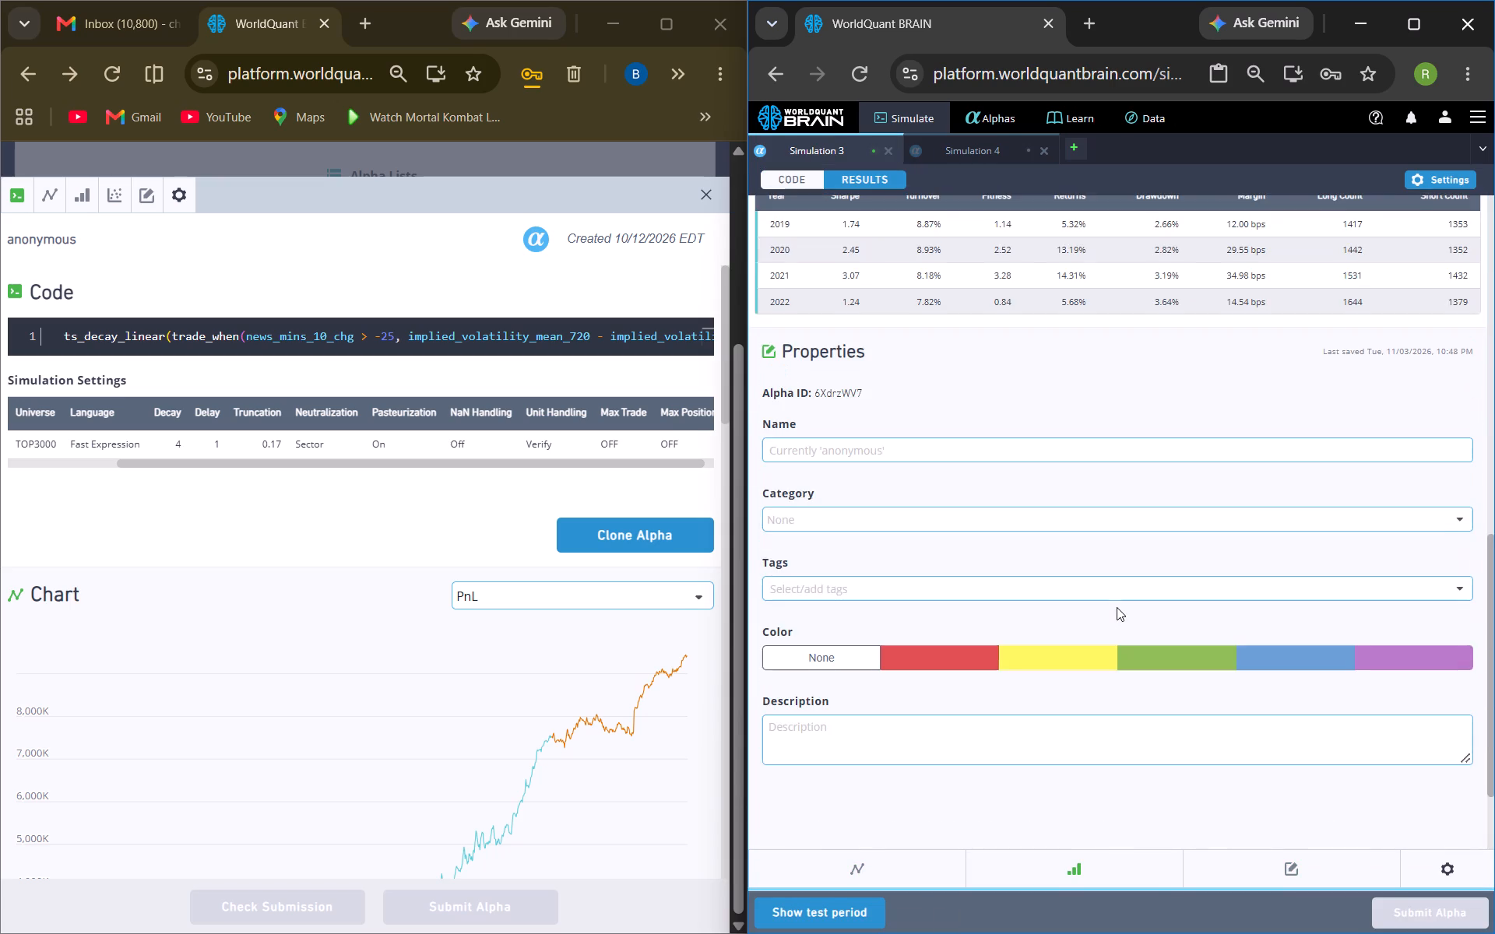
scroll(1117, 607, "up", 1)
scroll(1115, 607, "down", 3)
left_click(790, 902)
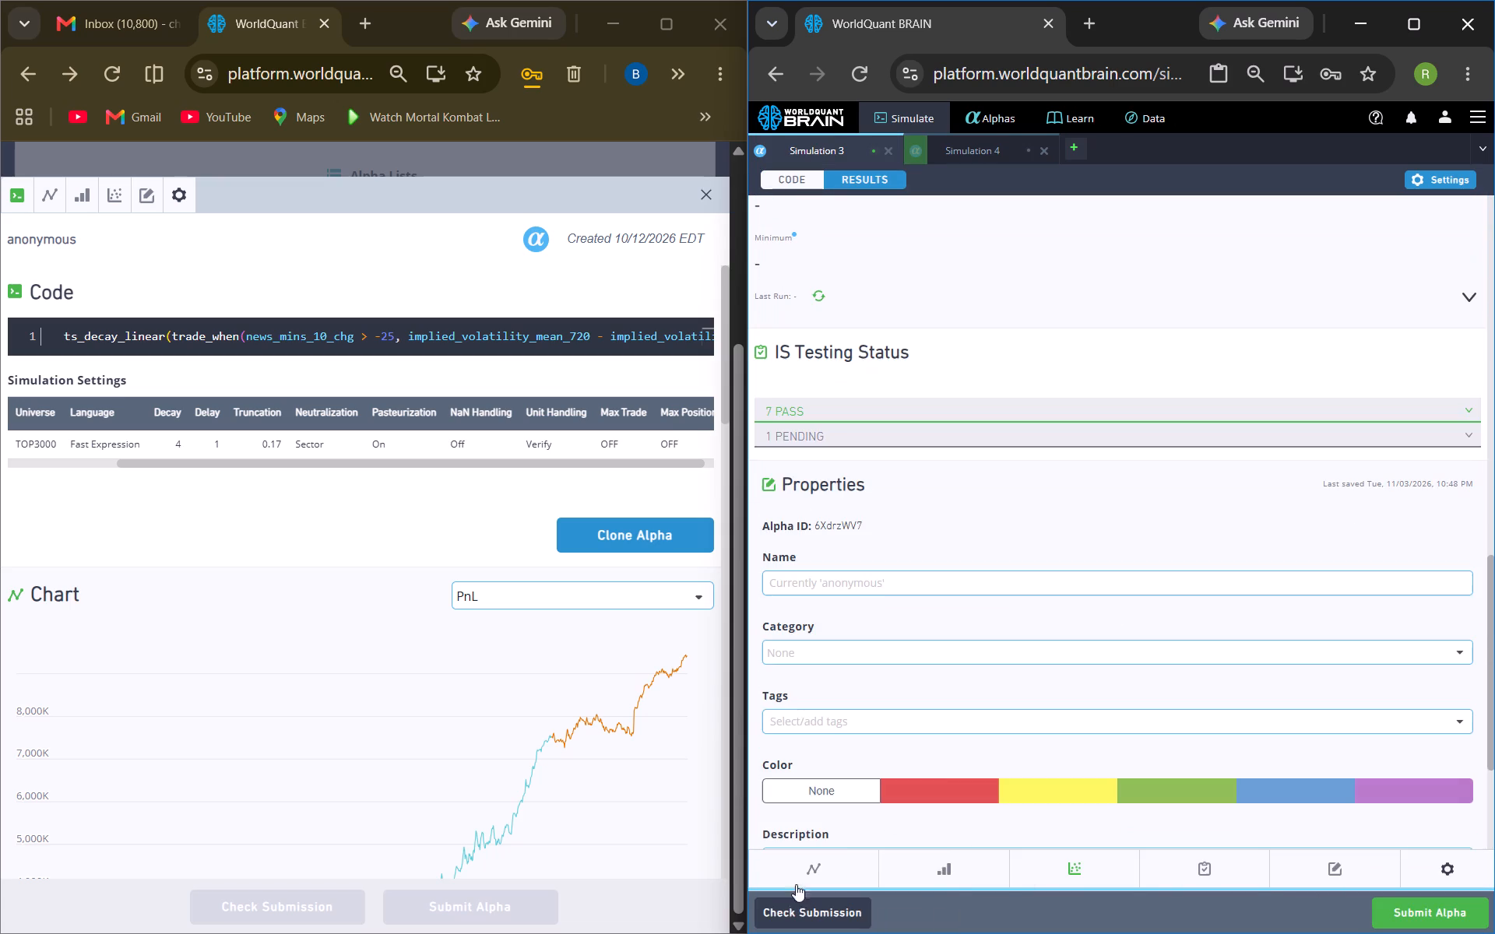
Try to submit Simulation 3's alpha 6XdrzWV7 and expand the FAIL group of its IS Testing Status.
scroll(970, 614, "down", 2)
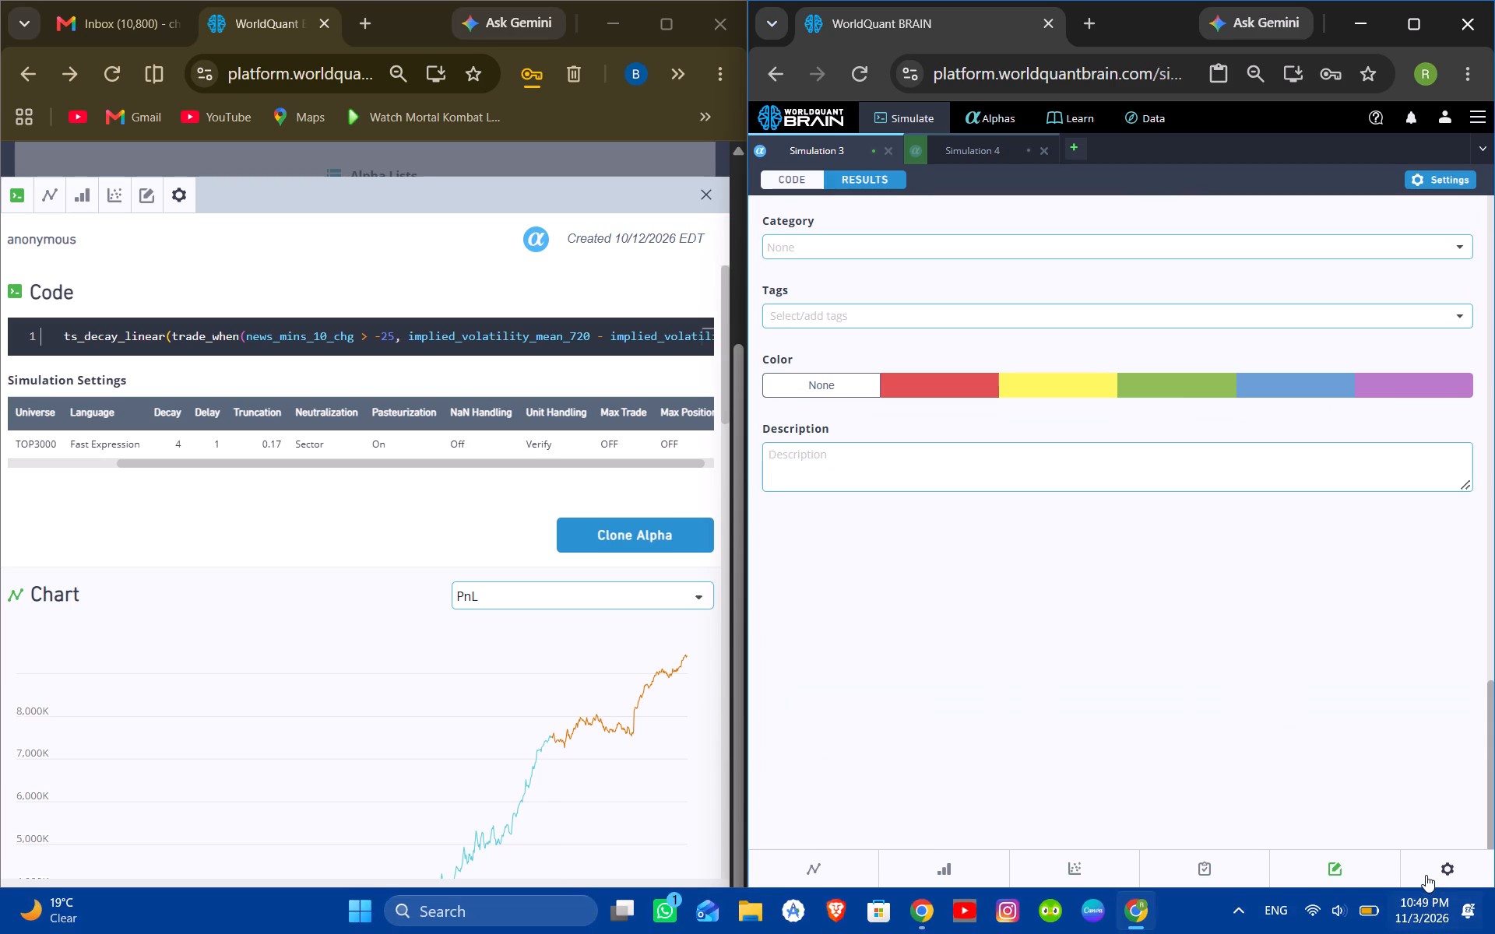
left_click(1434, 908)
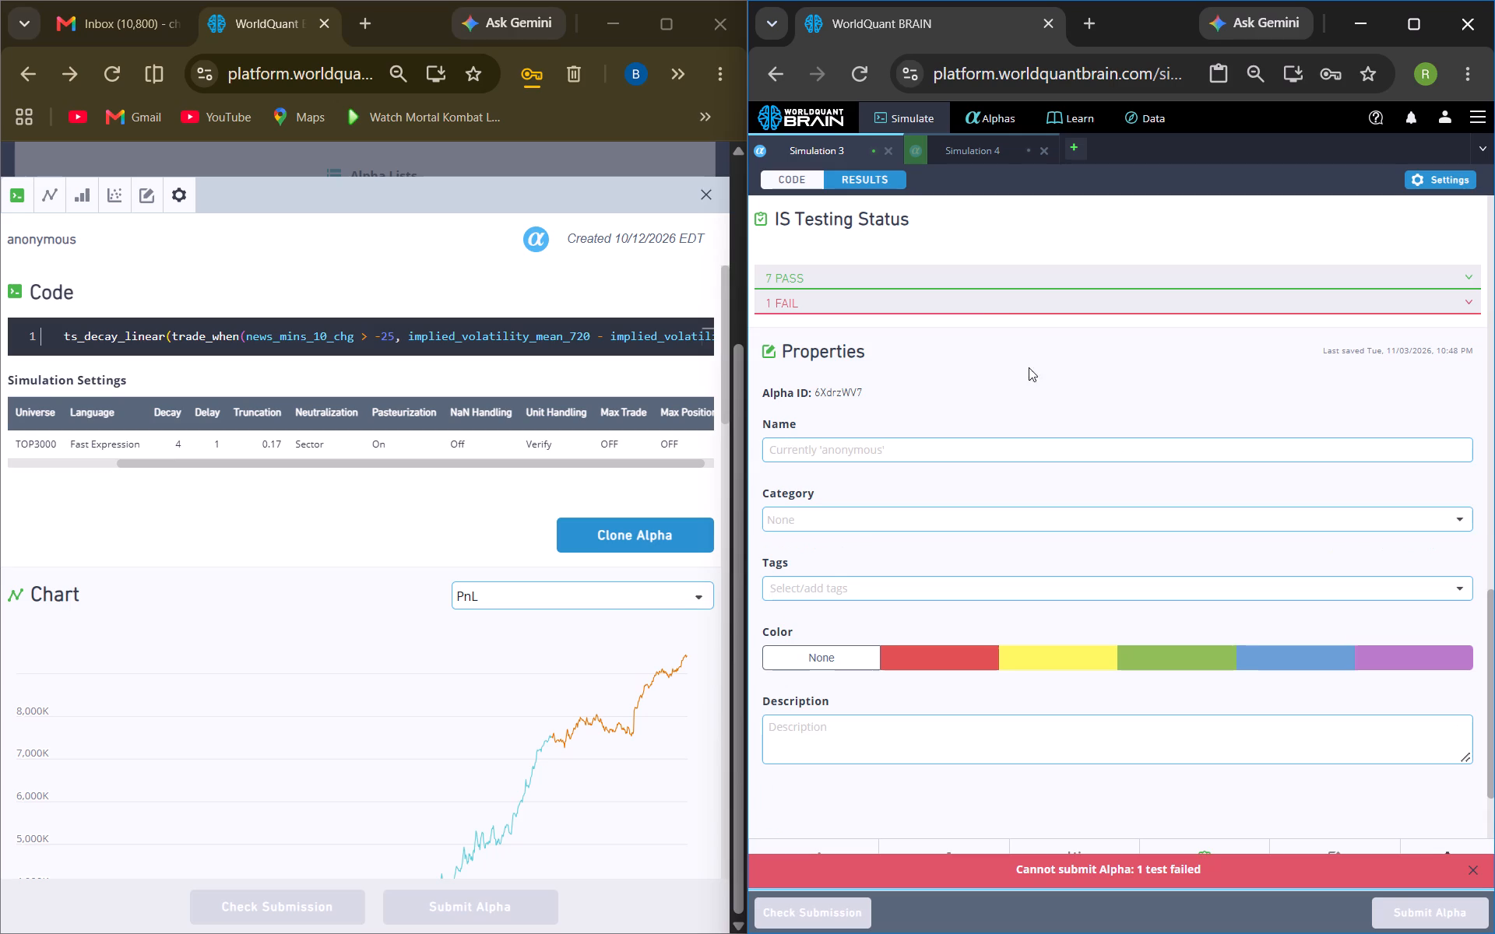
left_click(1001, 314)
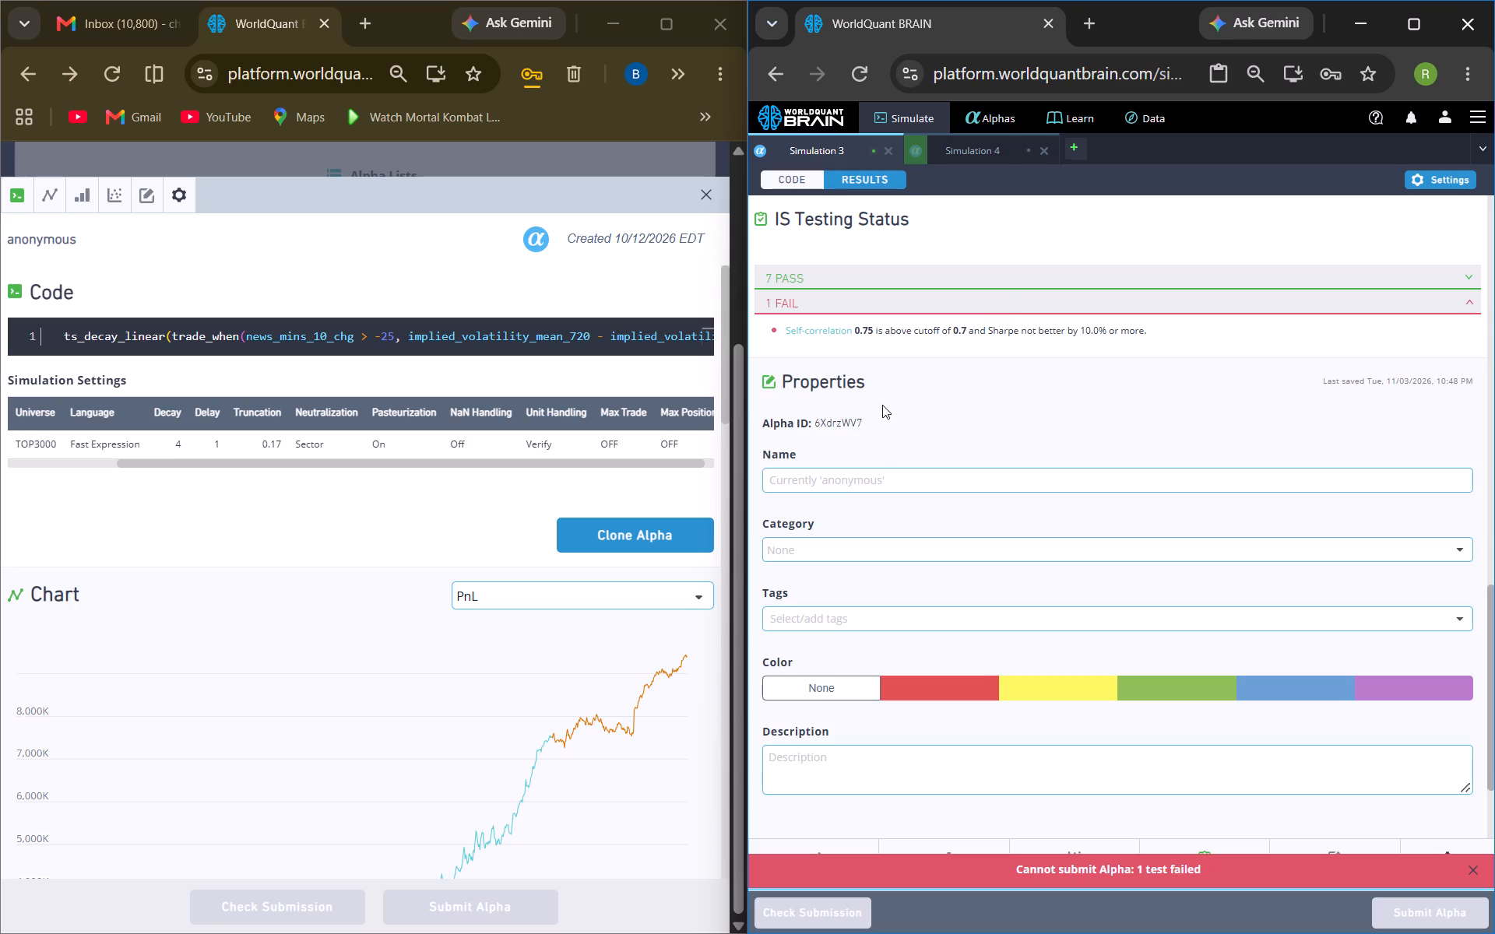
scroll(899, 325, "up", 2)
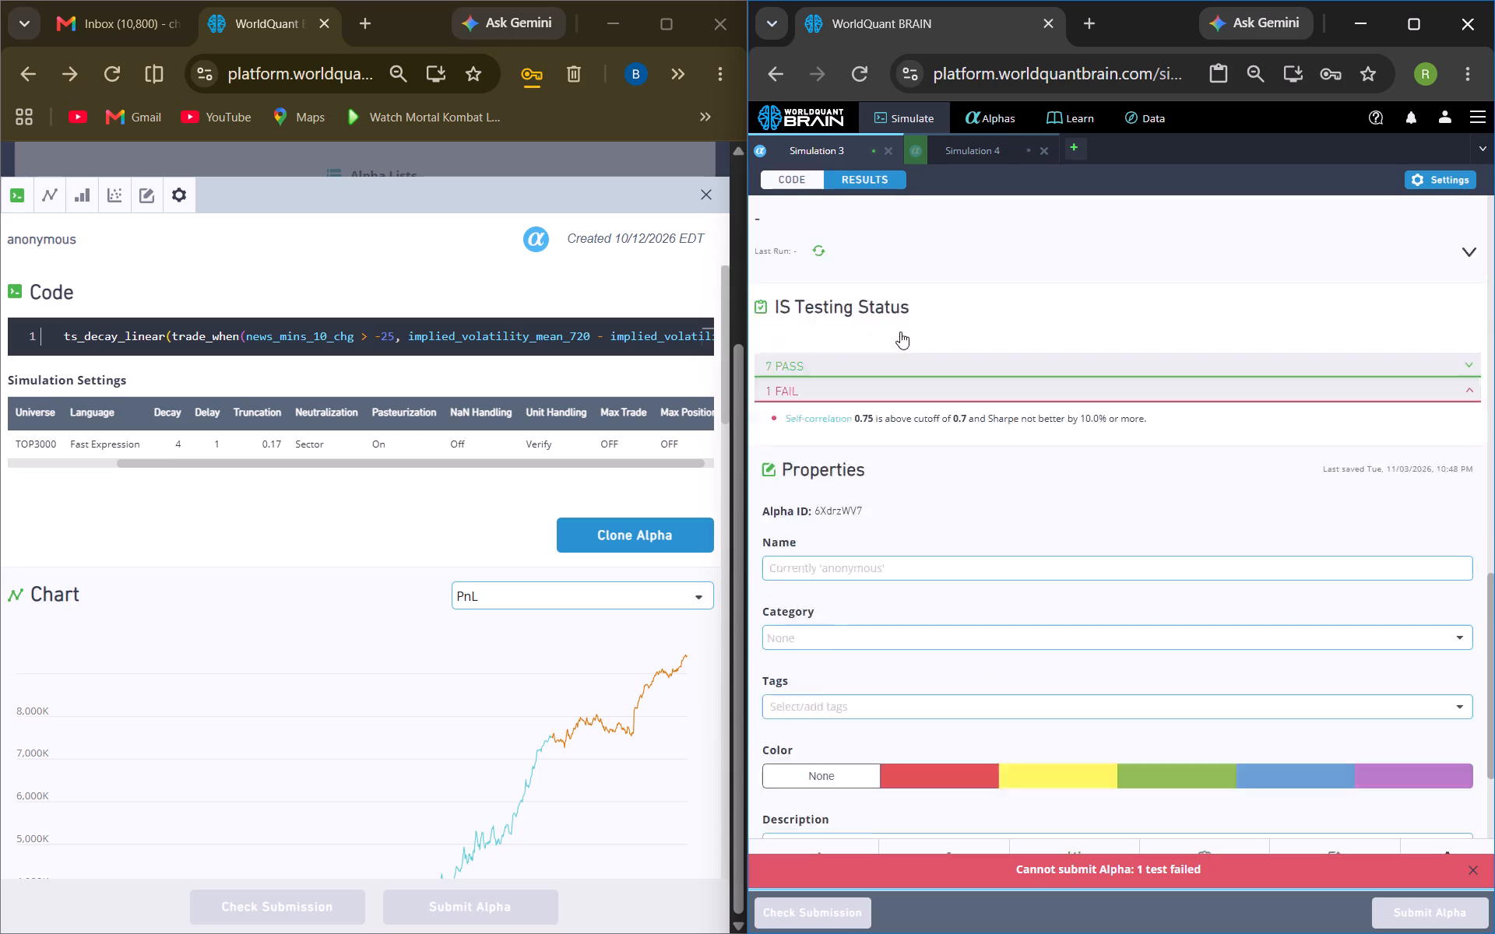
Copy the field name implied_volatility_call_150 from Simulation 3's code and search the Data page's fields for it.
left_click(790, 188)
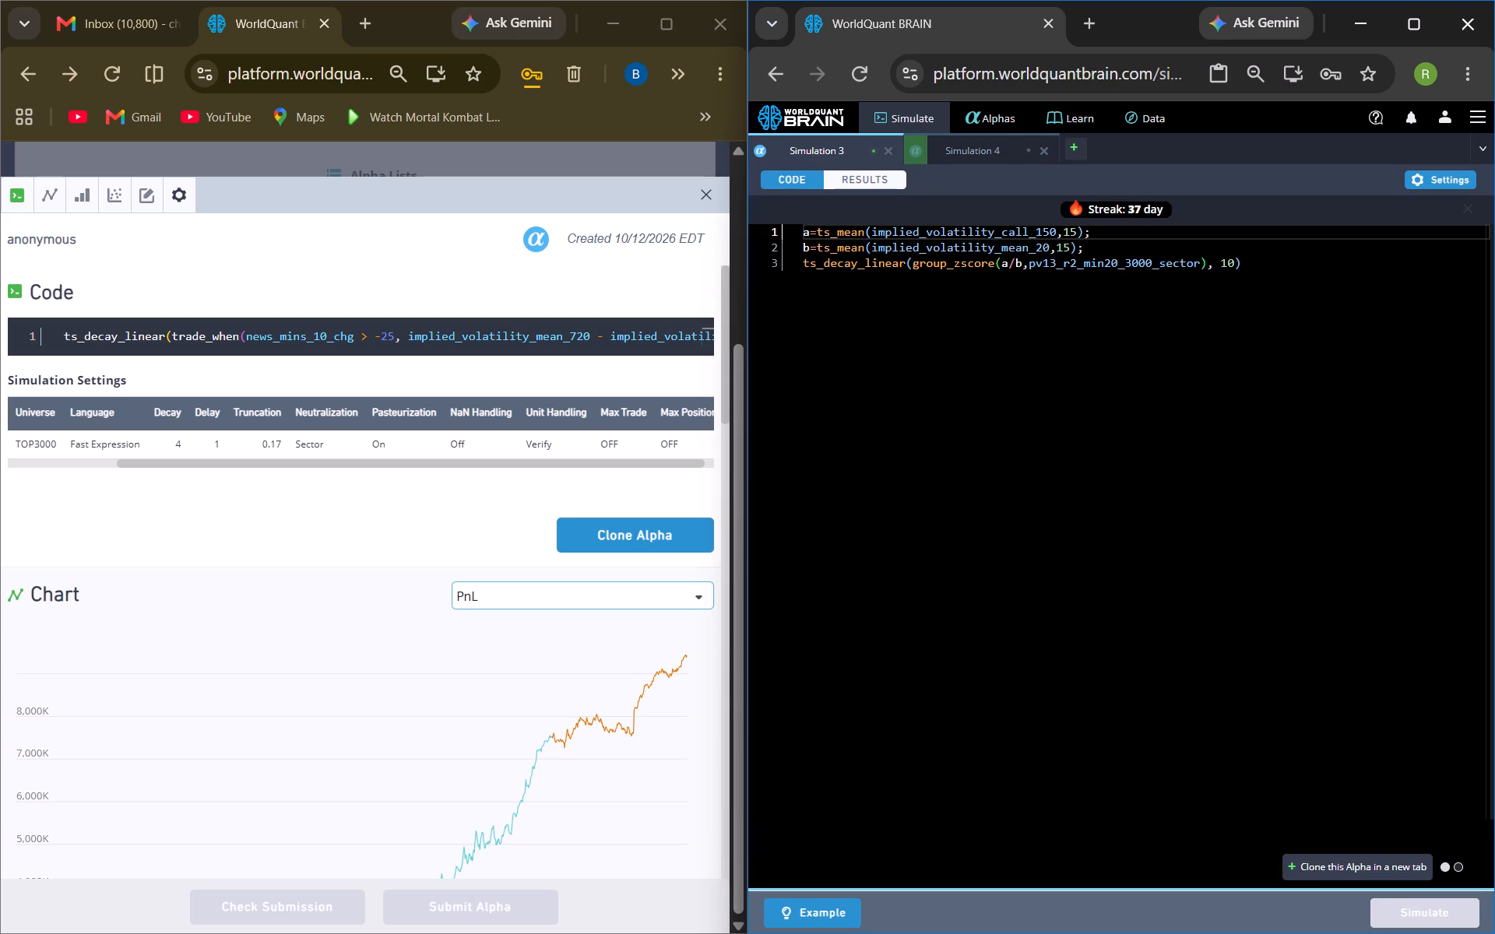
double_click(926, 233)
right_click(927, 233)
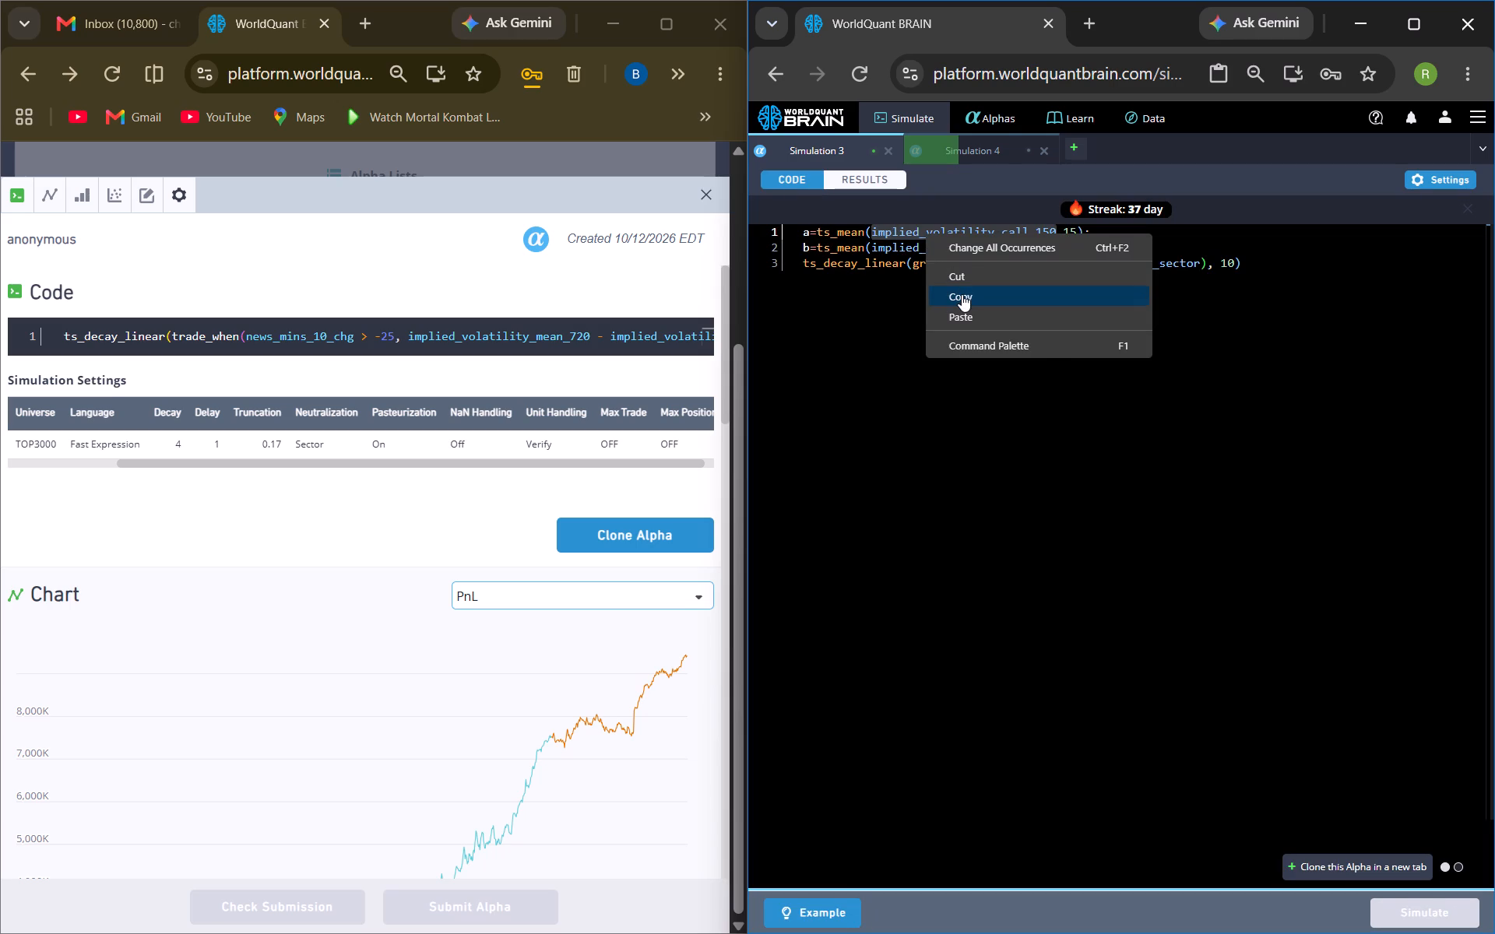
left_click(962, 298)
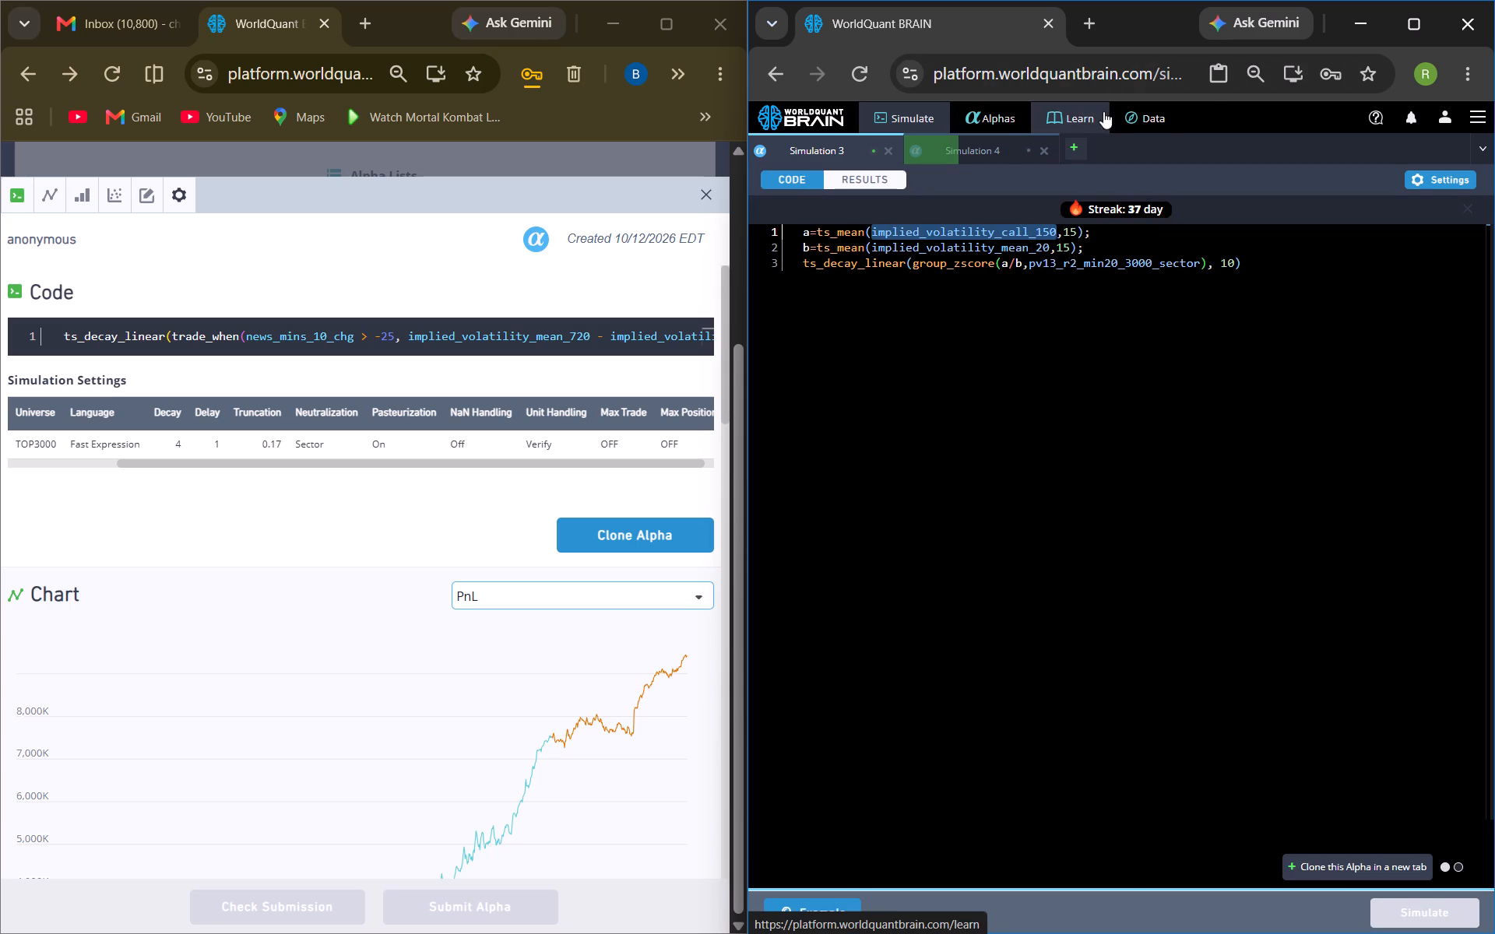
left_click(1141, 119)
right_click(947, 286)
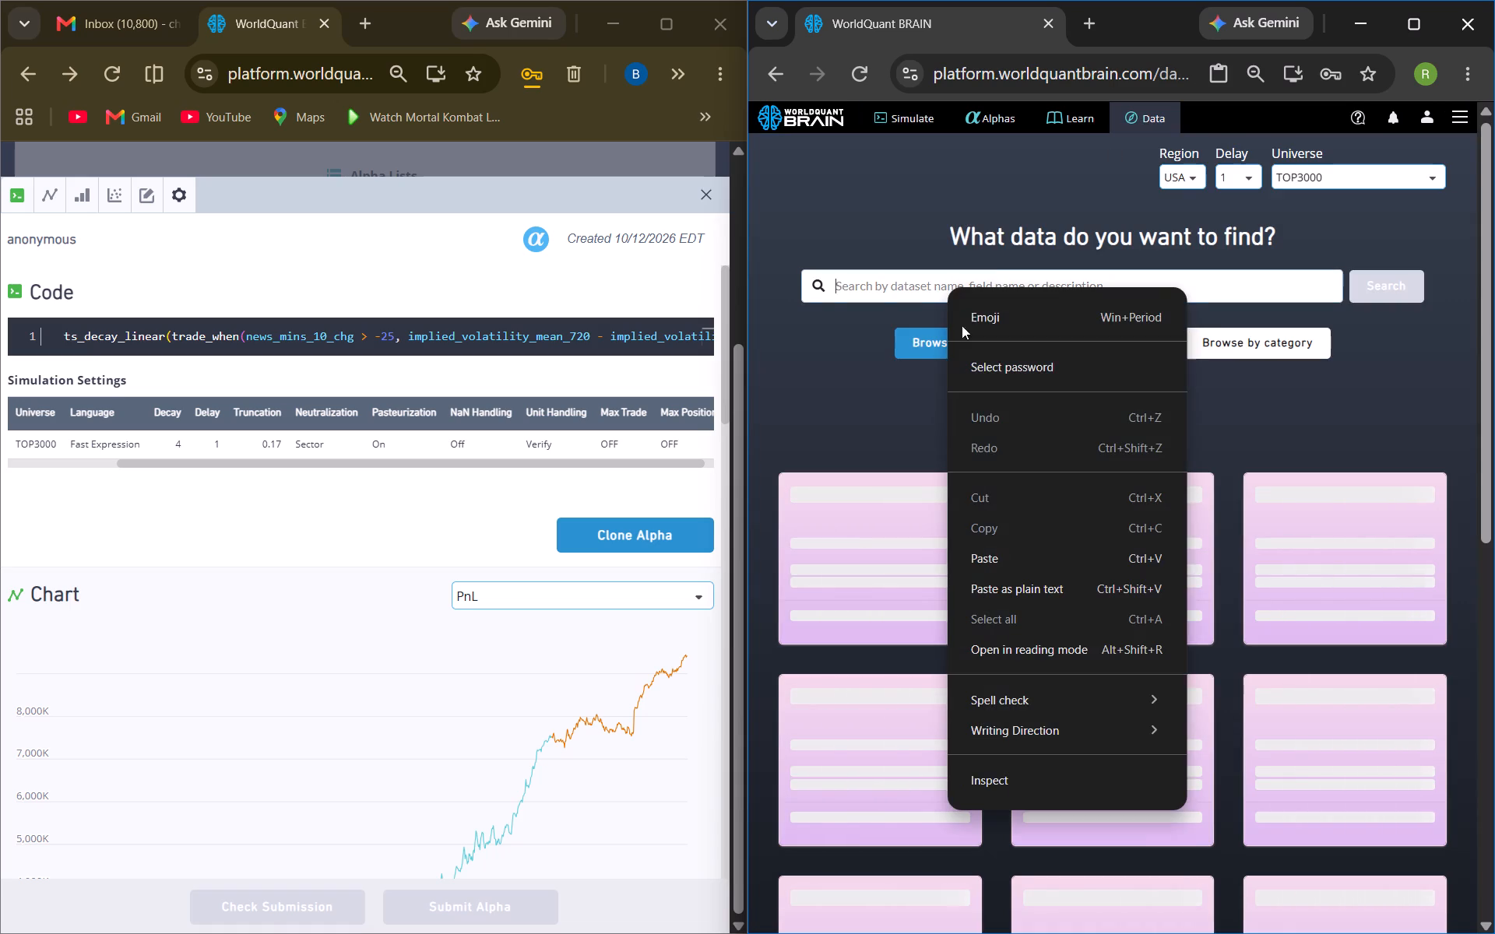
left_click(971, 564)
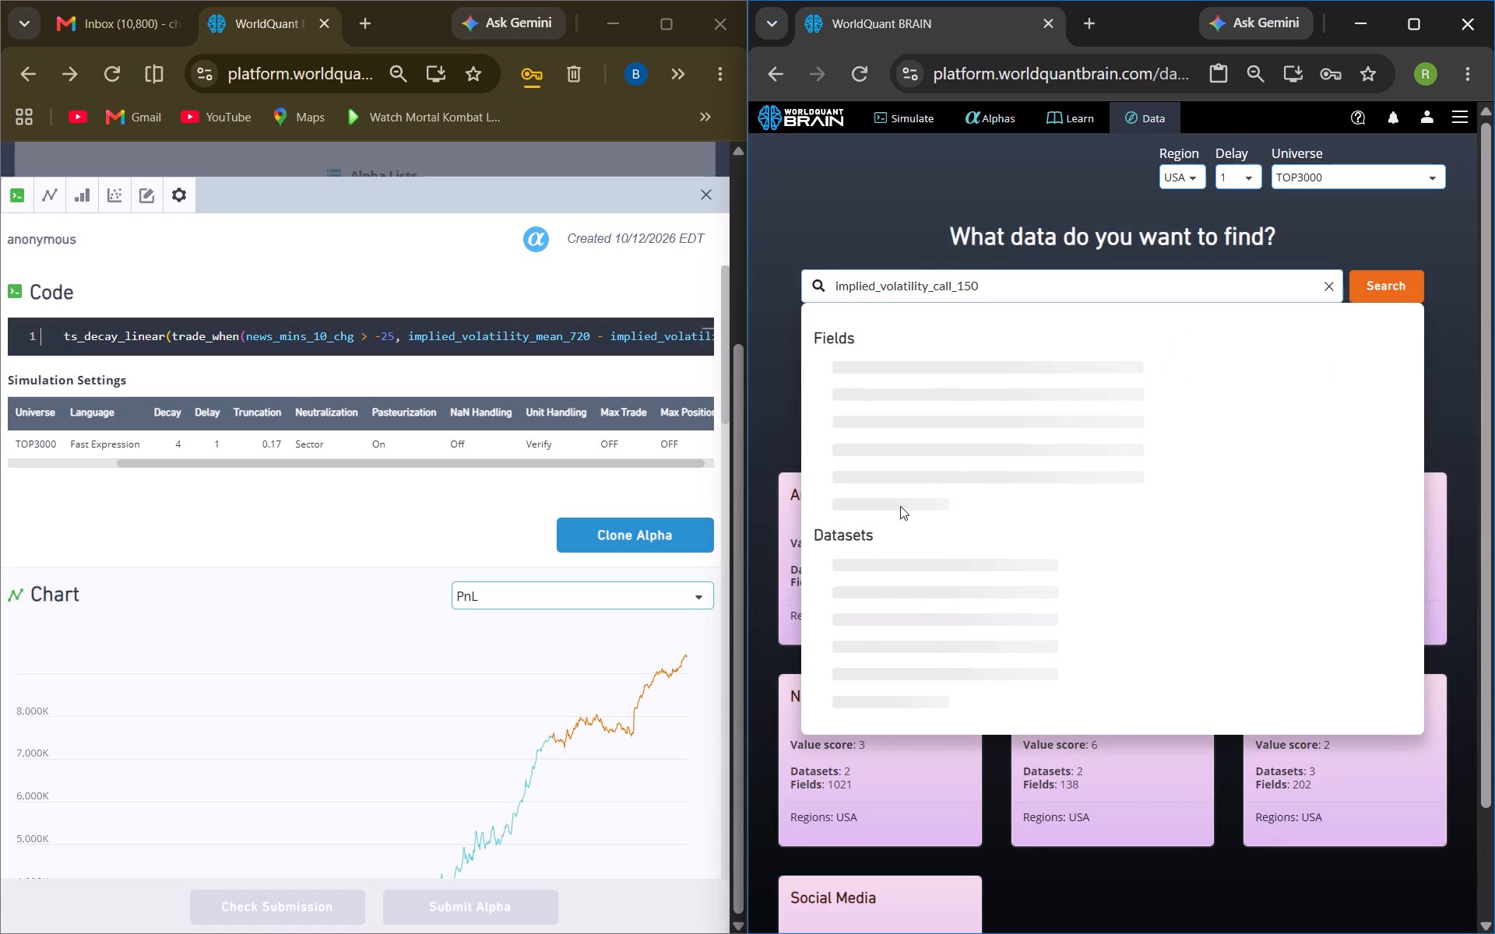
left_click(886, 637)
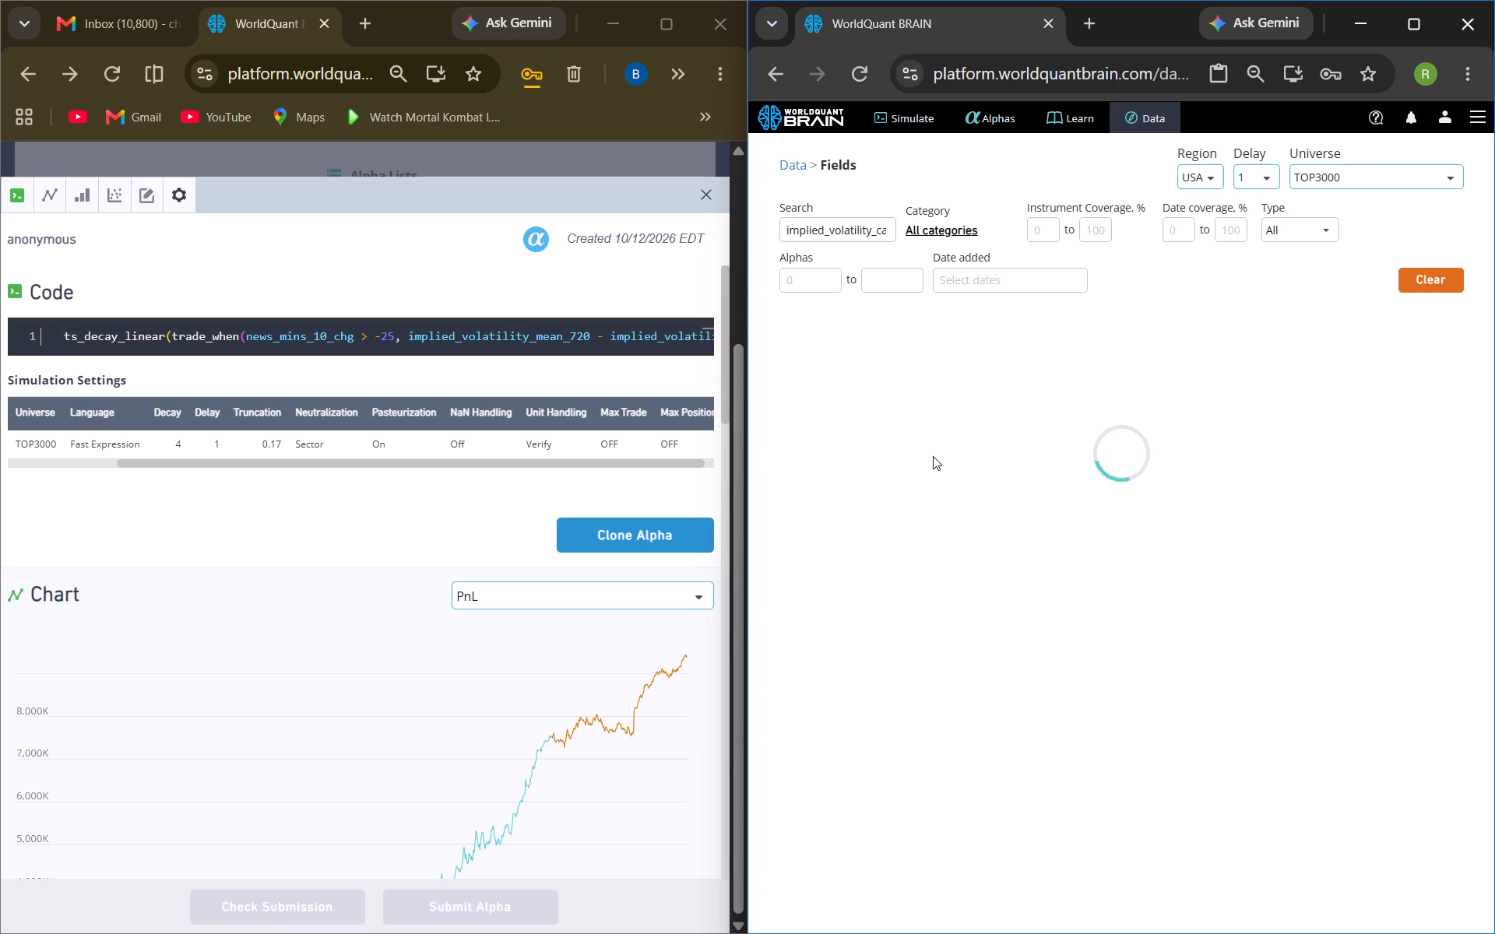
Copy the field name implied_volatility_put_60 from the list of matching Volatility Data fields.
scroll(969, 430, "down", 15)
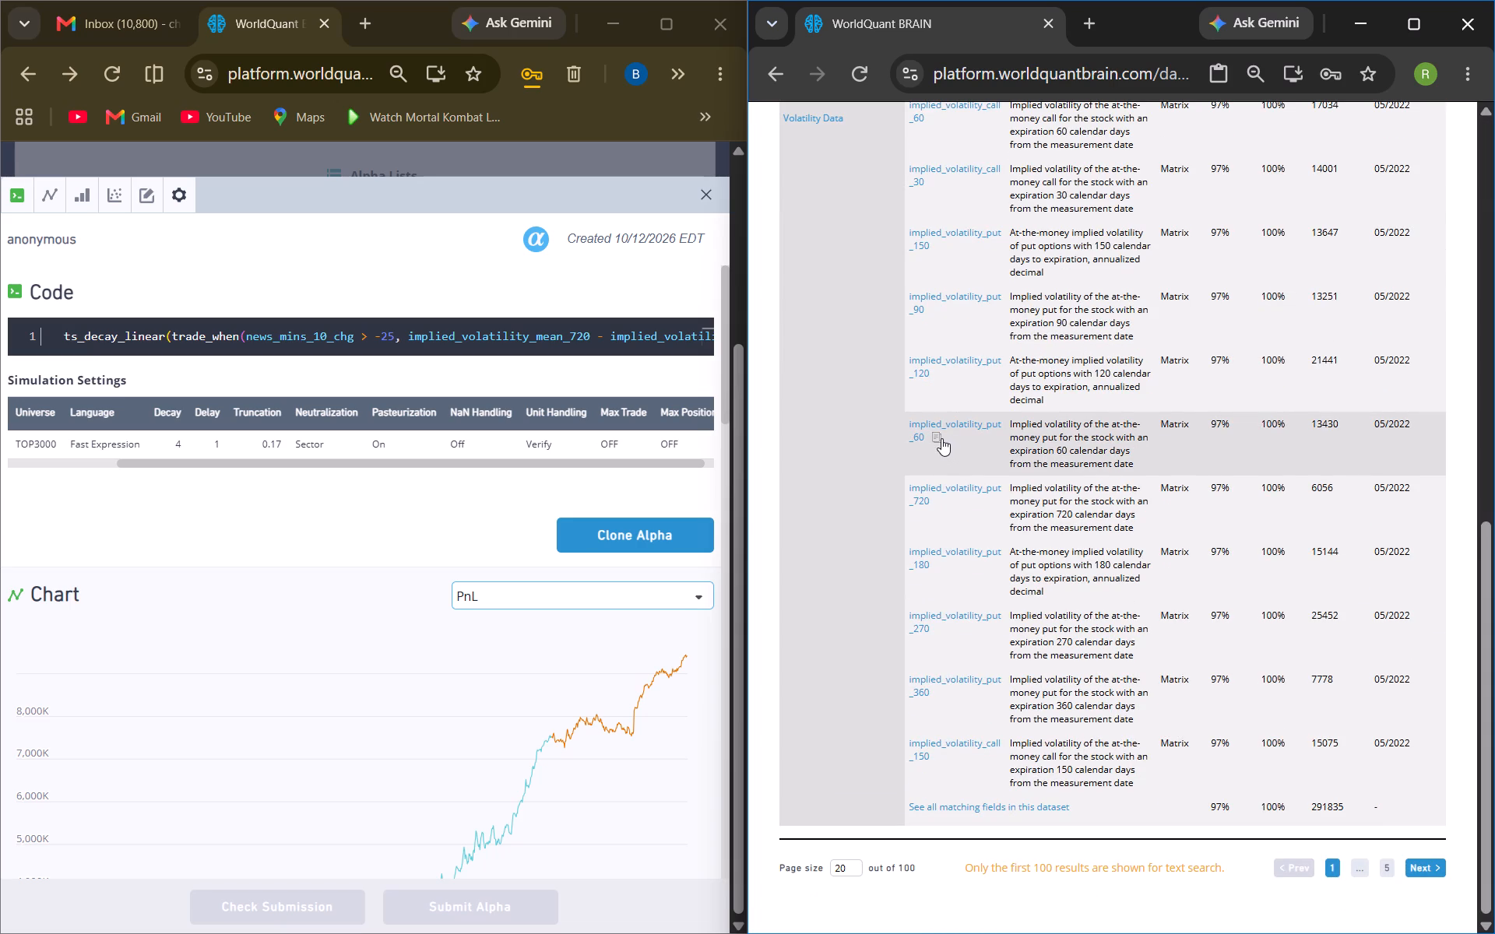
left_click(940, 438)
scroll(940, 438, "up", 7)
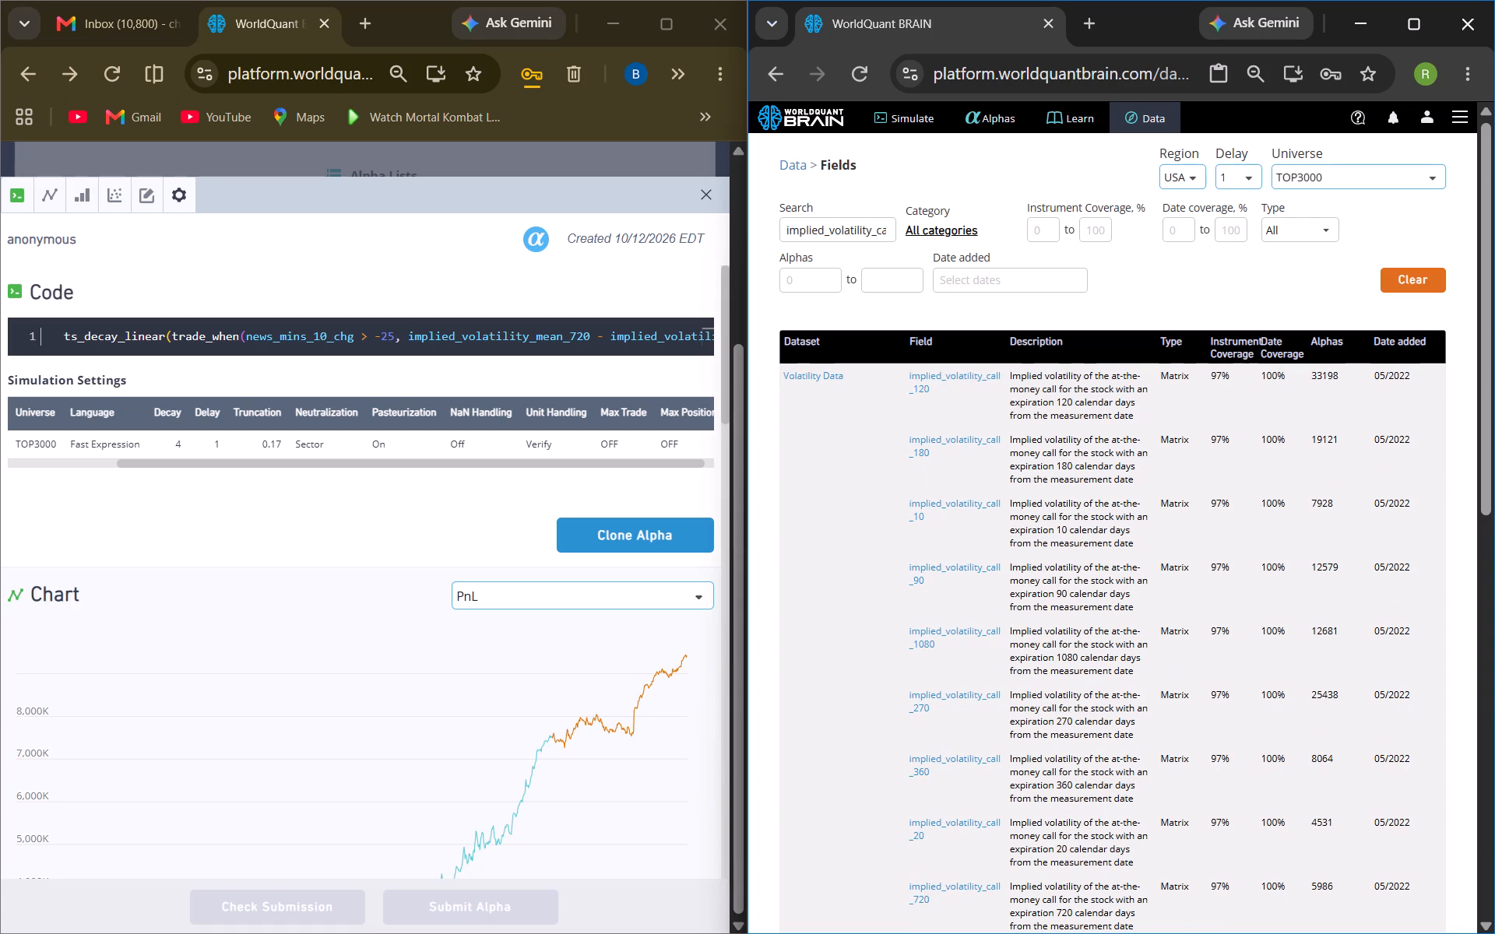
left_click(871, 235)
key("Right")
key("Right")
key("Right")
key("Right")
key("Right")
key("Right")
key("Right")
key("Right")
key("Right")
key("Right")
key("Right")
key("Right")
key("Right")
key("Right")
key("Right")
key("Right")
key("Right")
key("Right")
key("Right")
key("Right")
Copy implied_volatility_call_10 from the field list and paste it over implied_volatility_call_150 in line 1 of Simulation 3's code.
scroll(965, 517, "down", 5)
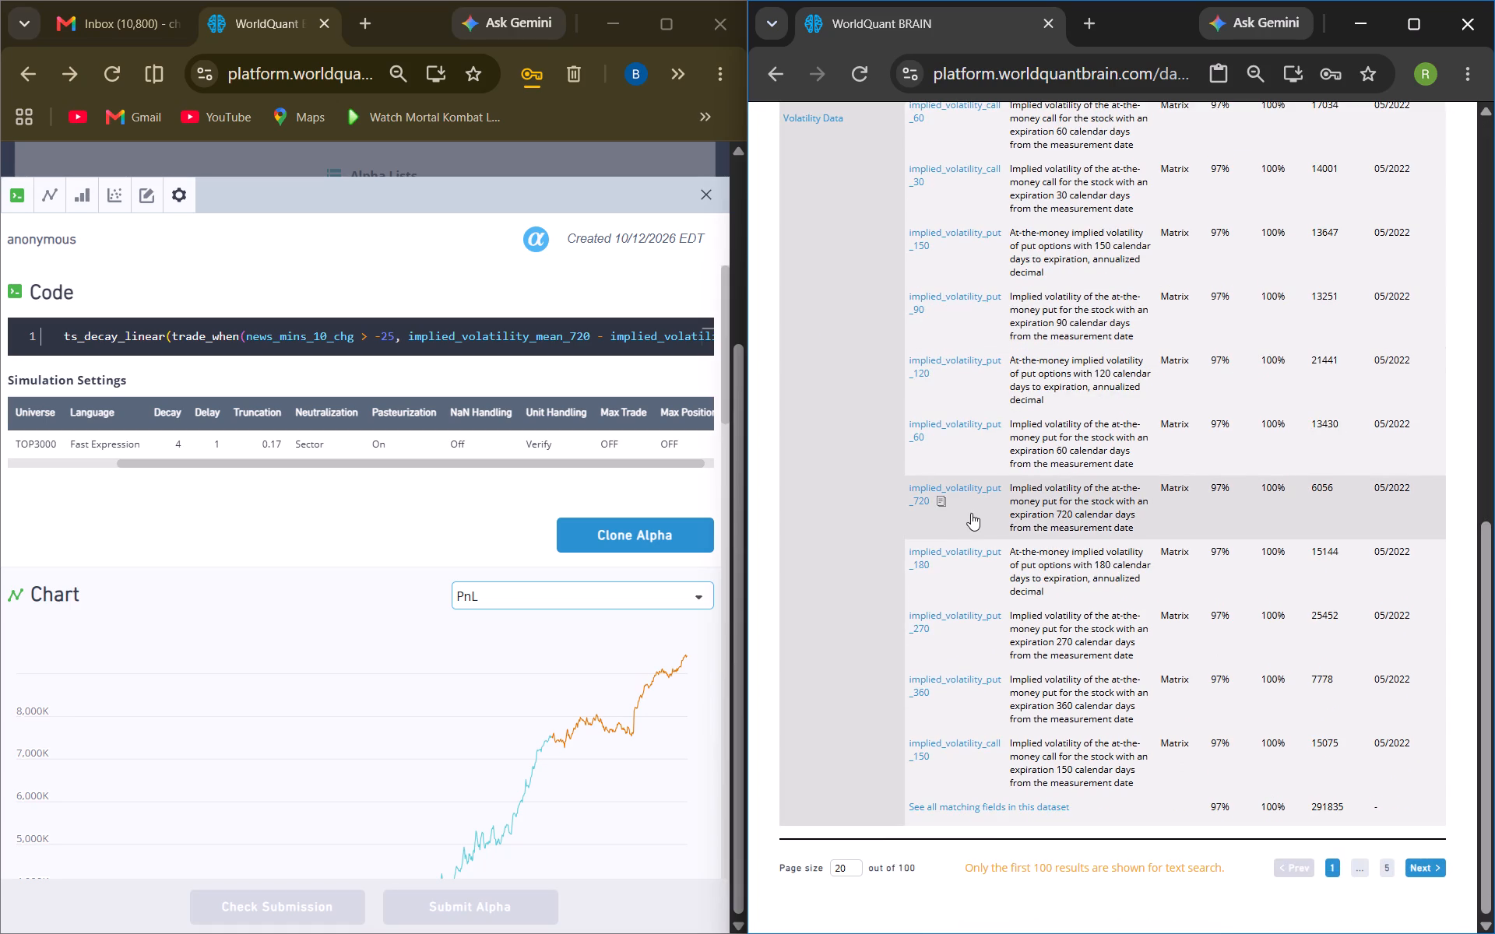
scroll(958, 565, "up", 5)
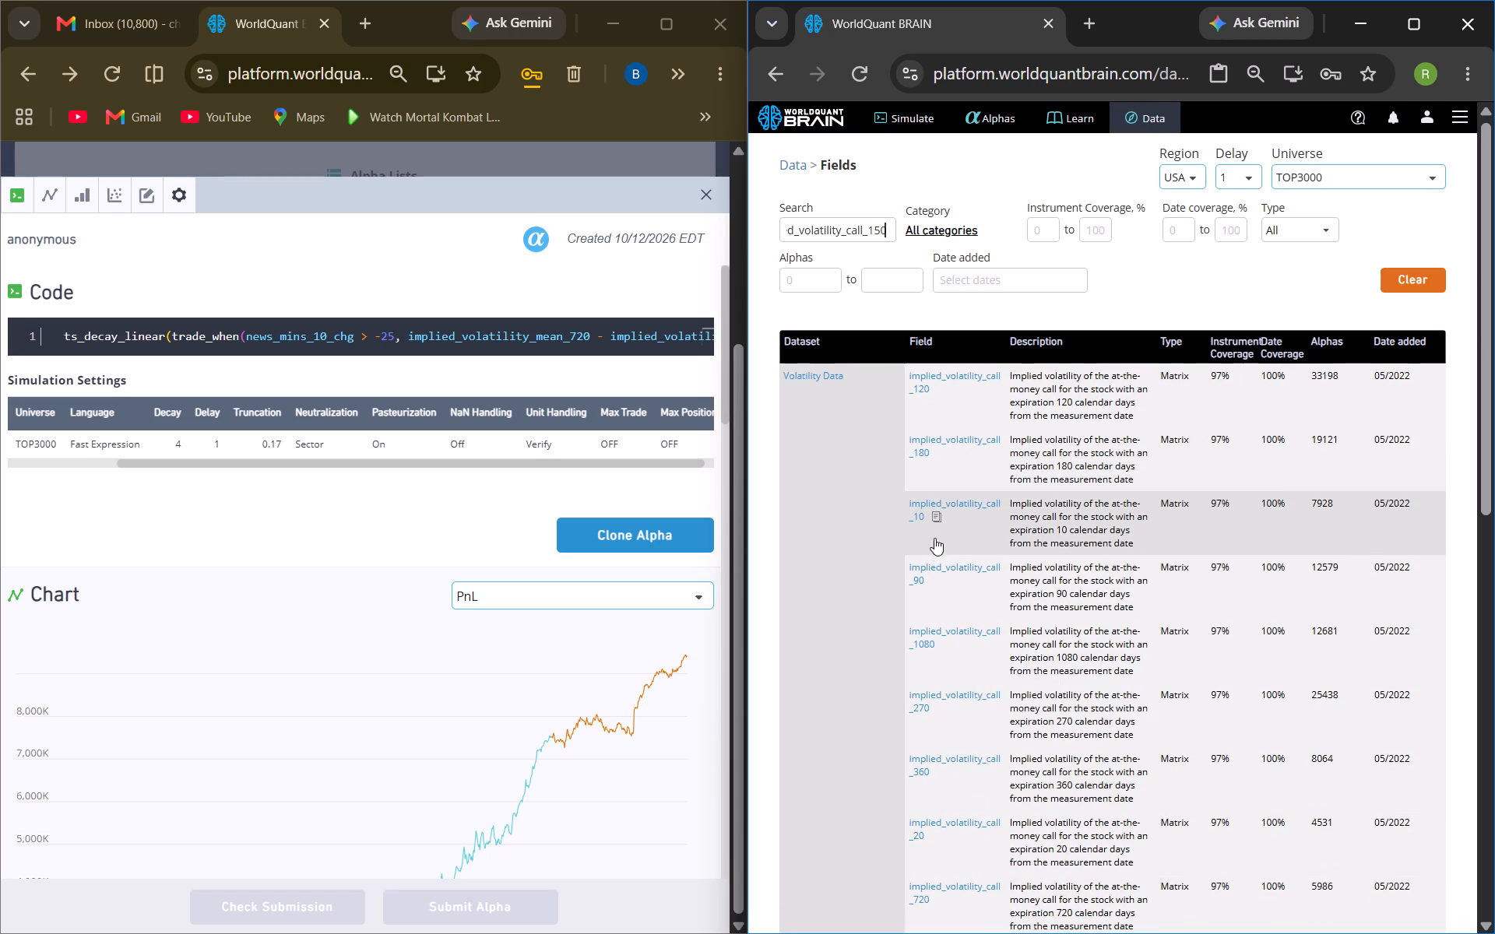
left_click(930, 514)
scroll(920, 478, "up", 3)
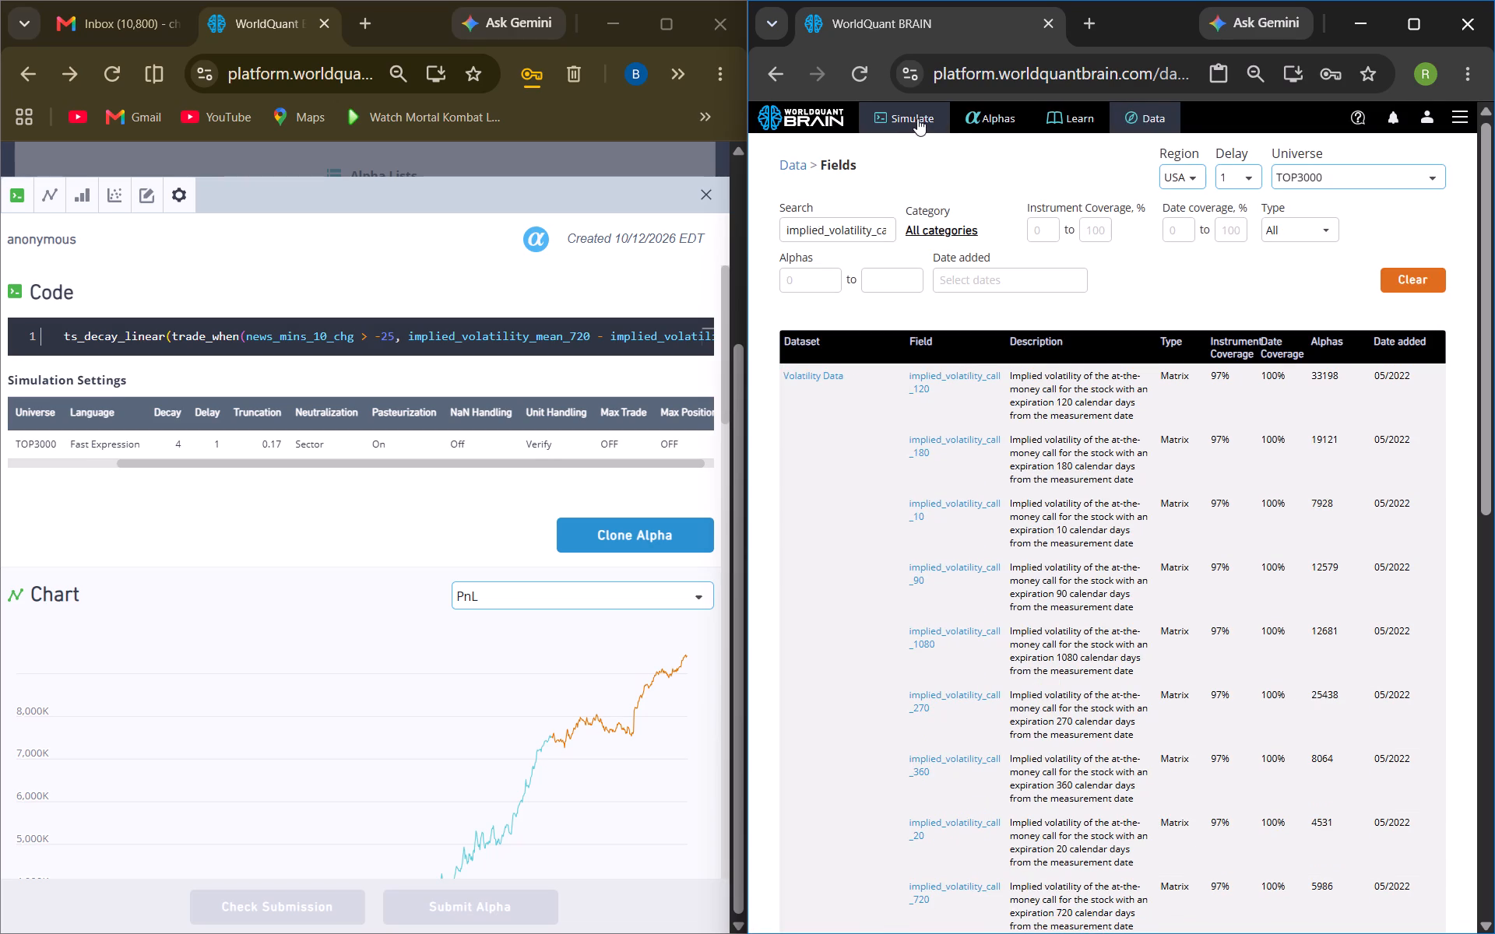
left_click(914, 120)
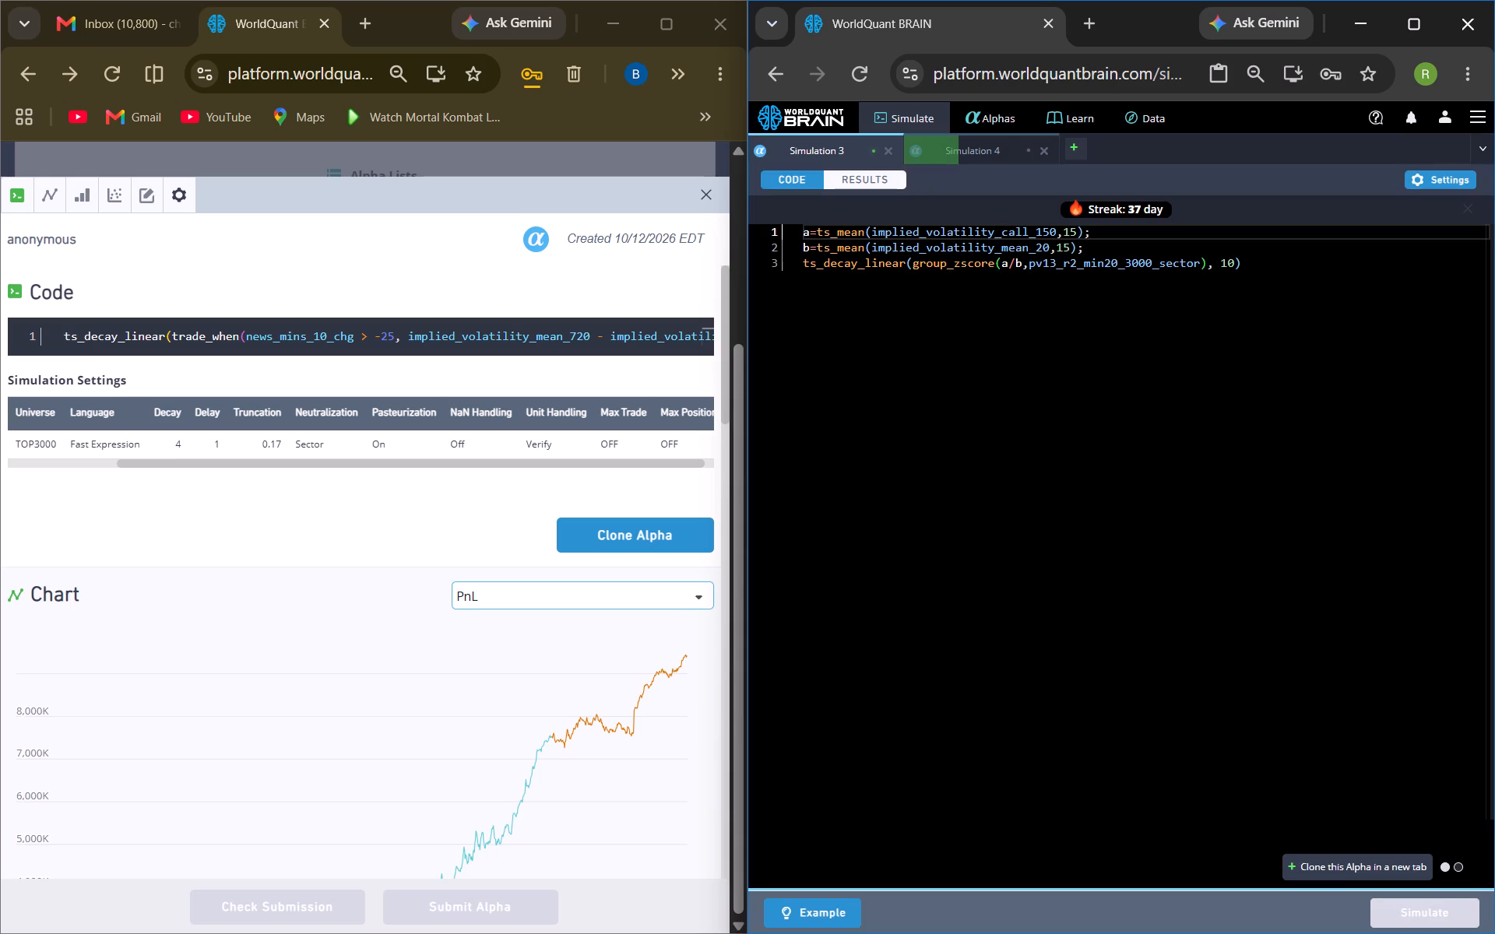
double_click(952, 235)
right_click(949, 235)
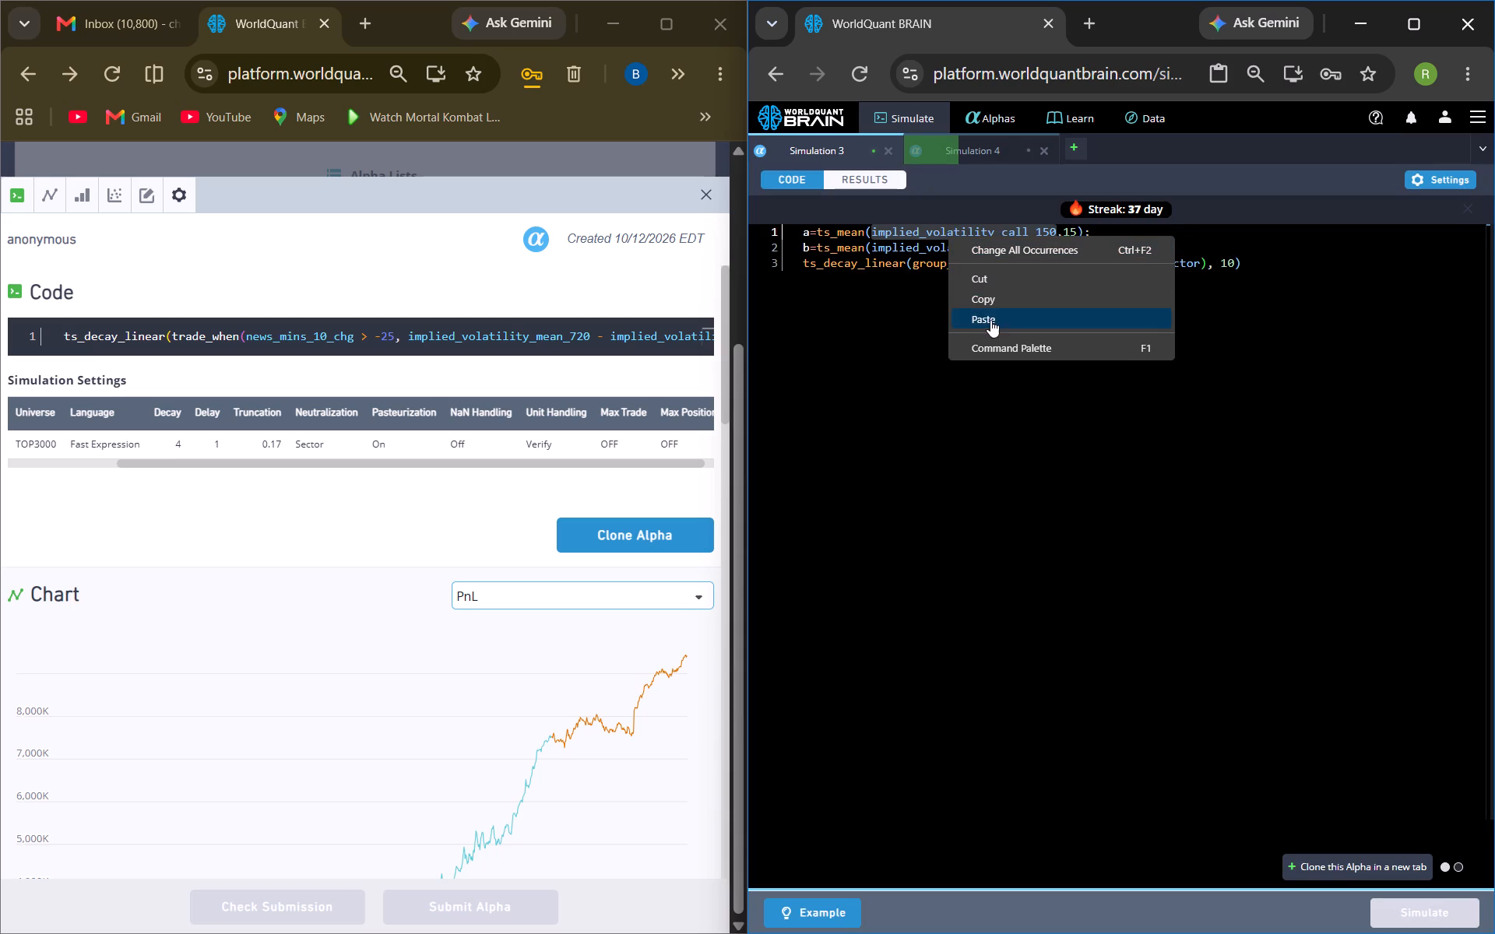
left_click(990, 321)
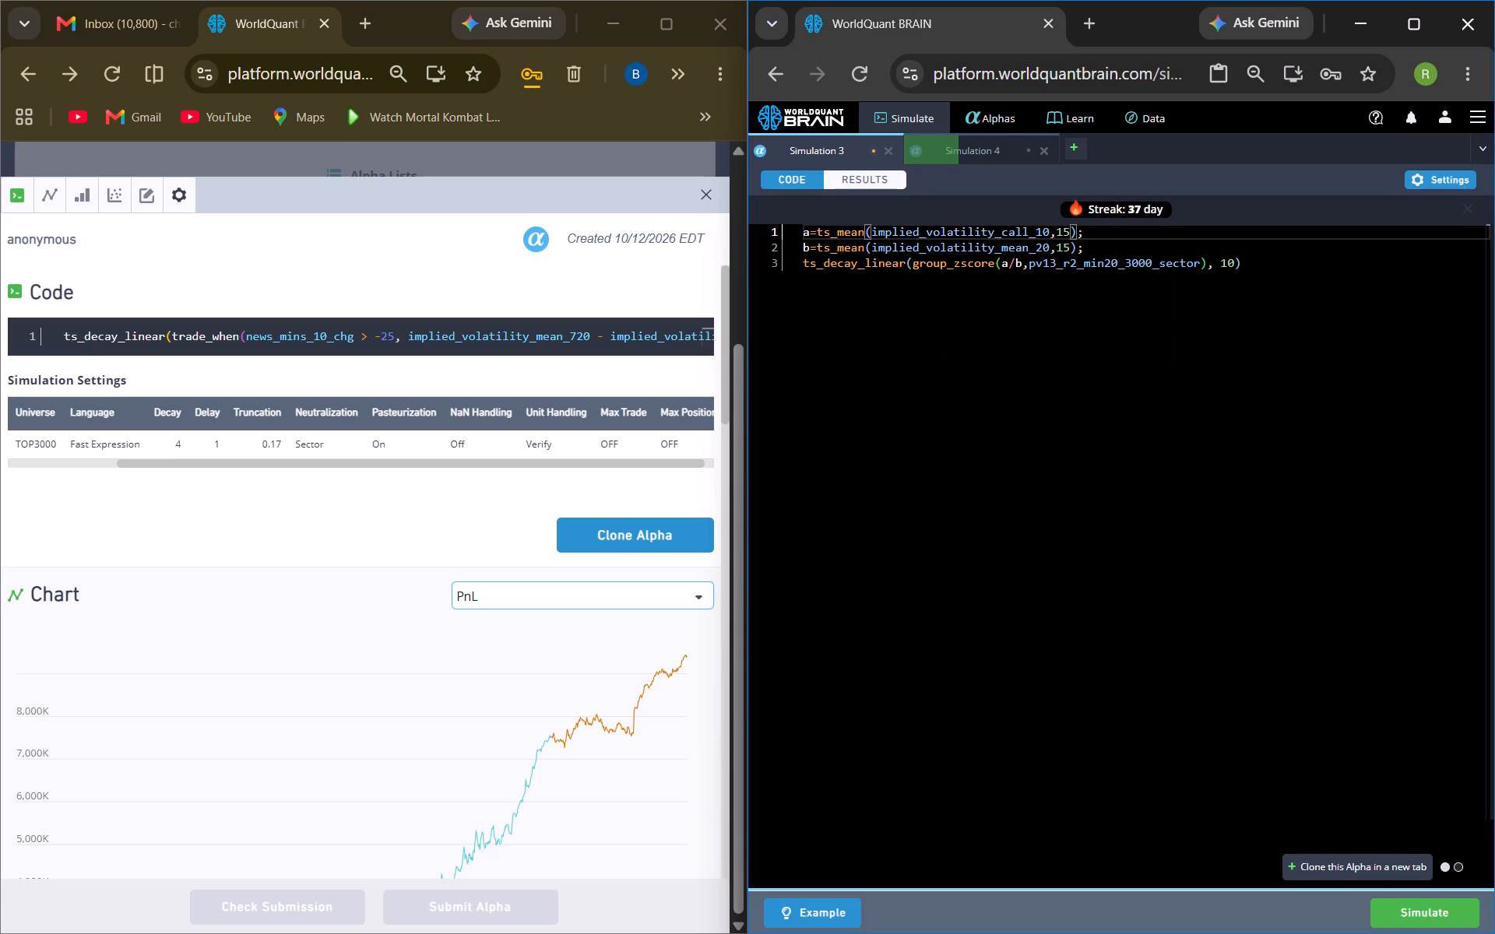
Set the ts_mean window of variable a in Simulation 3 to 35 and run the simulation.
left_click(1064, 229)
key("BackSpace")
key("3")
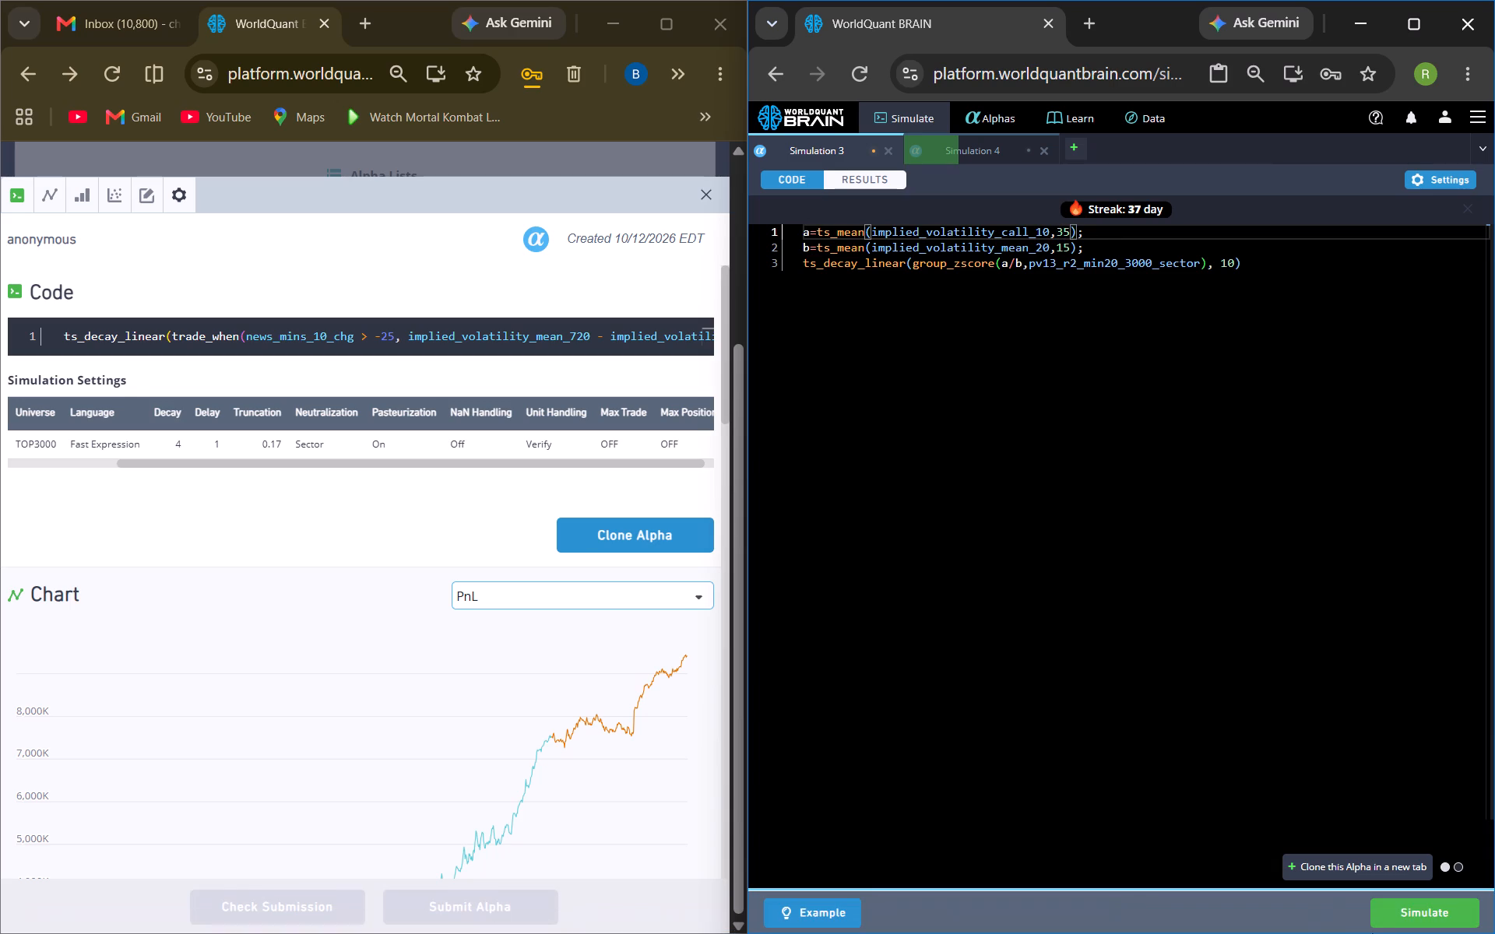
left_click(1398, 906)
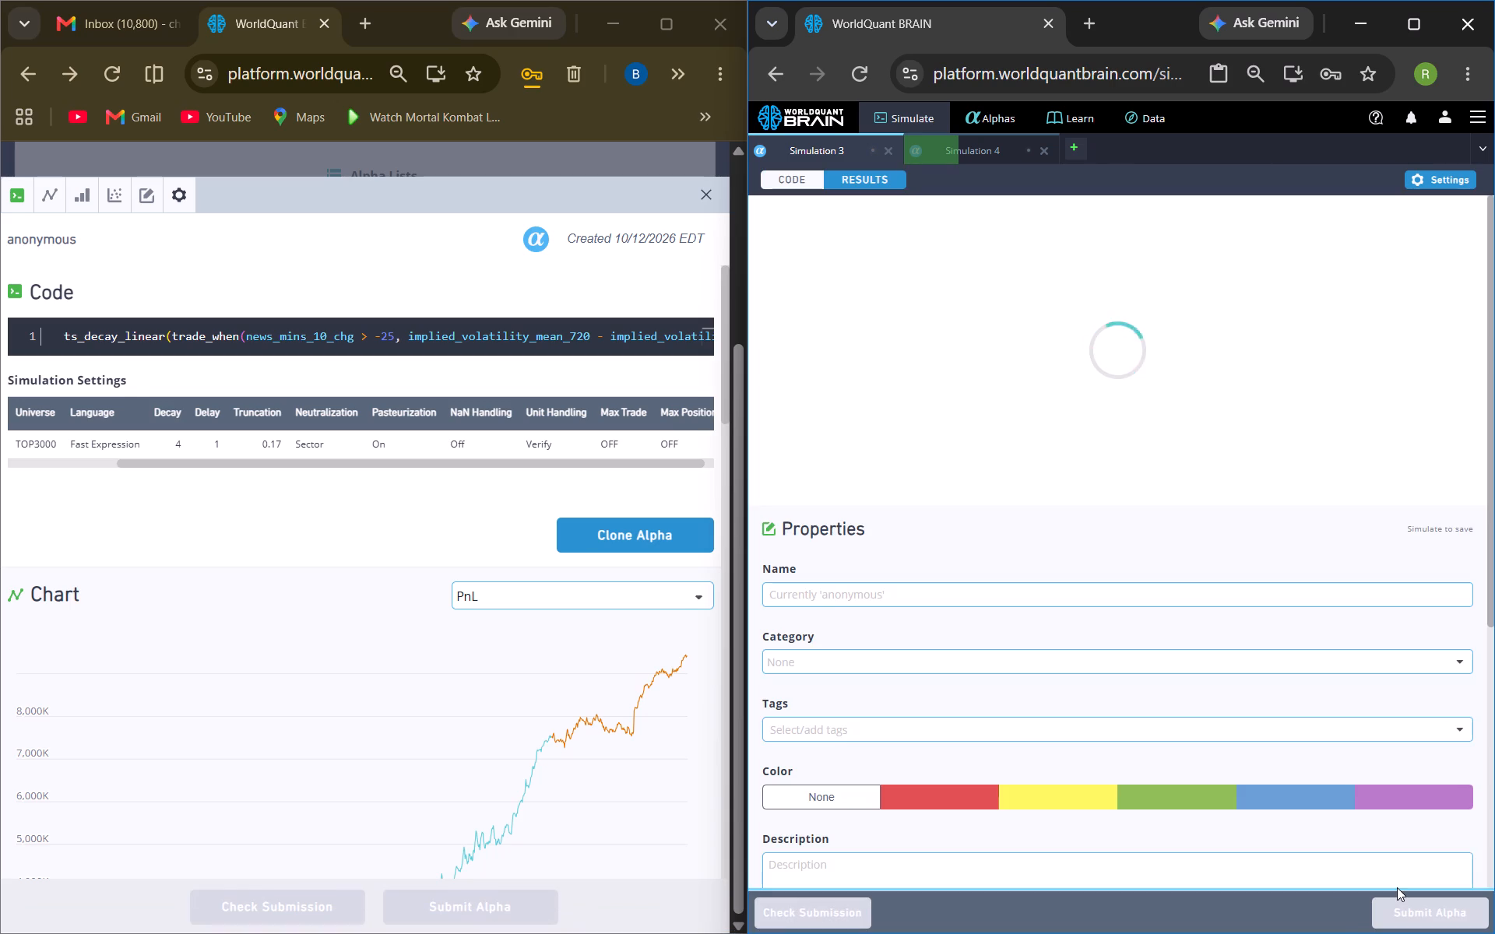
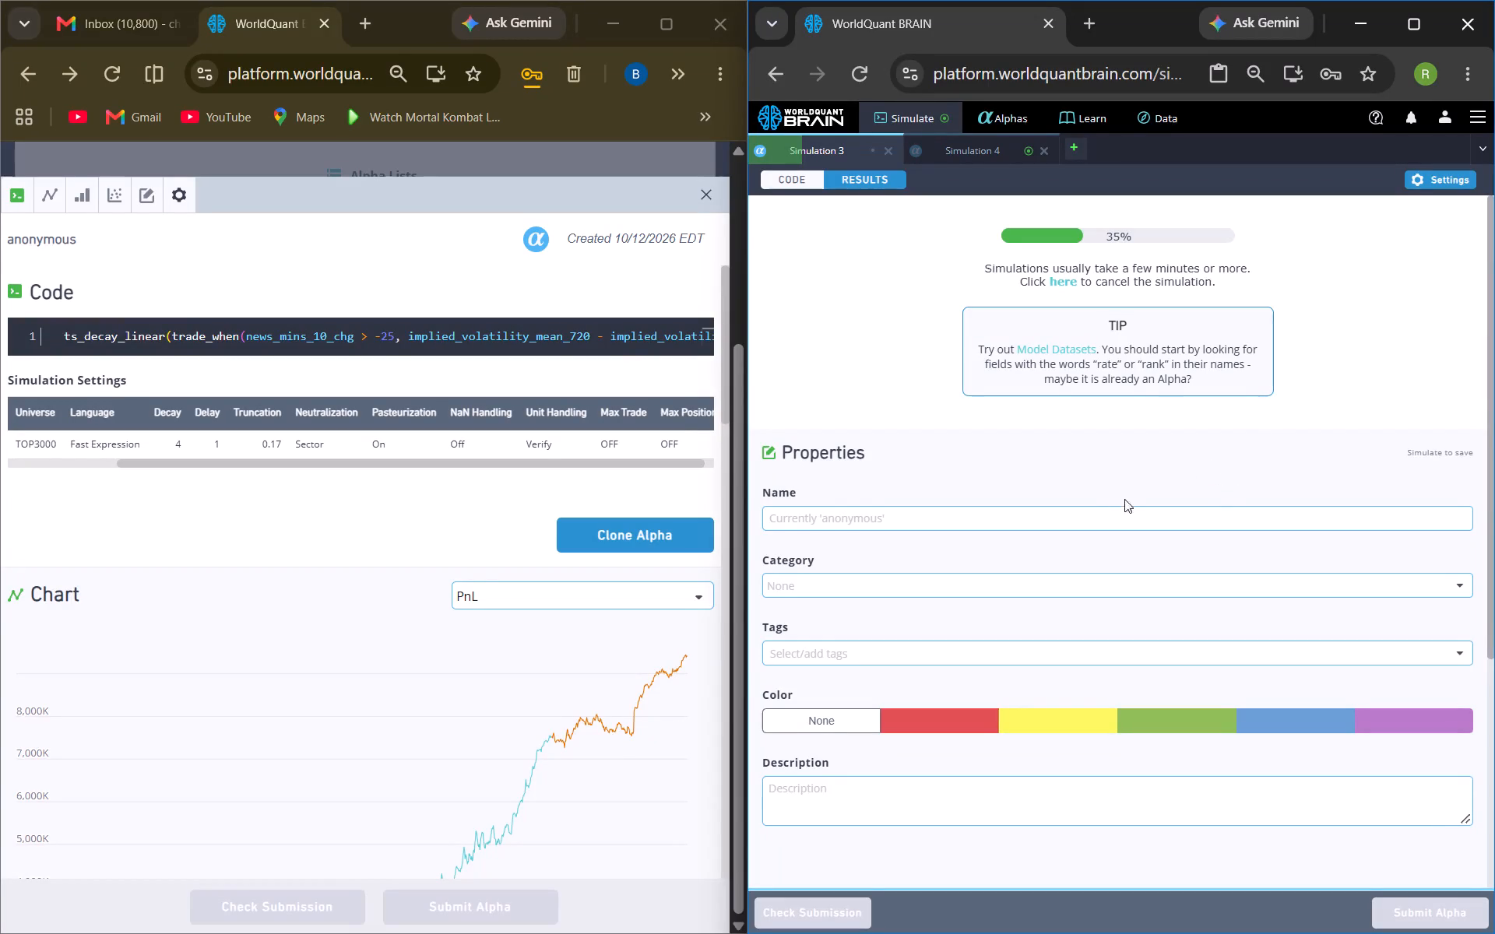
Review Simulation 4's results with the test period shown, including the PnL chart, IS summary and failed IS tests.
left_click(1030, 150)
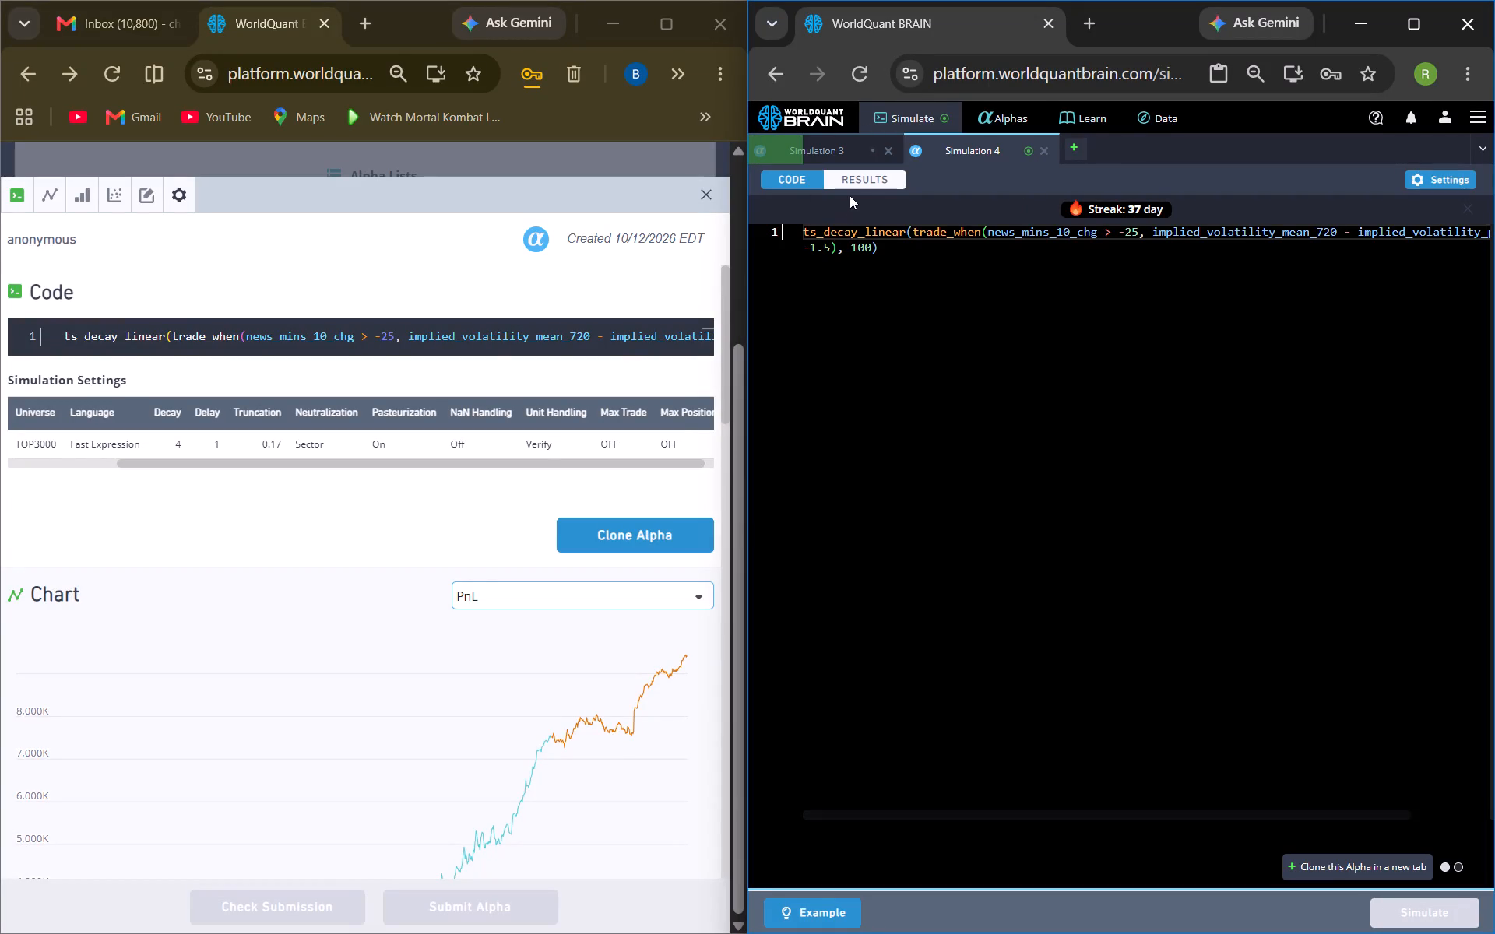
left_click(863, 180)
scroll(1023, 569, "down", 1)
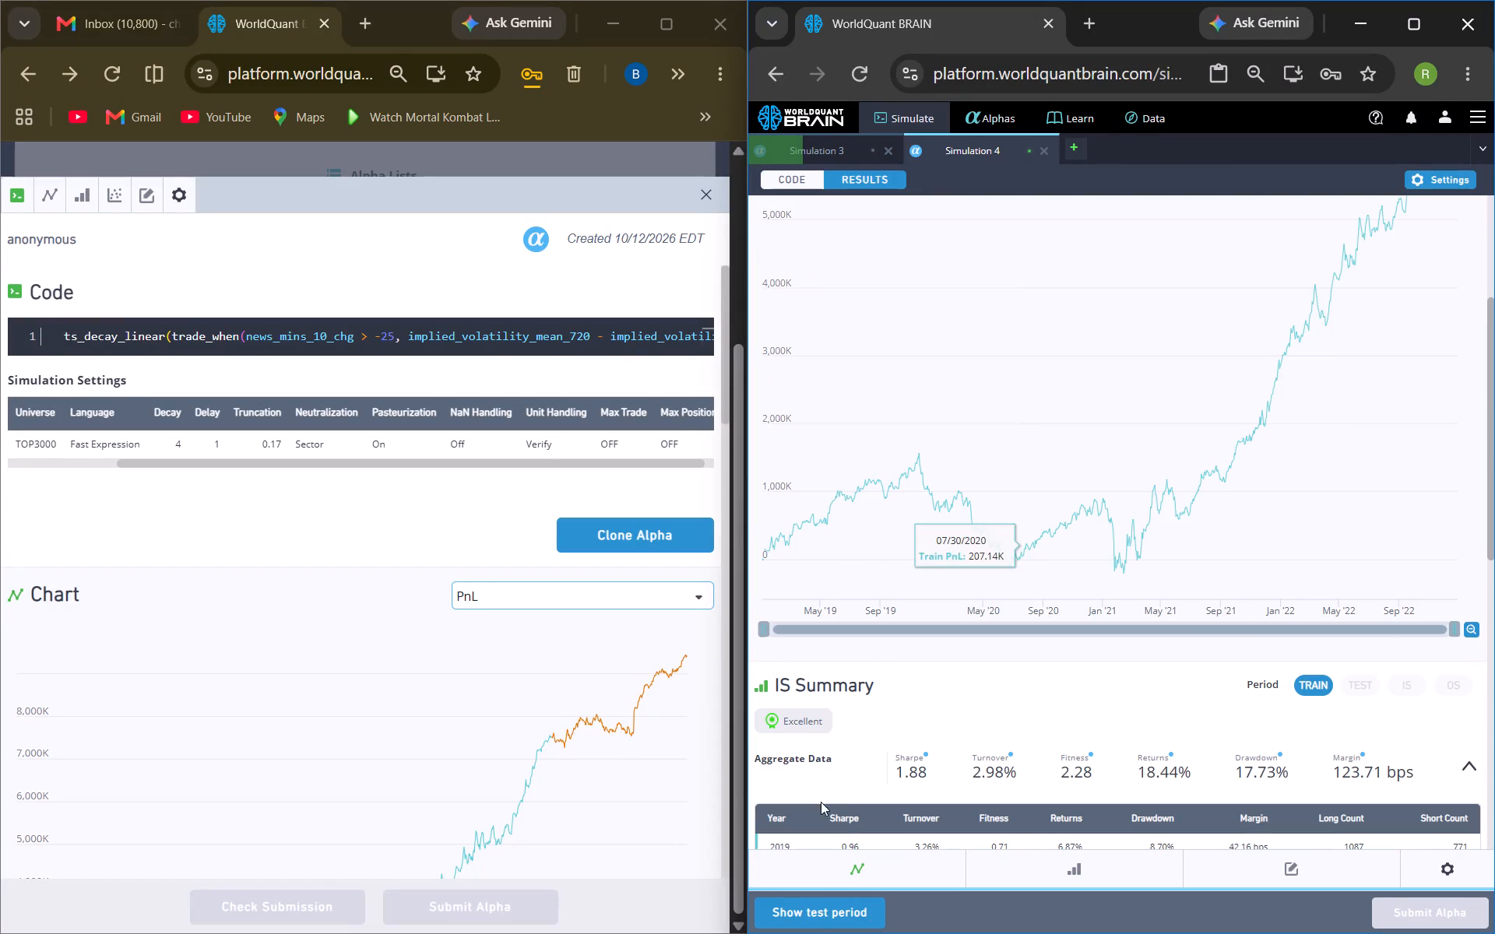
left_click(816, 912)
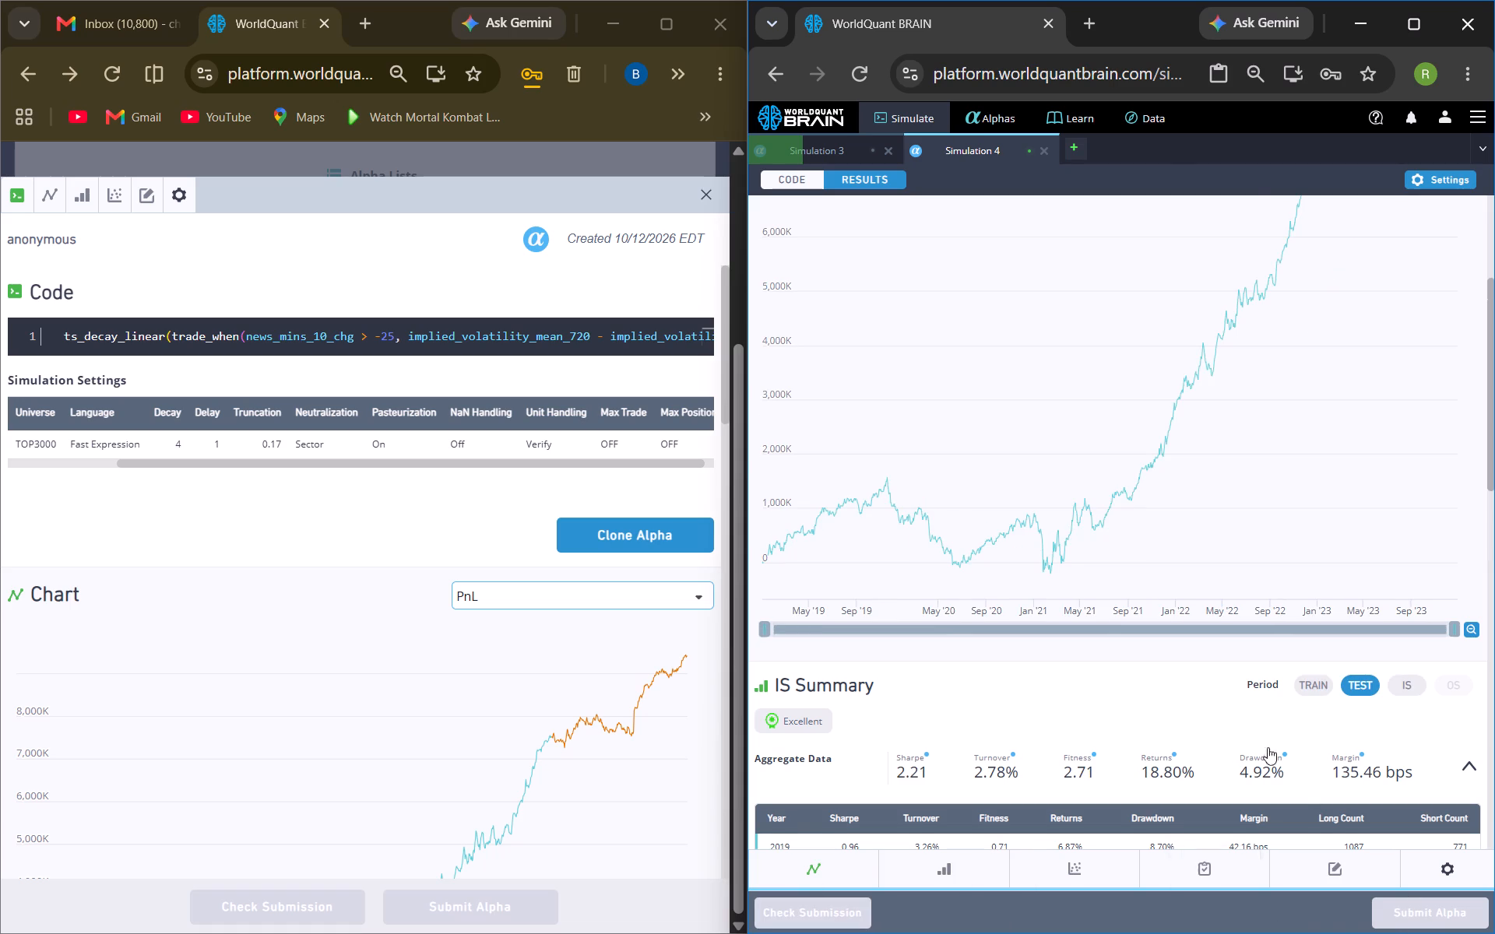
scroll(1258, 744, "down", 2)
left_click(919, 778)
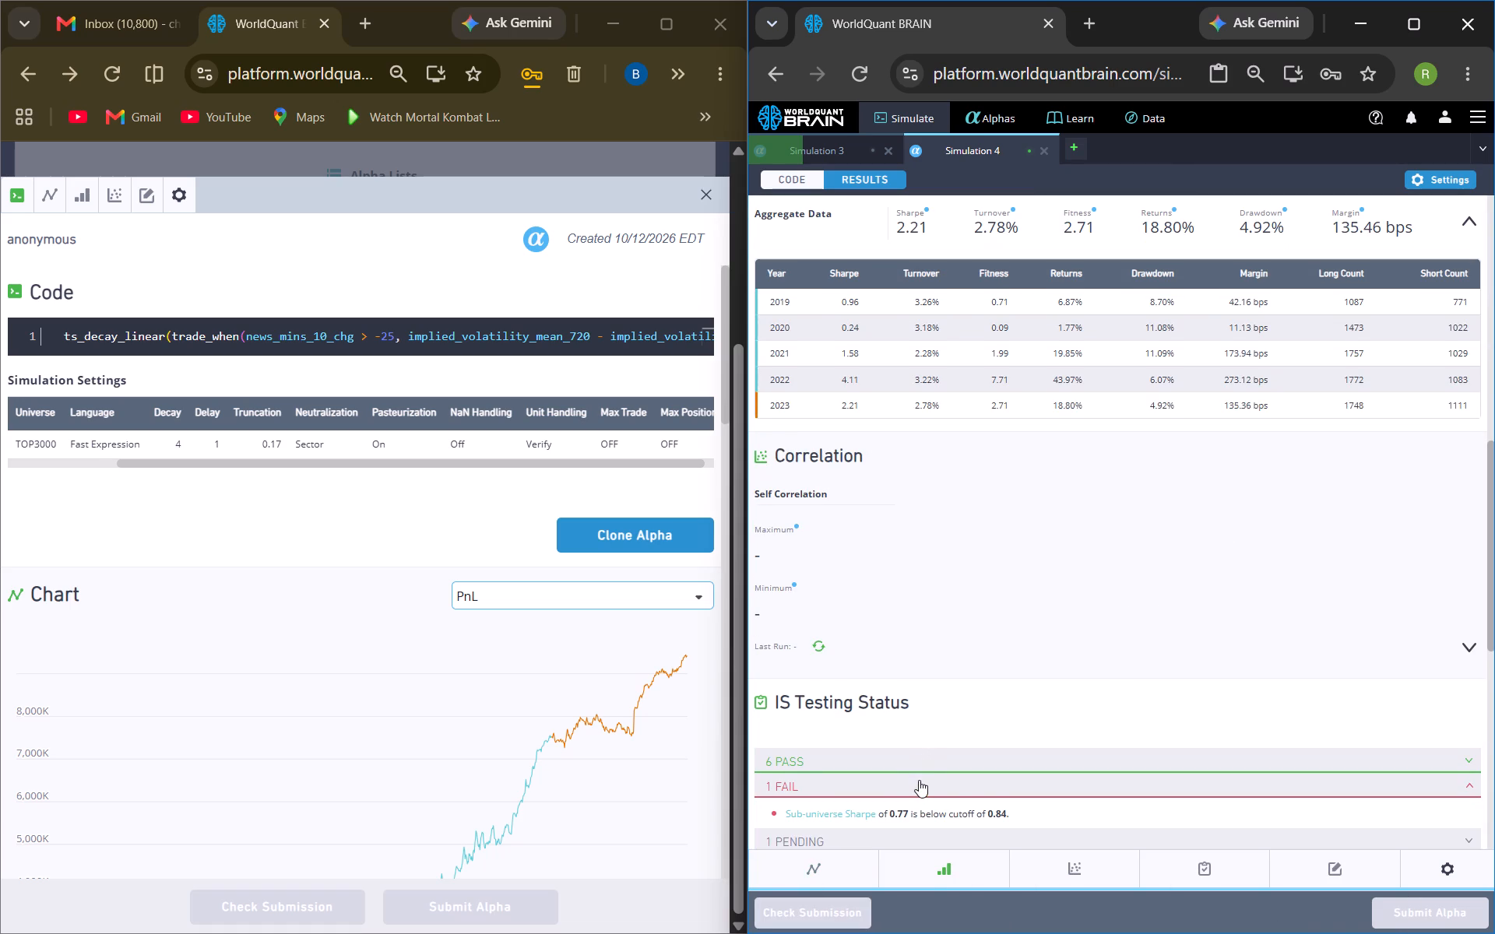
scroll(998, 628, "up", 3)
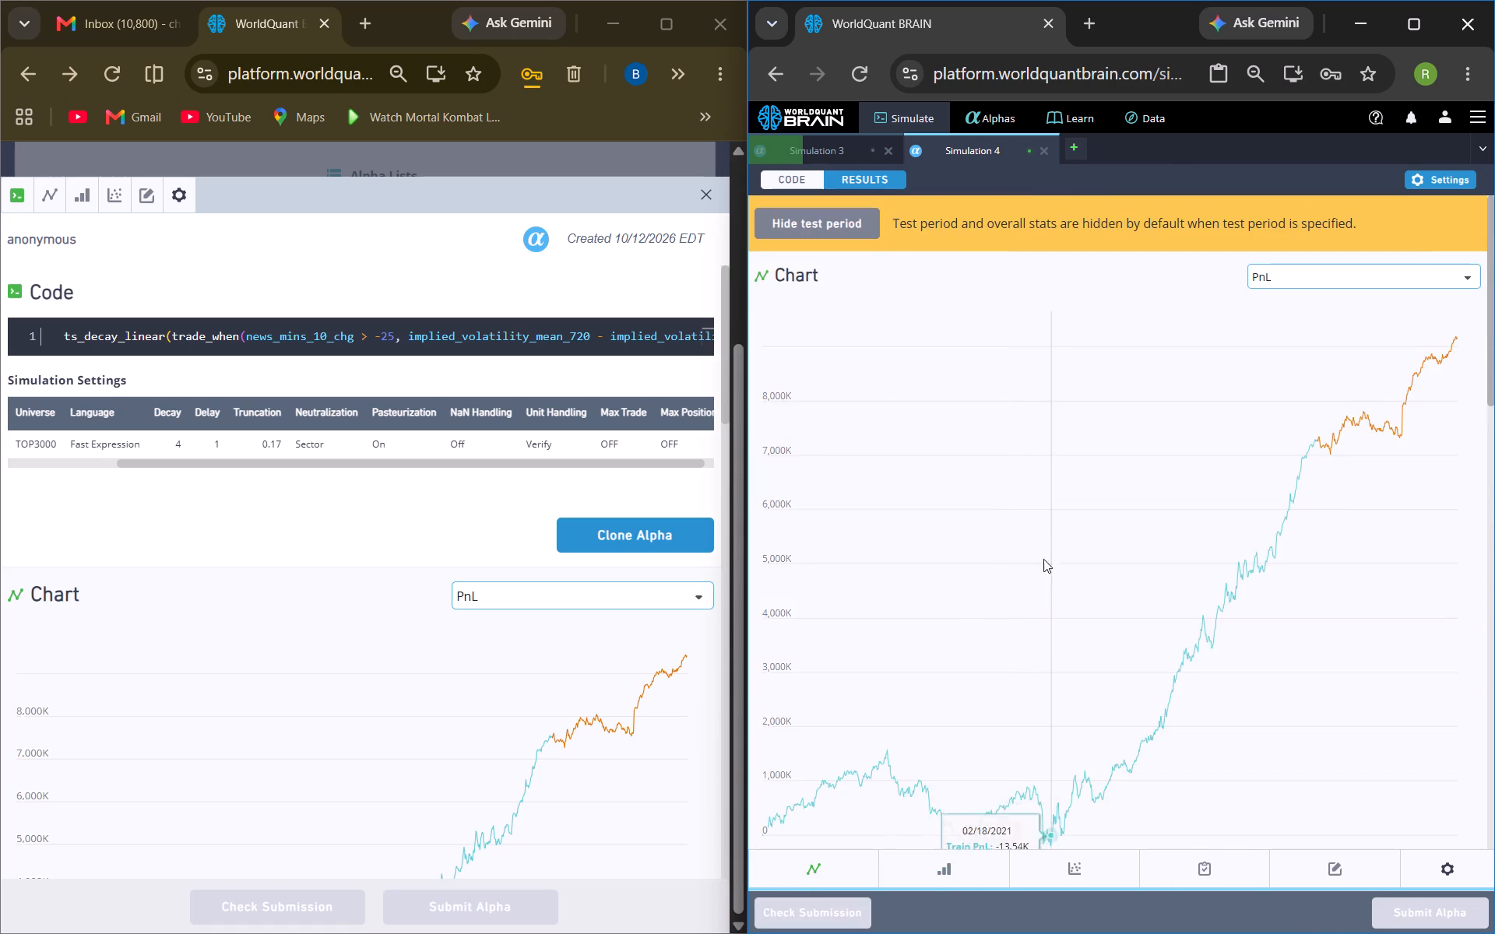
scroll(978, 606, "down", 1)
scroll(907, 667, "up", 4)
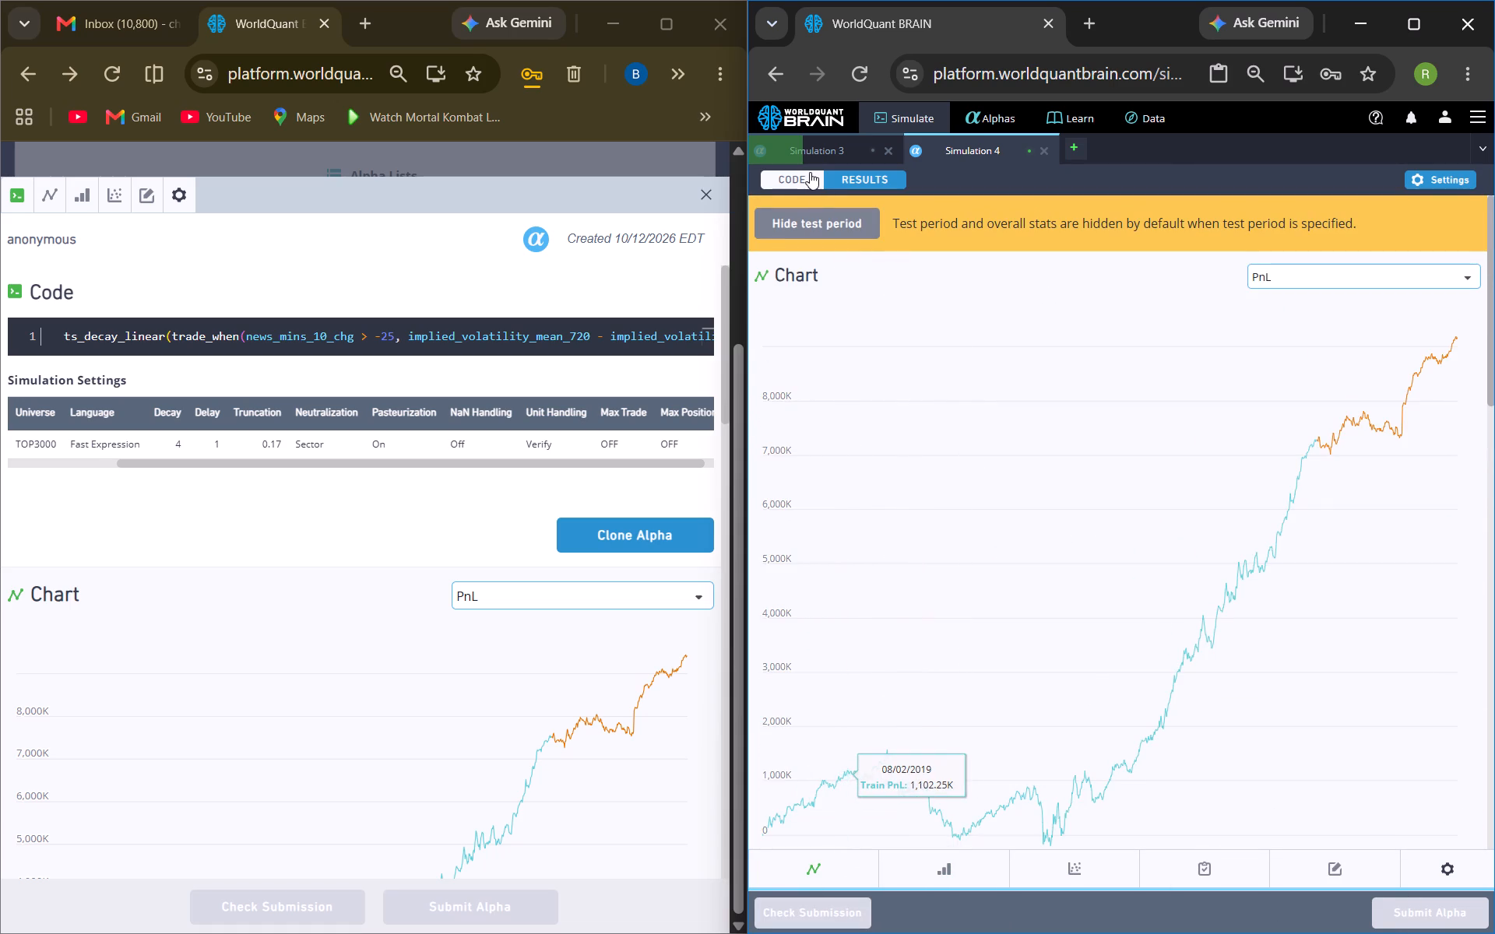
Set Simulation 4's neutralization to Market, apply the settings and run the simulation.
left_click(810, 174)
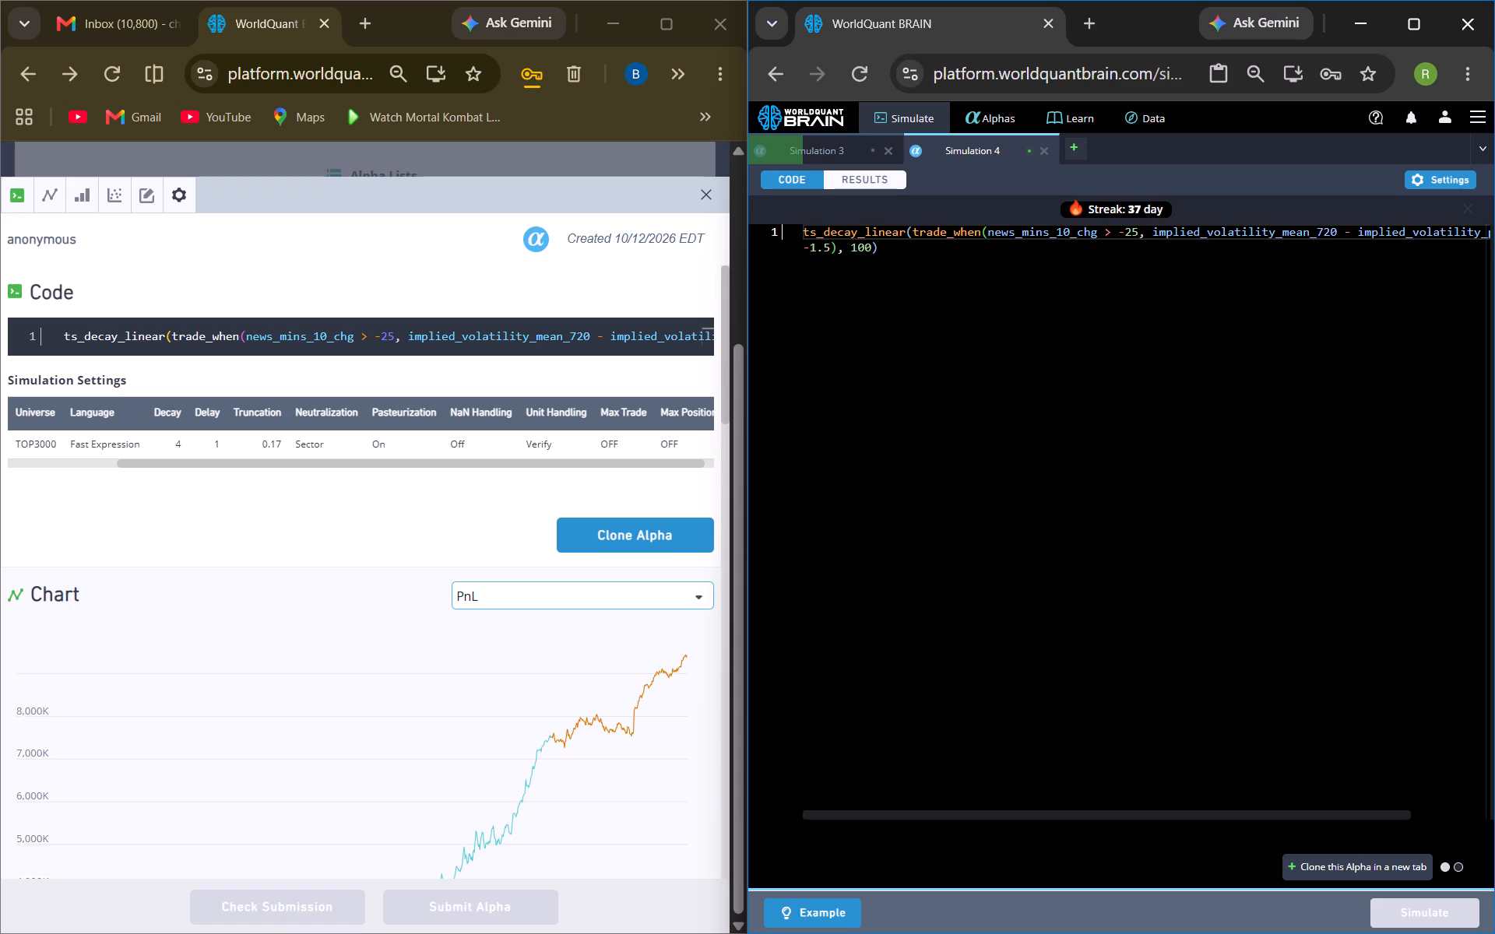
left_click(1464, 181)
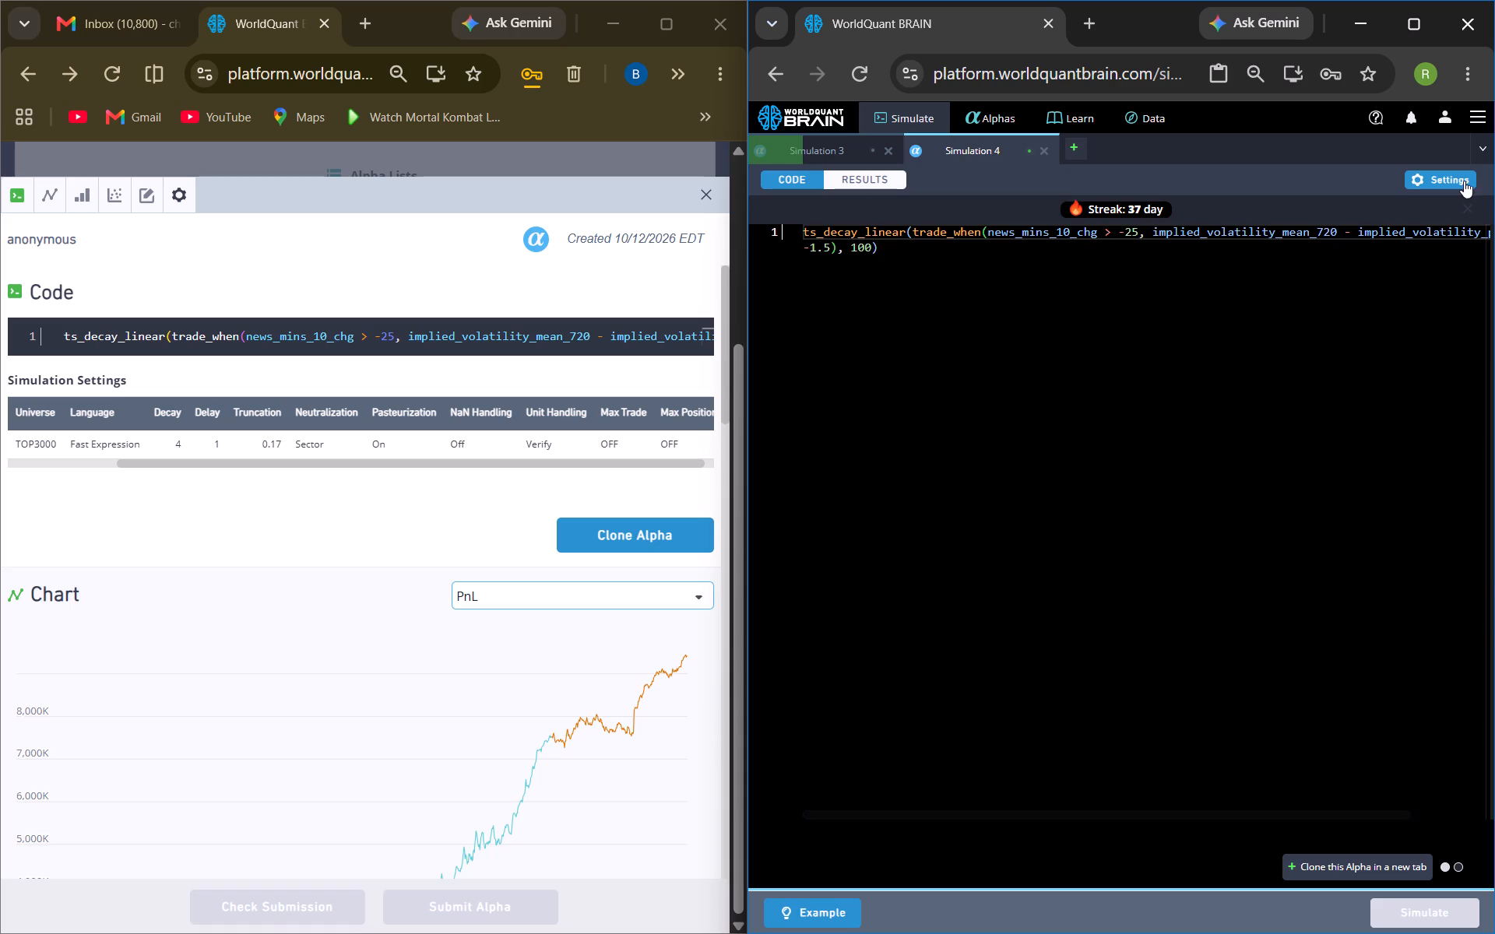
left_click(1326, 388)
left_click(1289, 448)
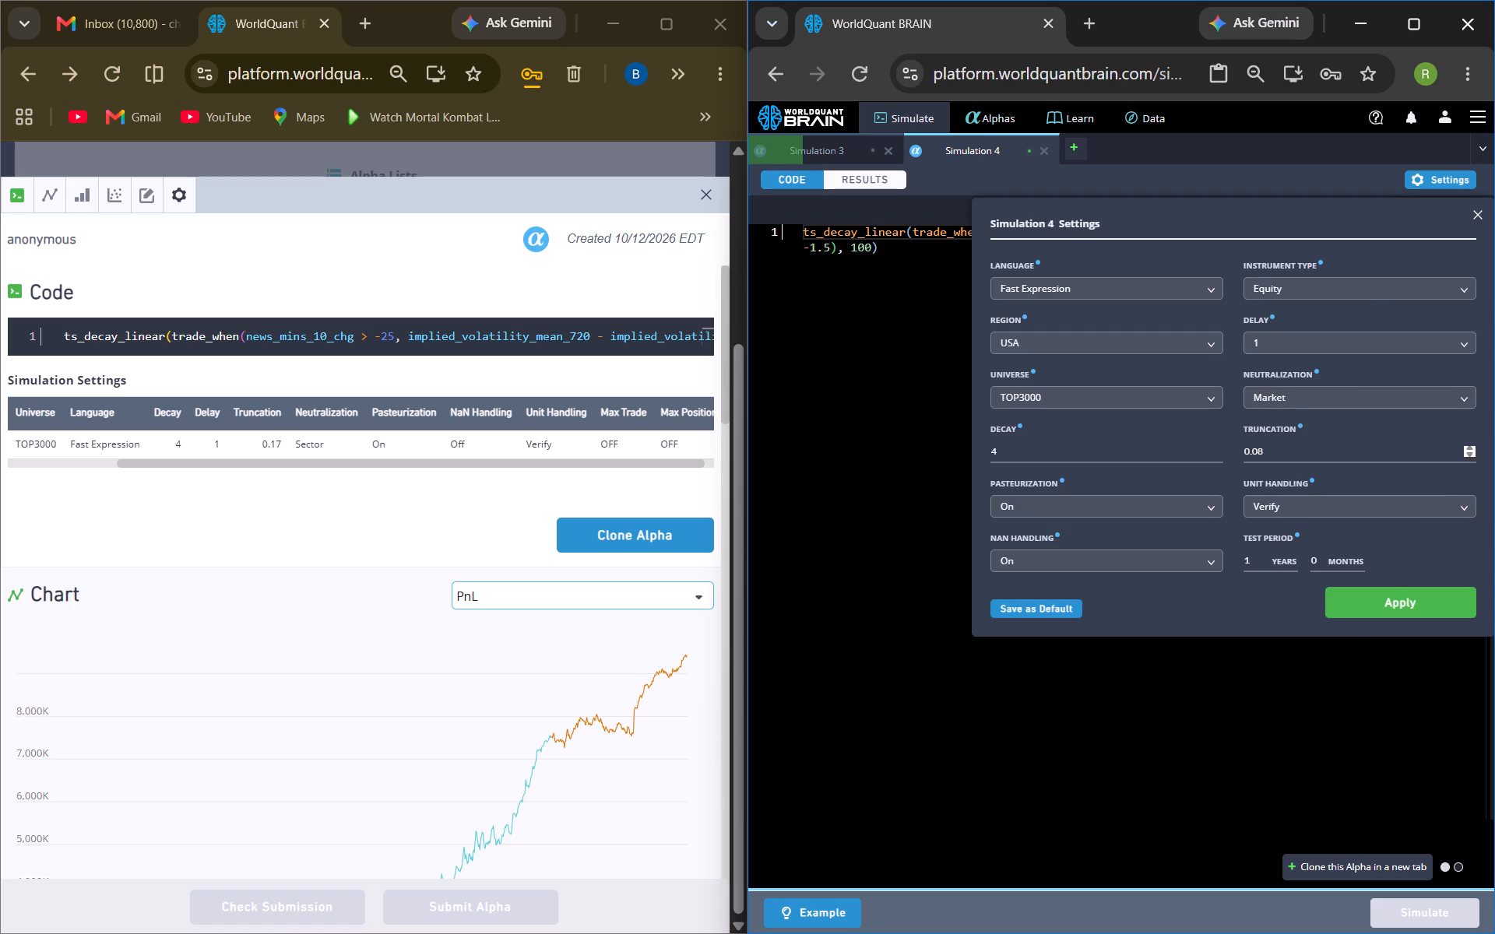
left_click(1367, 609)
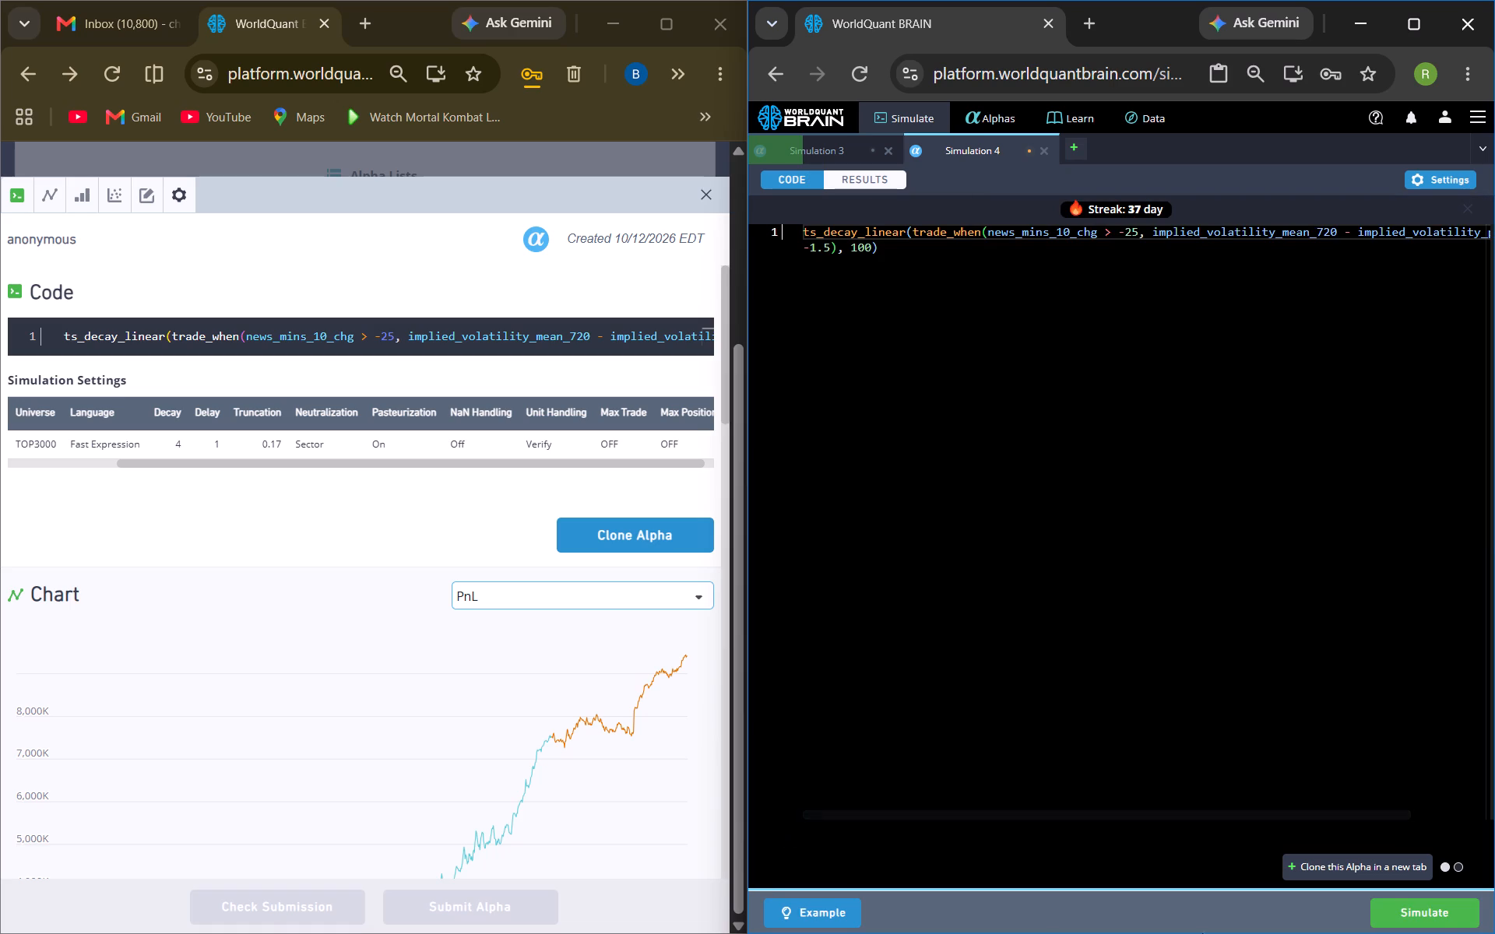
left_click(1419, 904)
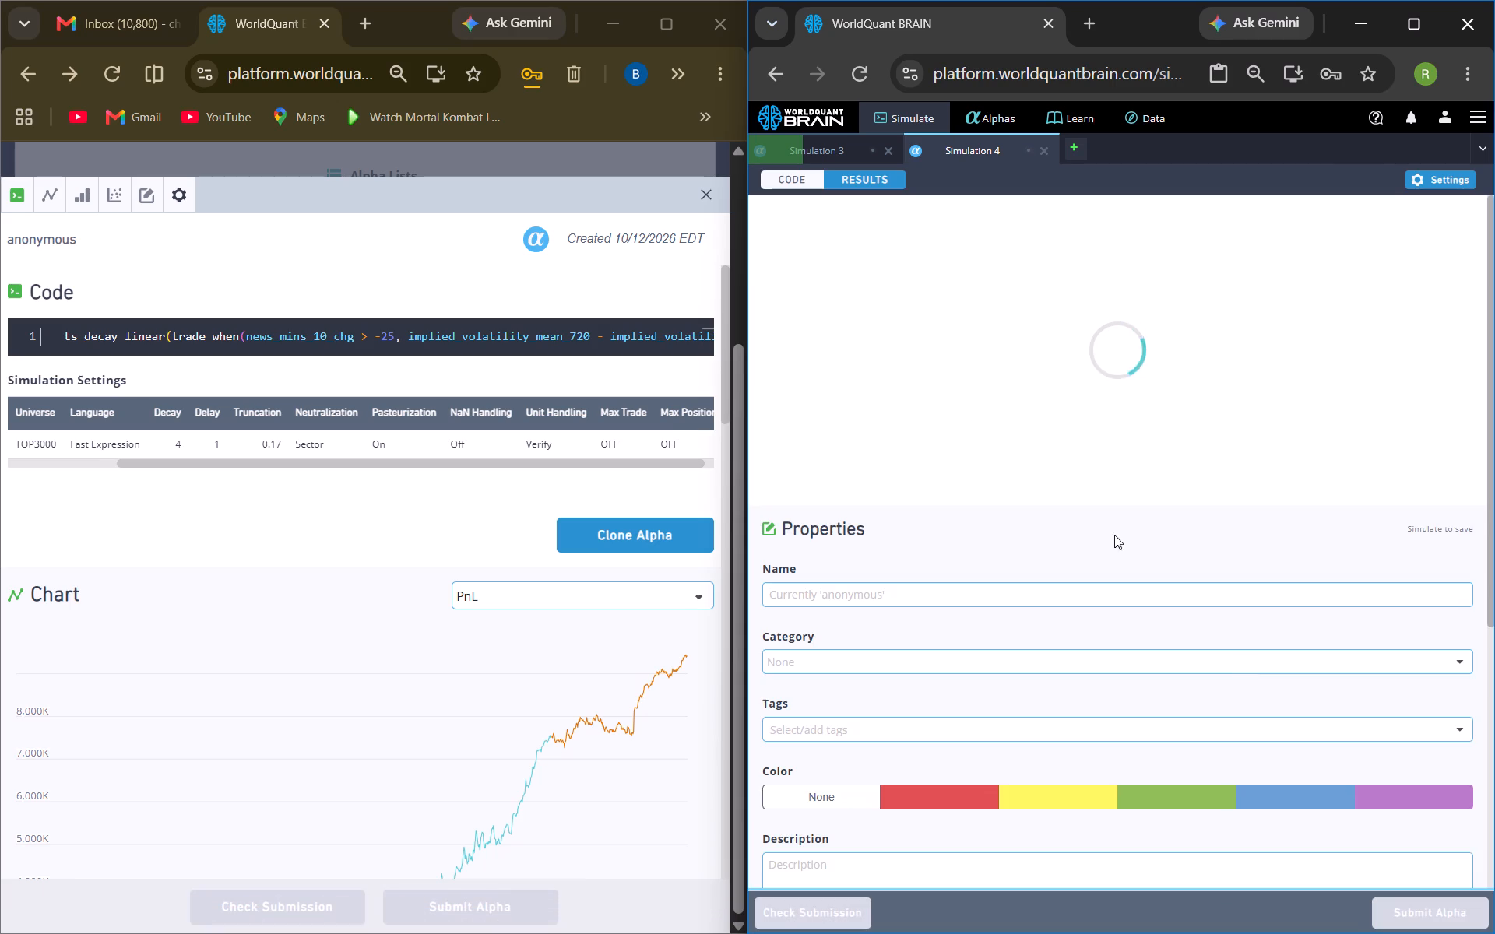
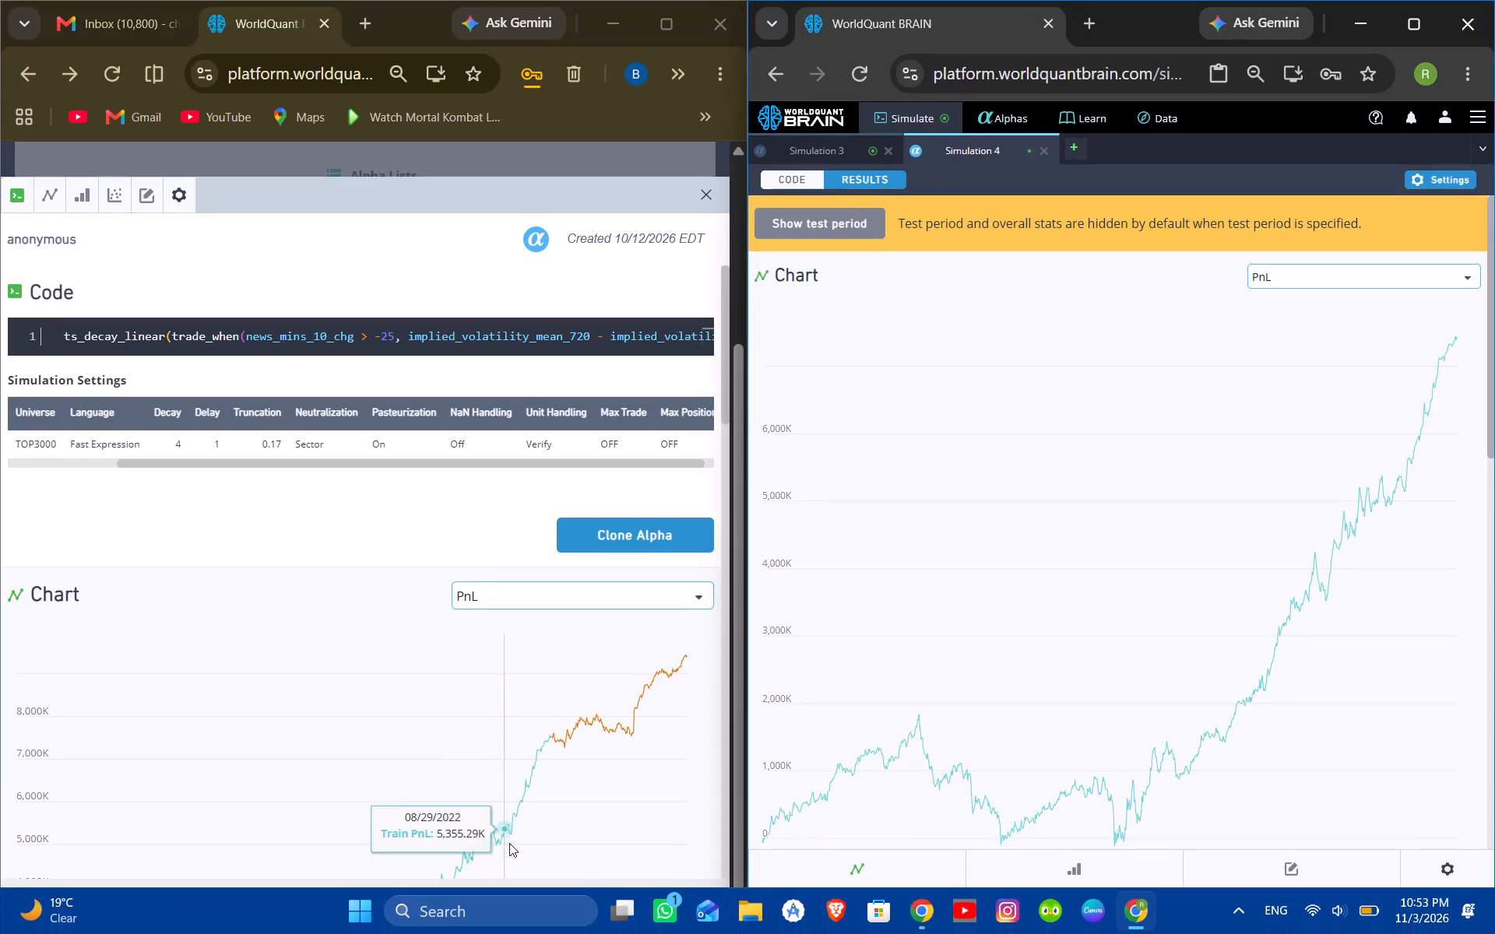
Show Simulation 4's test period, try to submit the alpha, and expand its failed IS tests.
left_click(809, 903)
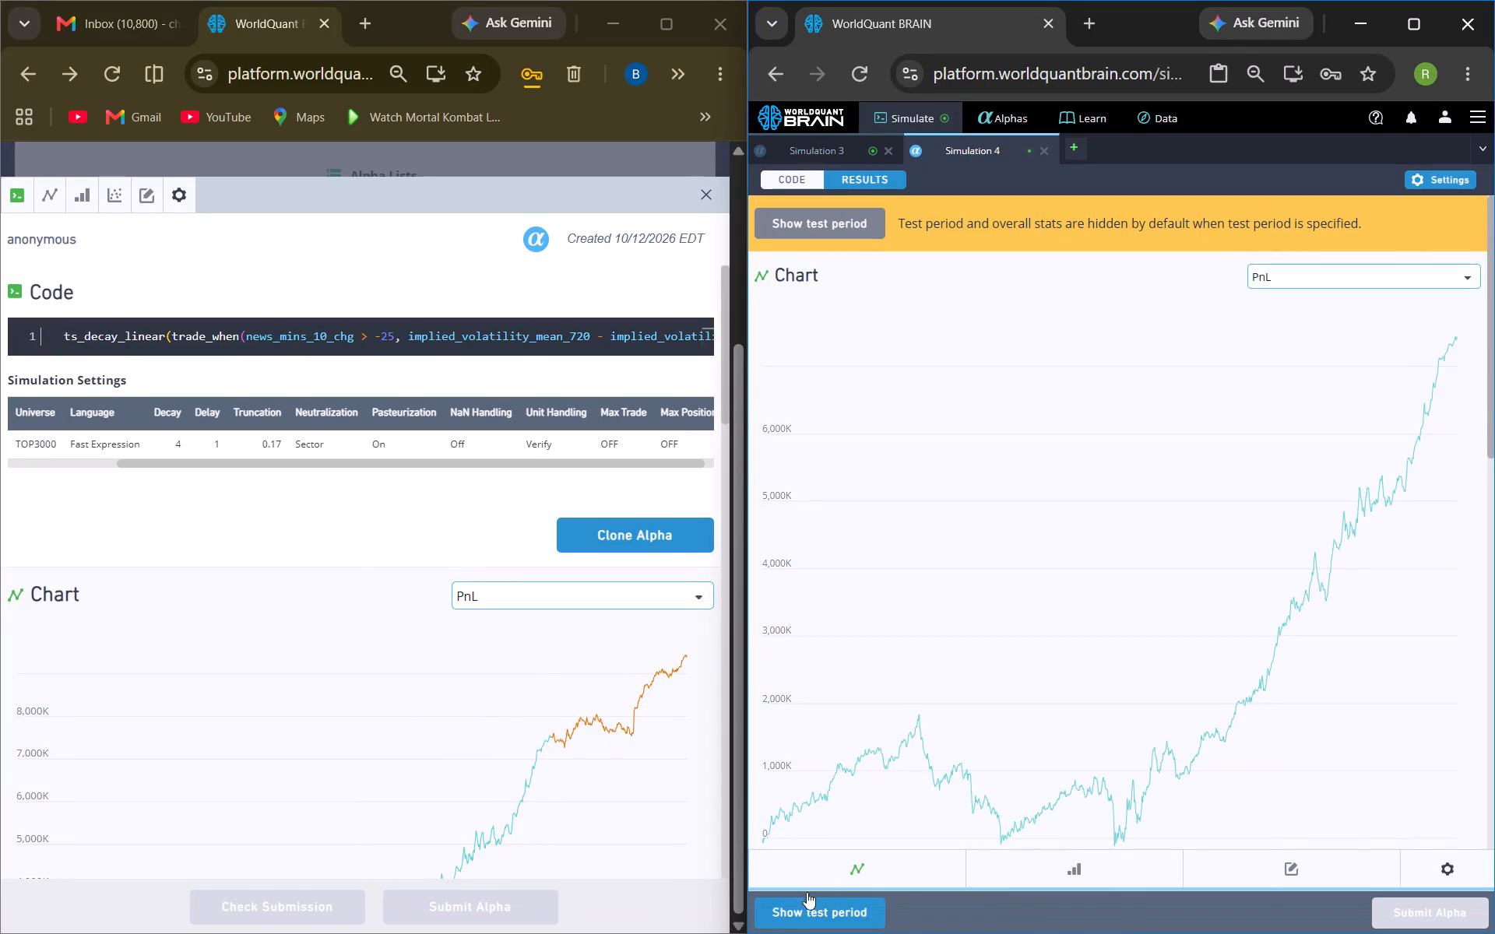
scroll(999, 763, "down", 2)
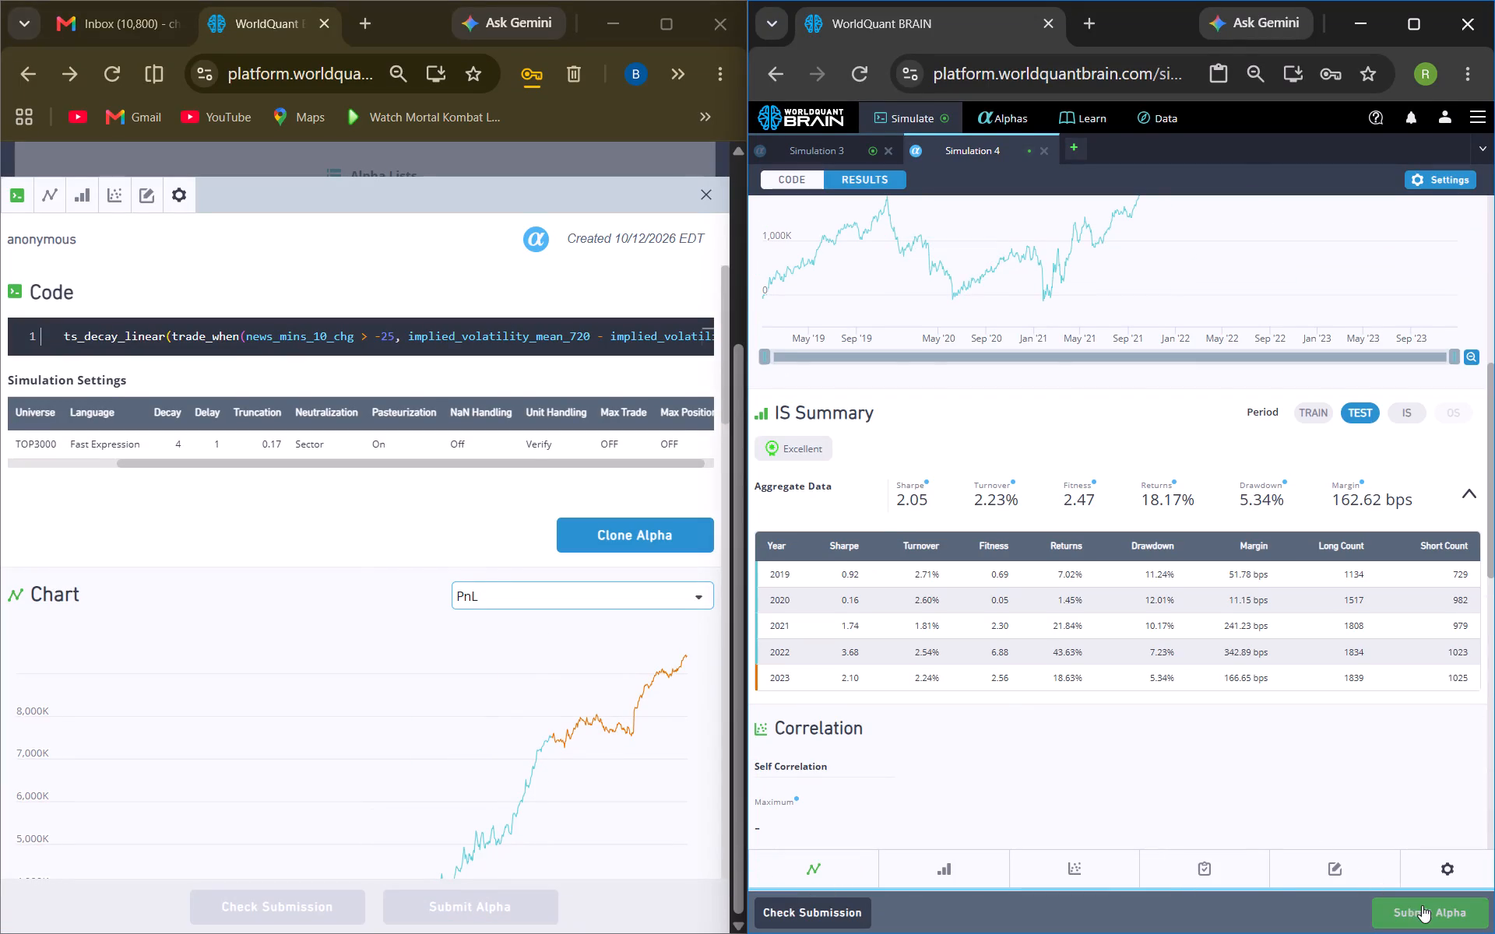
left_click(1422, 905)
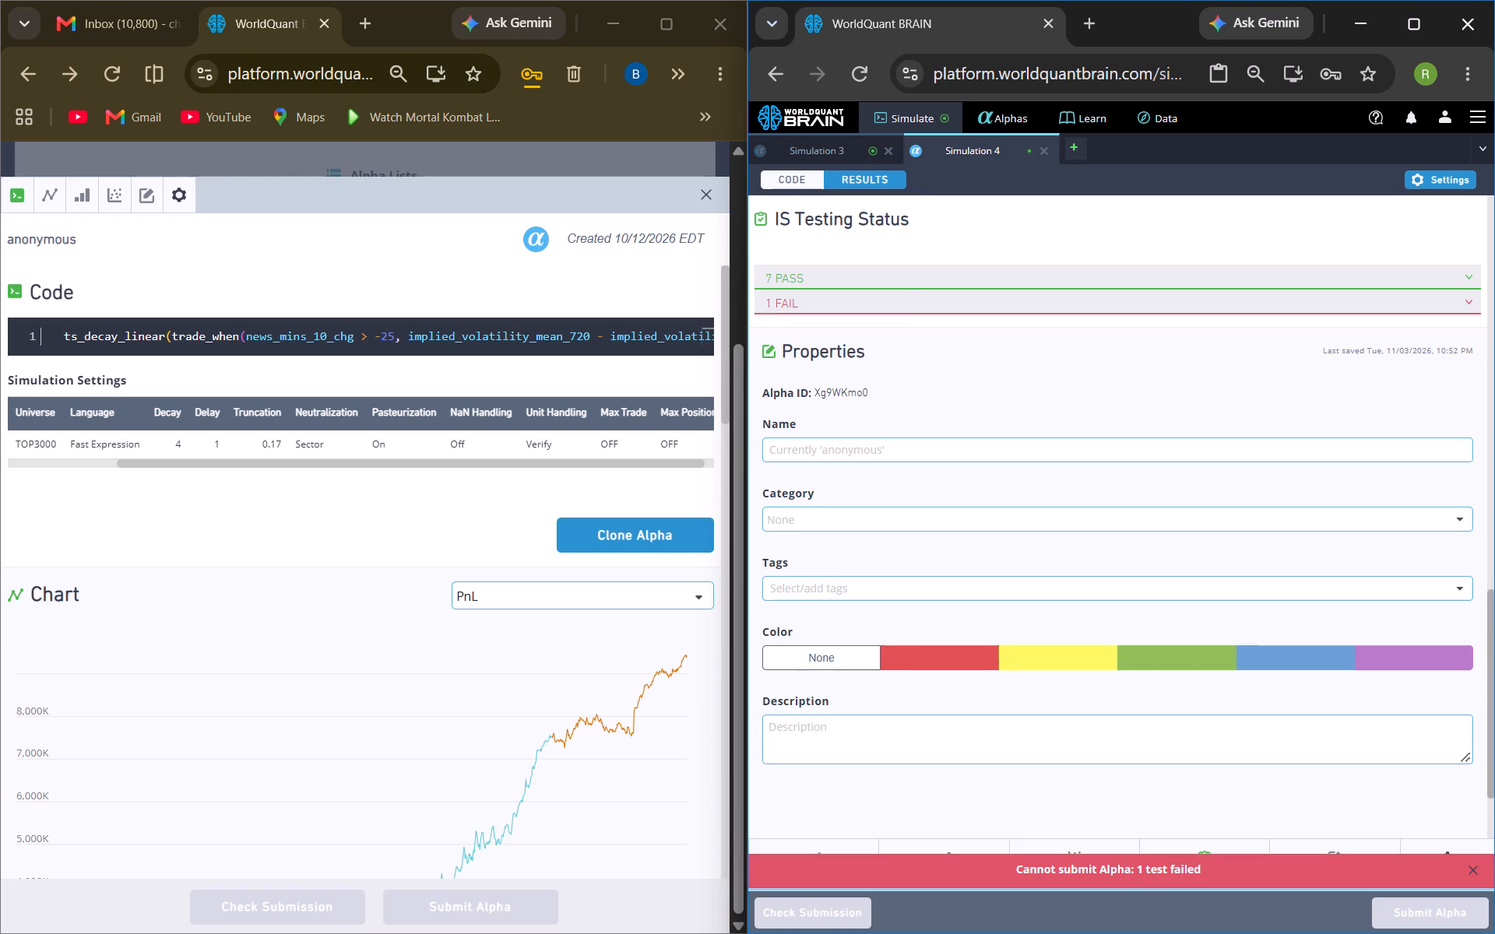
left_click(906, 297)
Review Simulation 3's results with the test period shown, including the PnL chart and IS summary.
left_click(825, 139)
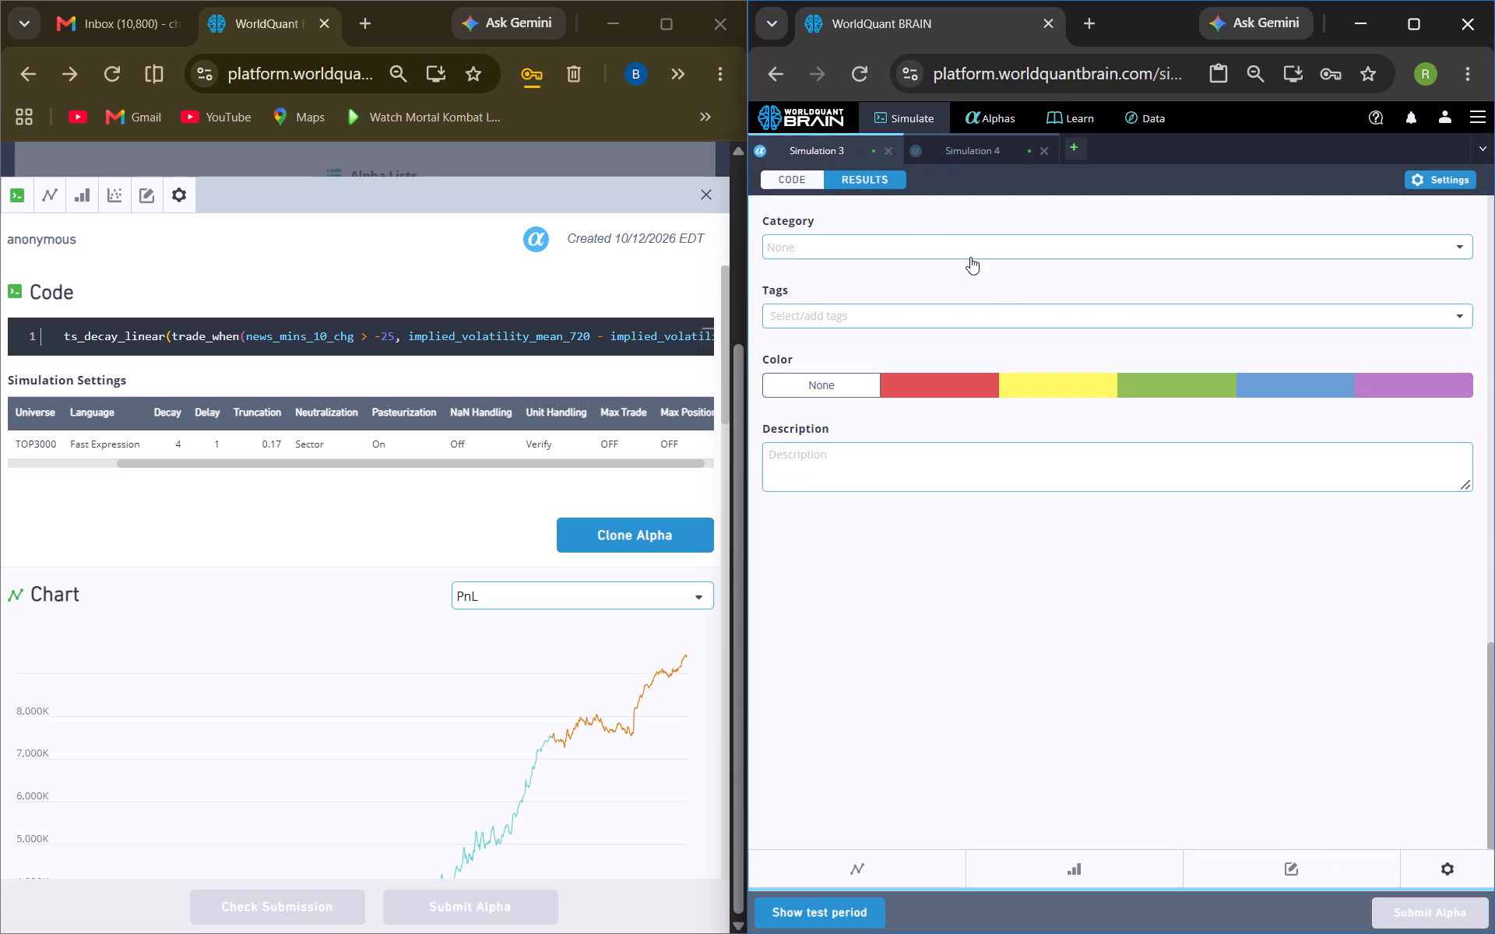
left_click(786, 905)
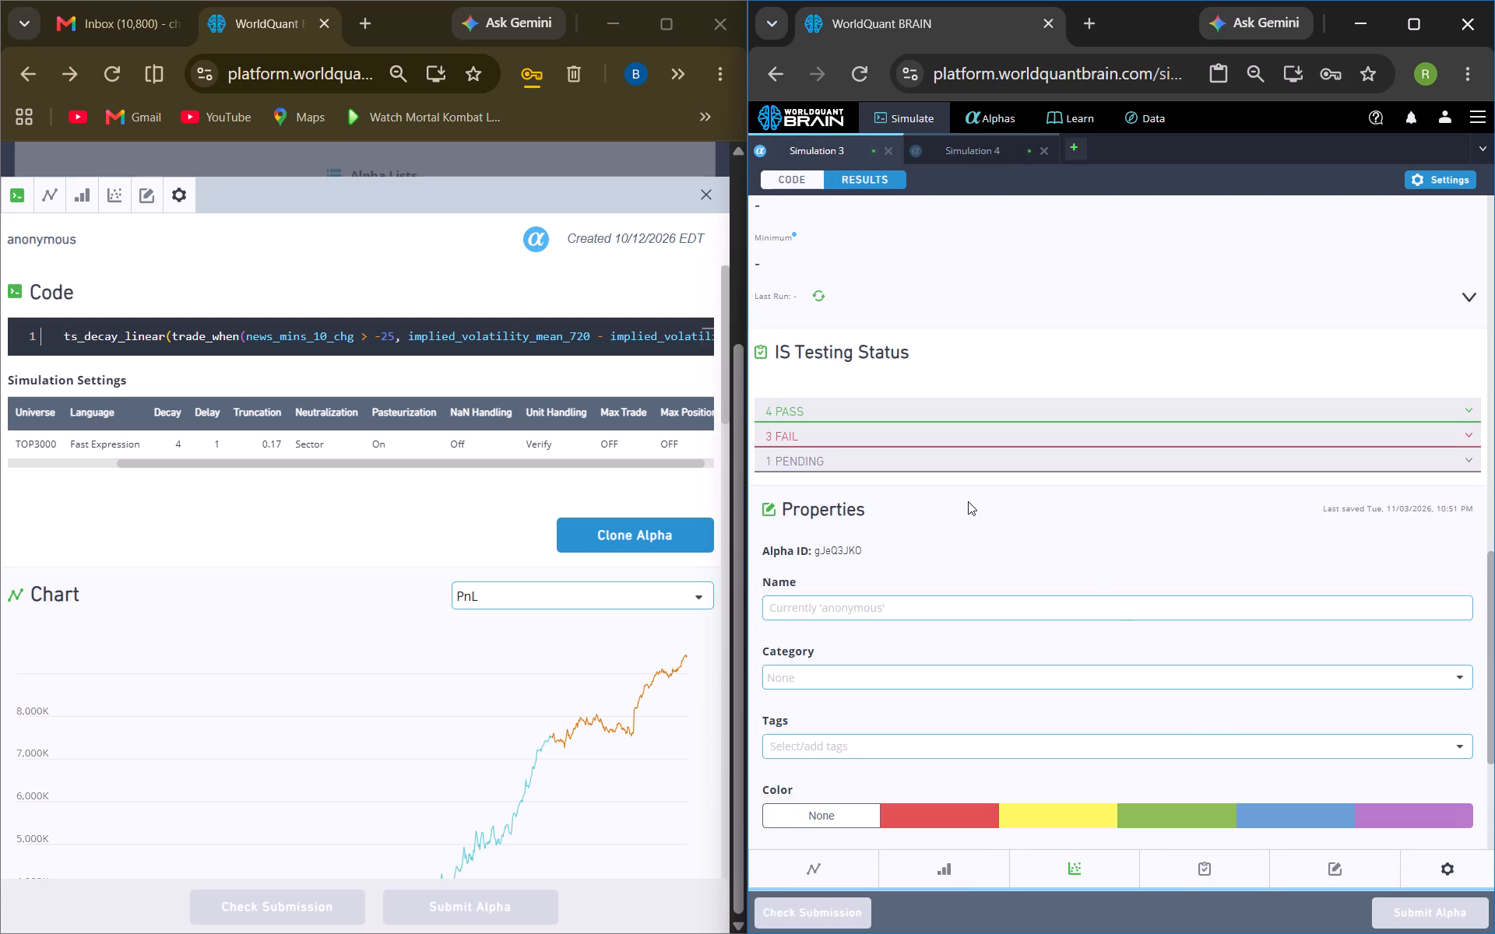
scroll(963, 497, "up", 4)
scroll(963, 510, "down", 2)
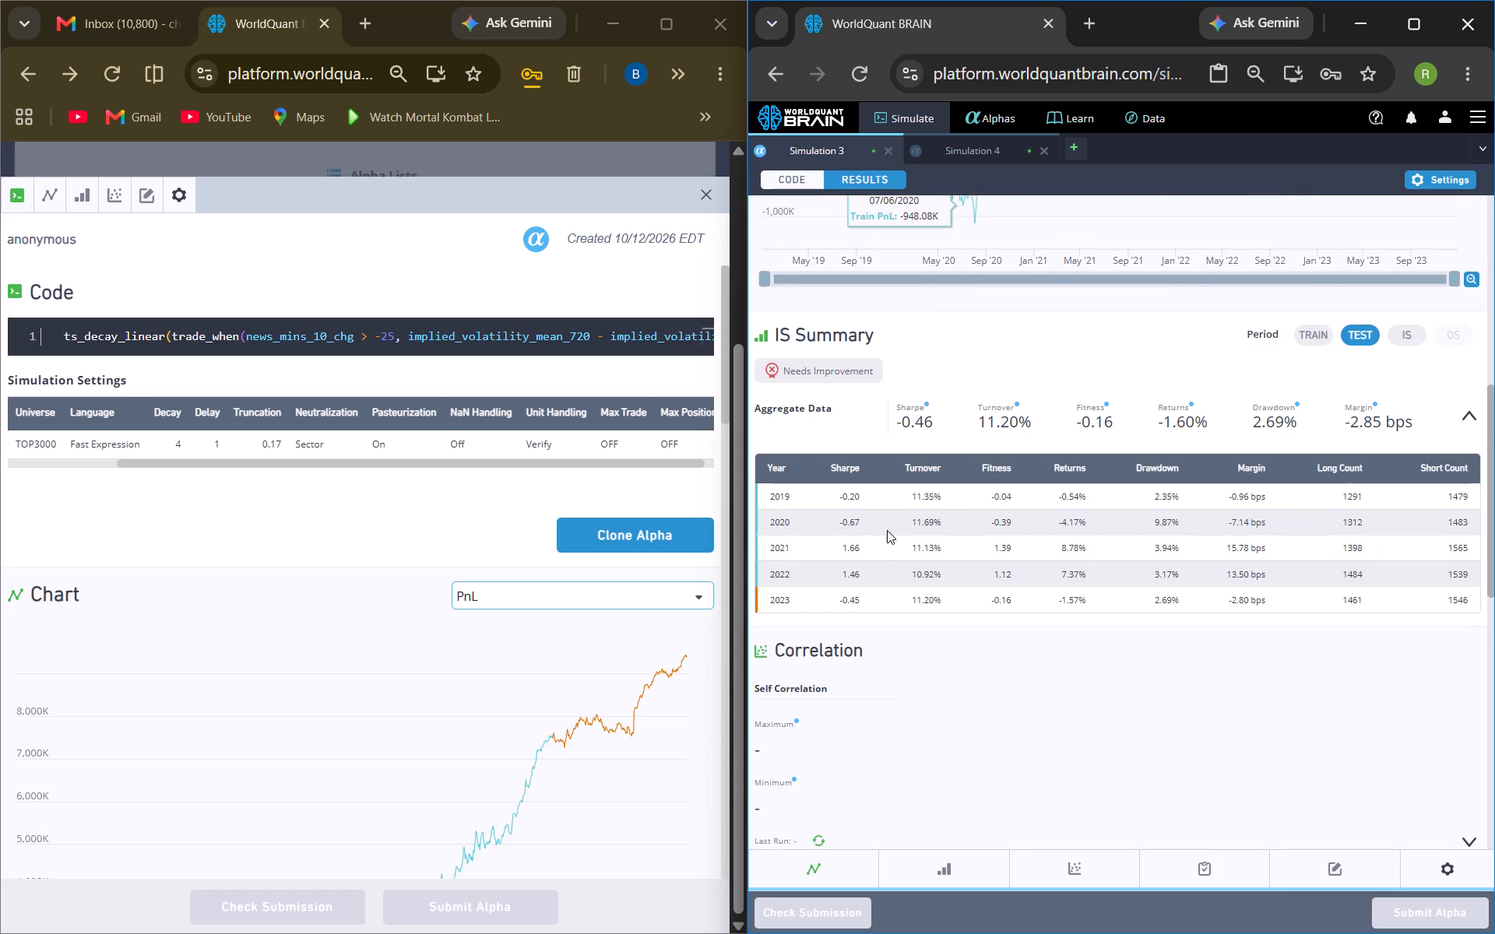
scroll(837, 423, "up", 3)
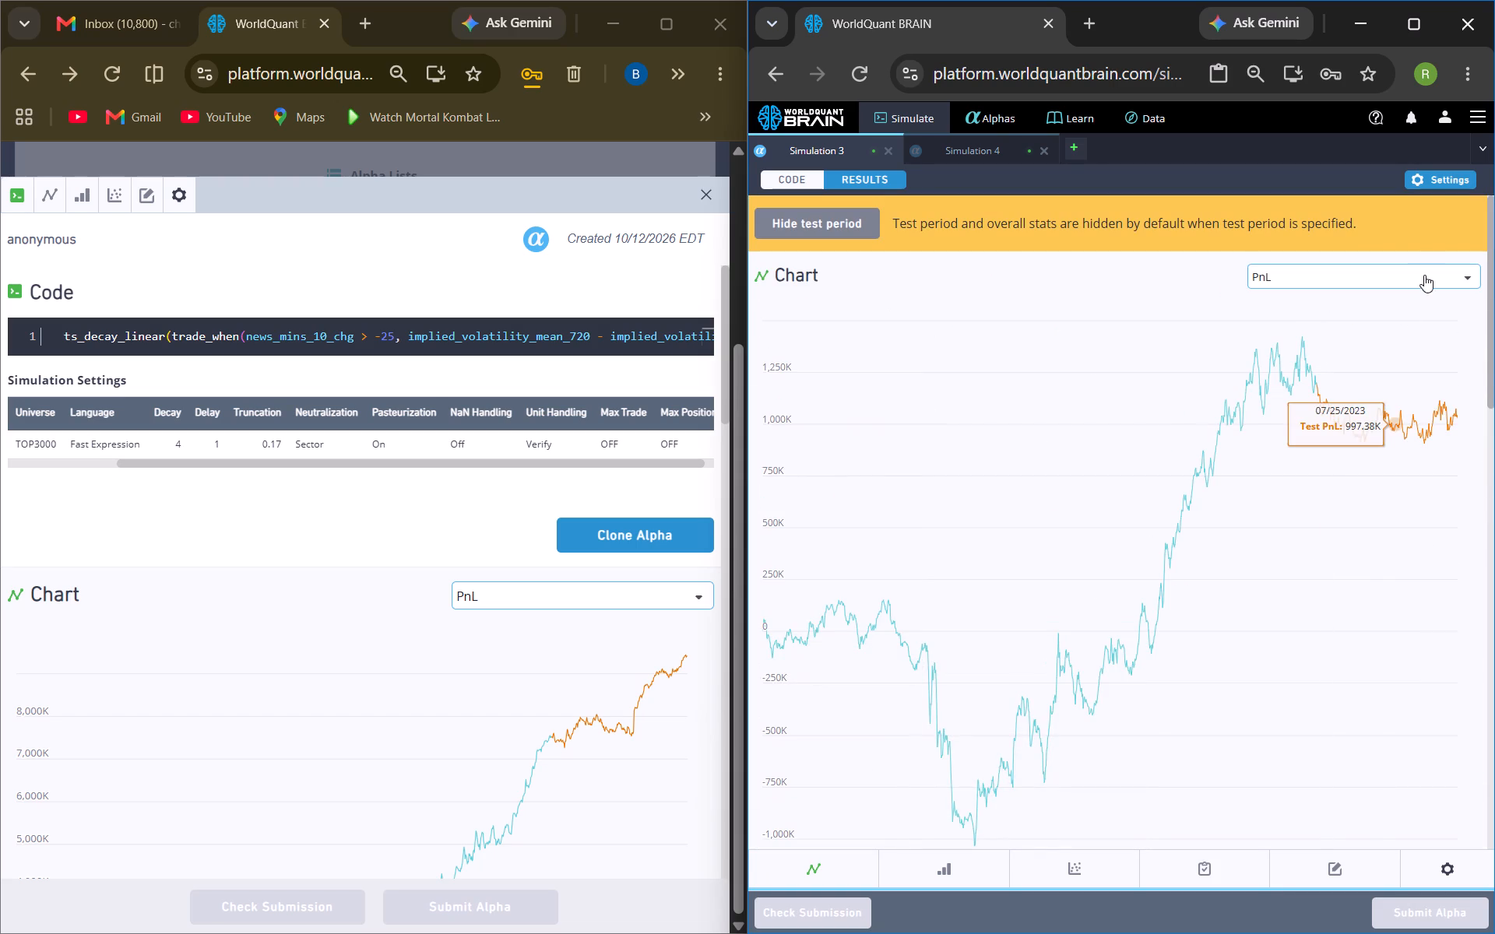
Set Simulation 3's truncation to 0.17 and neutralization to Sector, and apply the settings.
left_click(1453, 176)
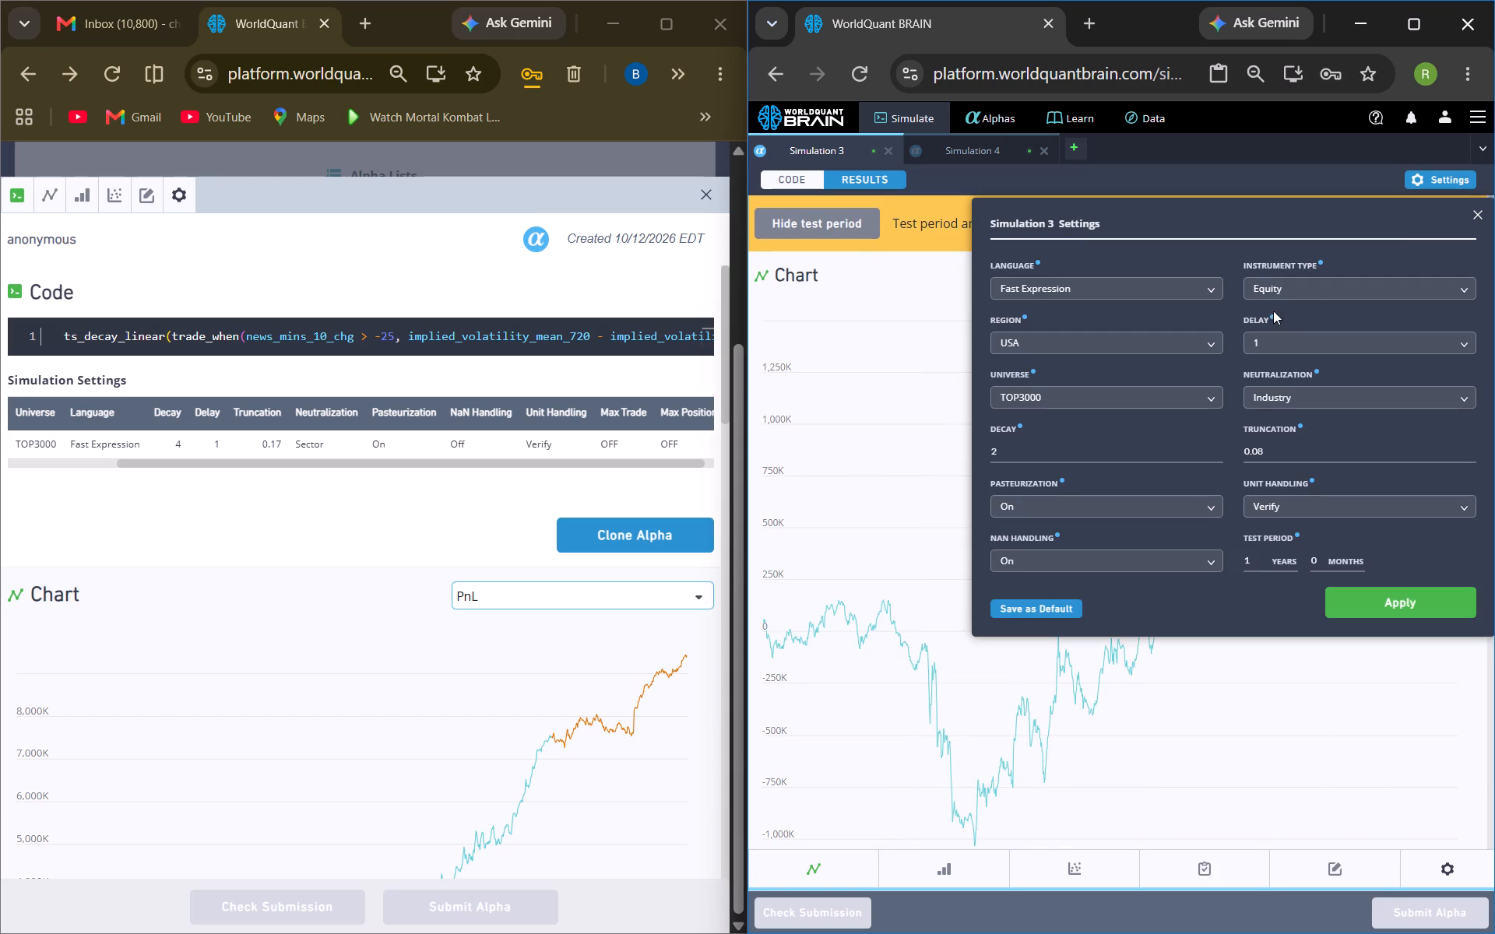
left_click(1286, 458)
key("BackSpace")
key("BackSpace")
key("1")
key("7")
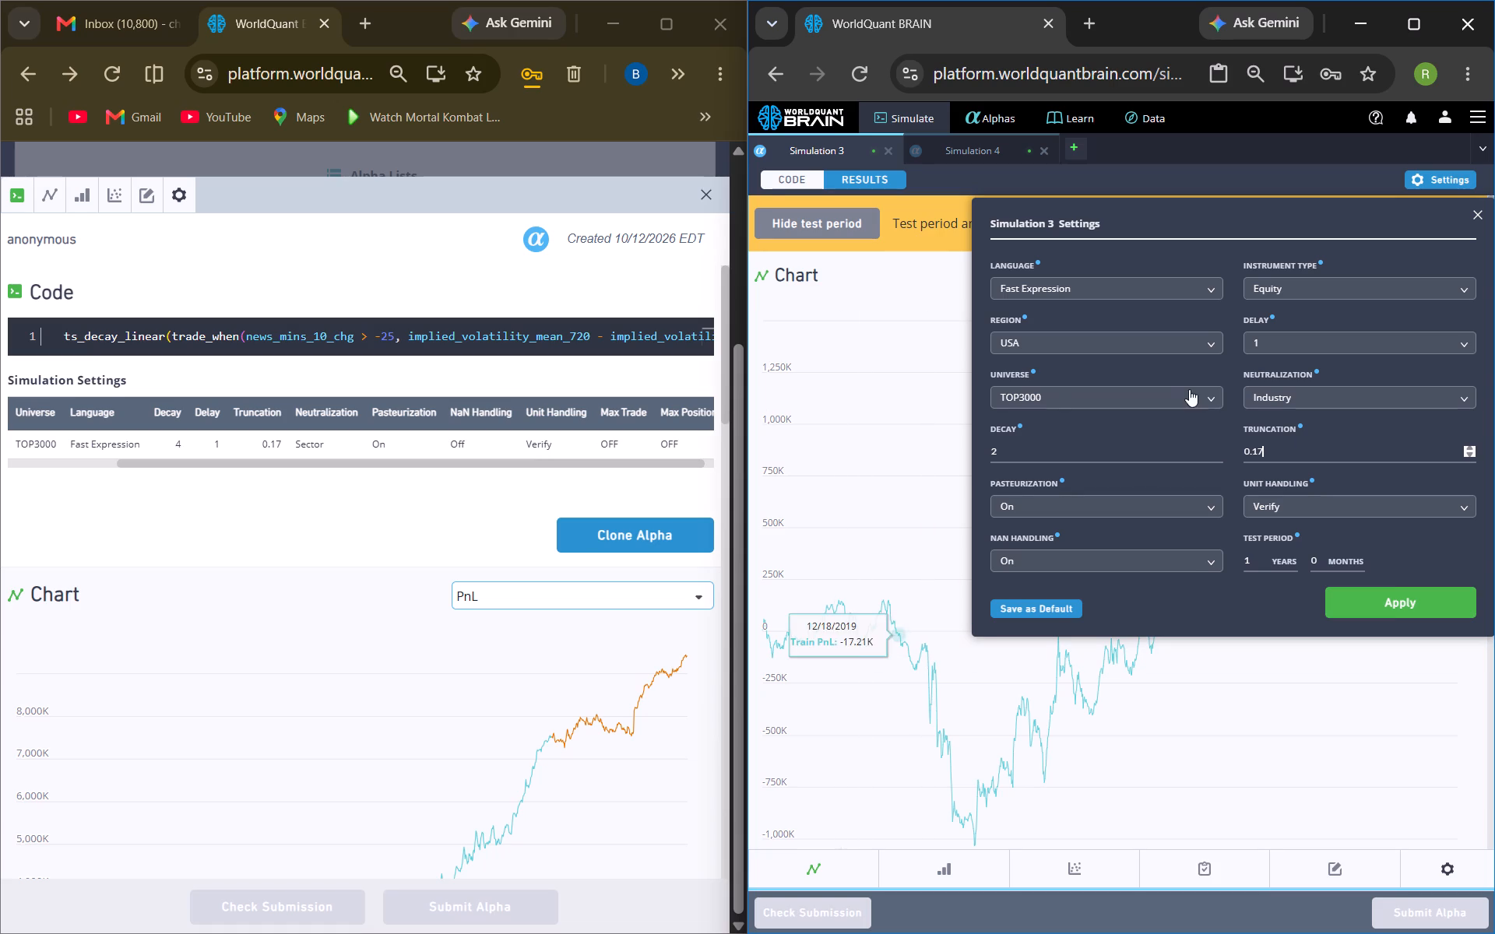
left_click(1314, 394)
left_click(1265, 459)
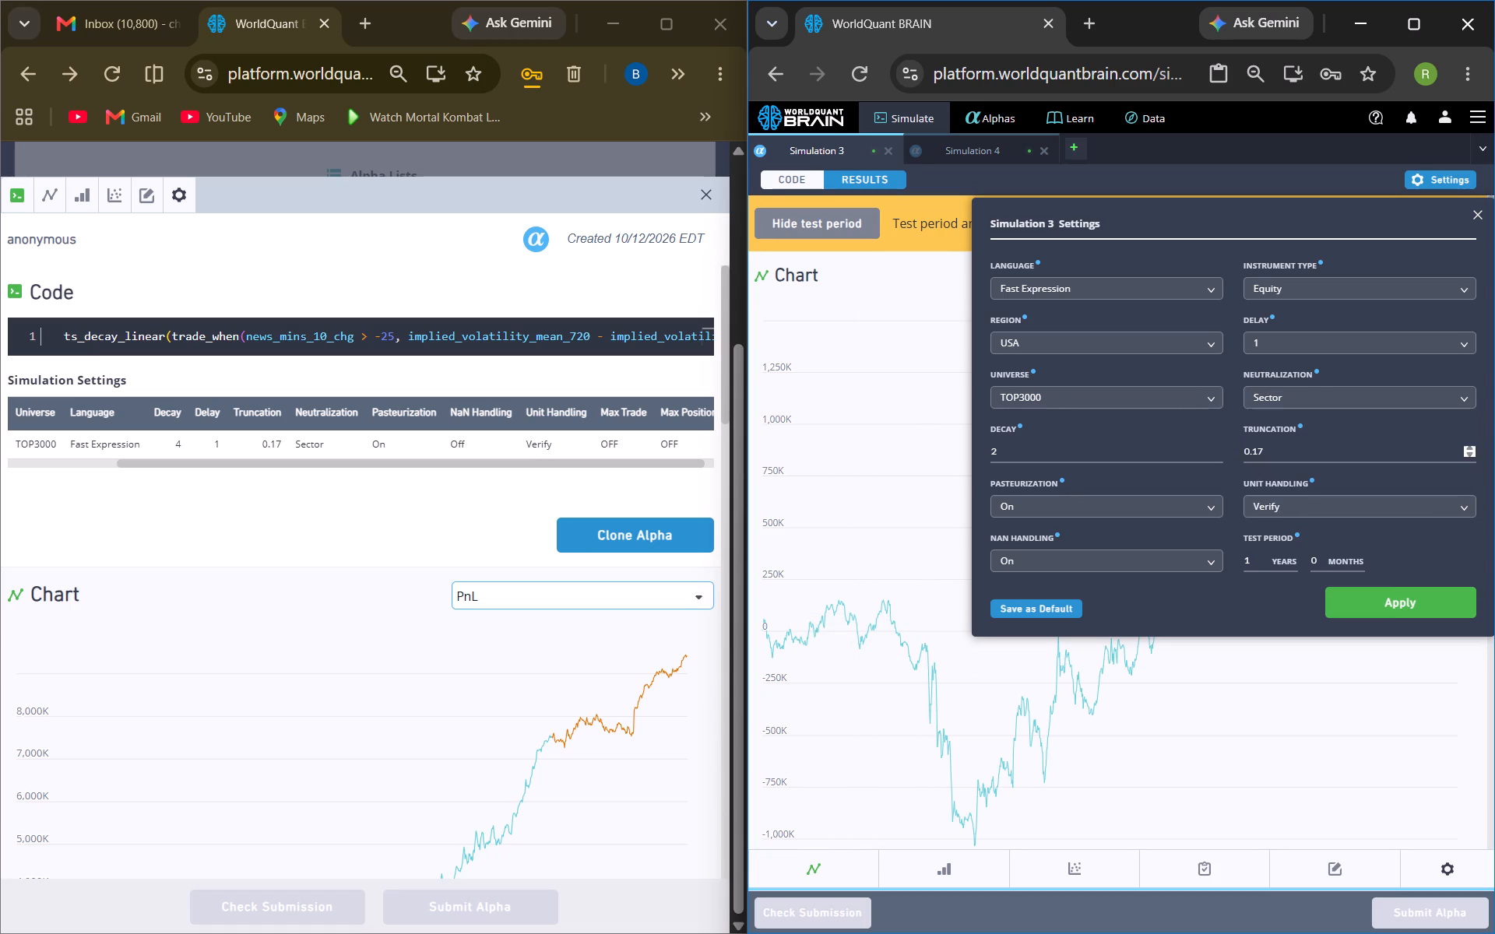
left_click(1375, 613)
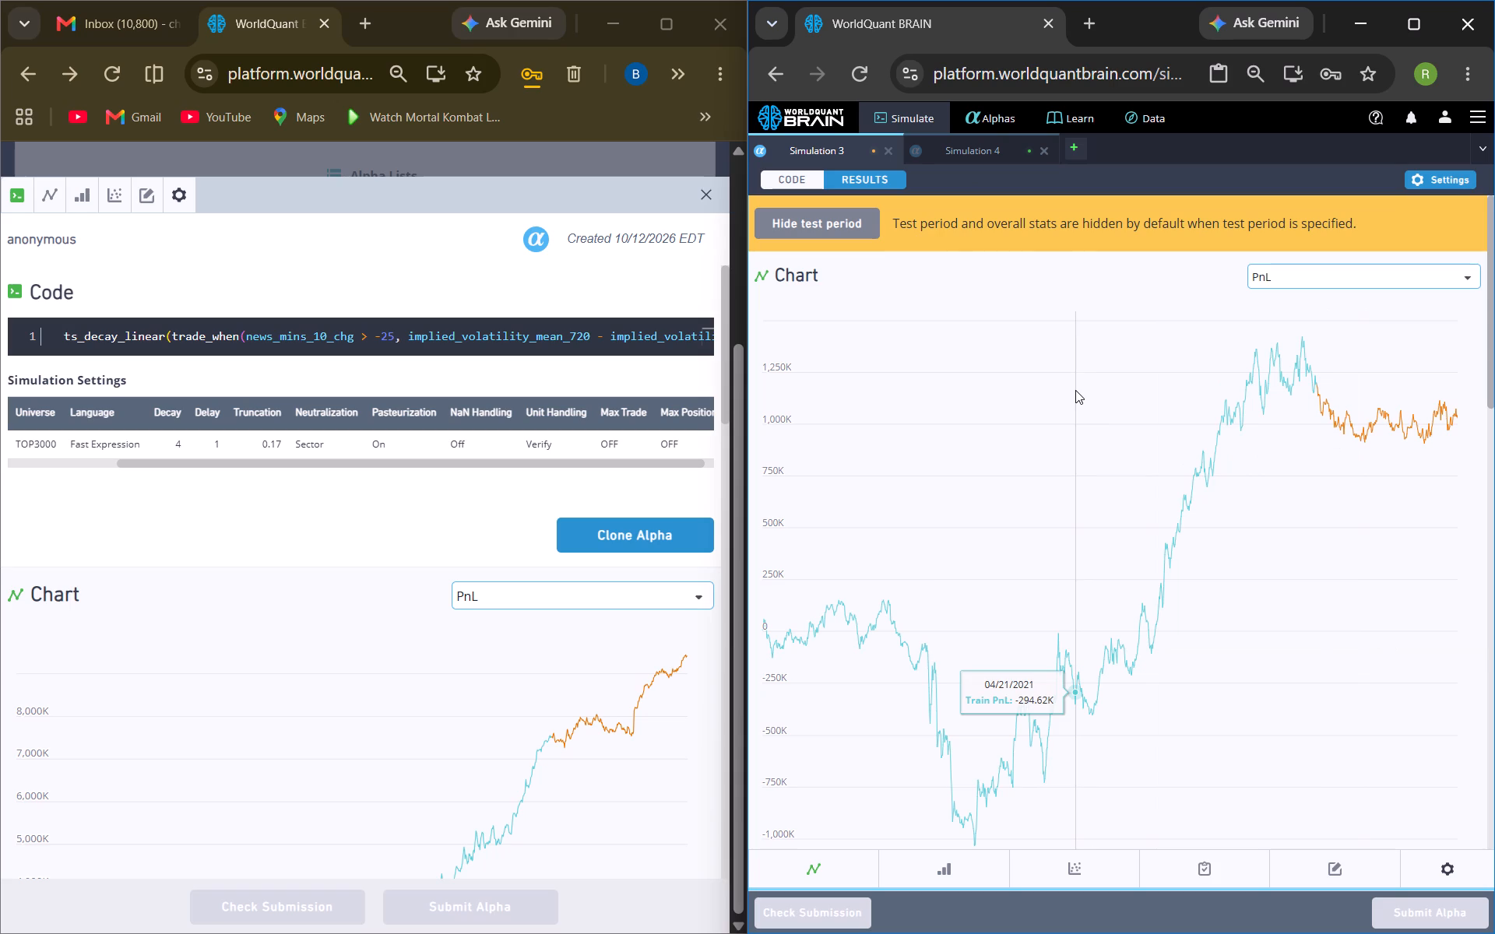
Return to Simulation 3's code, recheck and reapply its settings, and run the simulation.
scroll(849, 770, "down", 3)
scroll(1062, 527, "down", 2)
scroll(1051, 525, "up", 5)
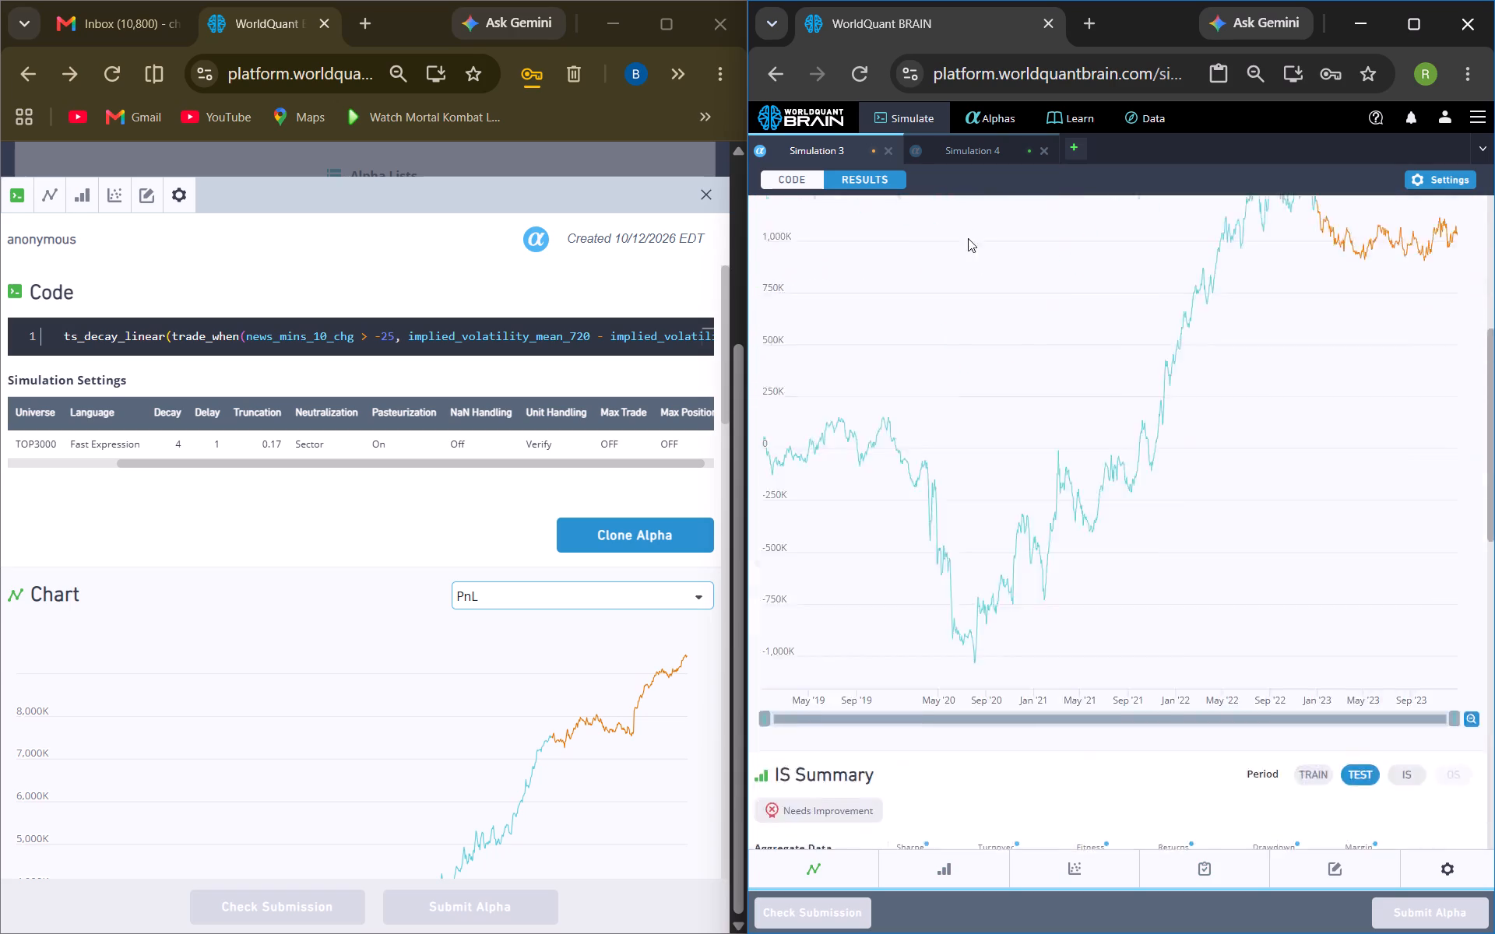
left_click(807, 171)
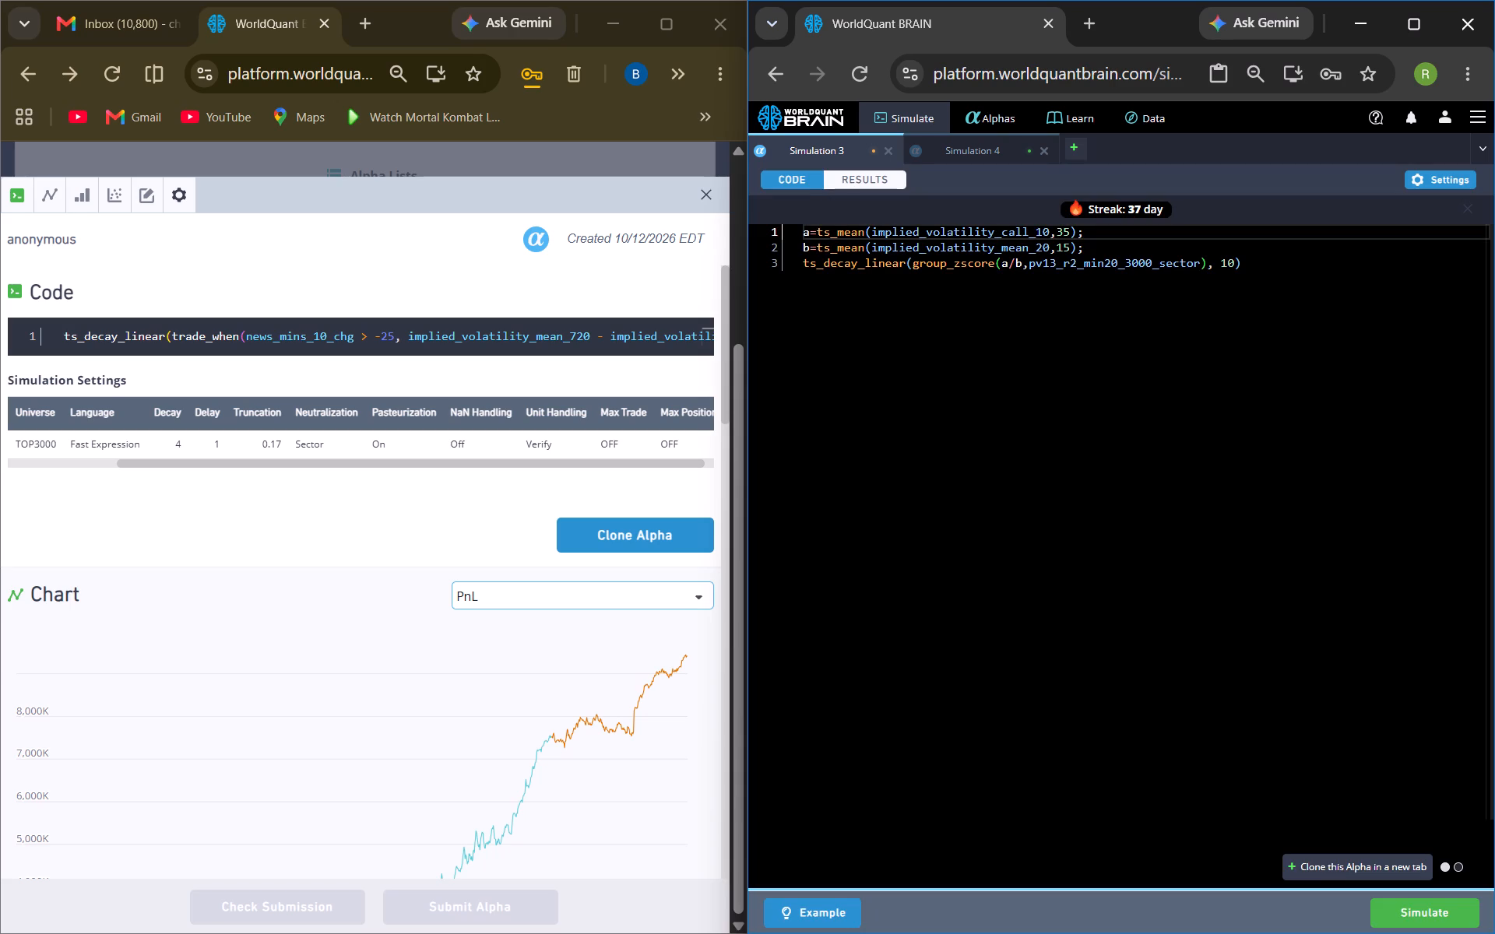
left_click(793, 176)
left_click(794, 170)
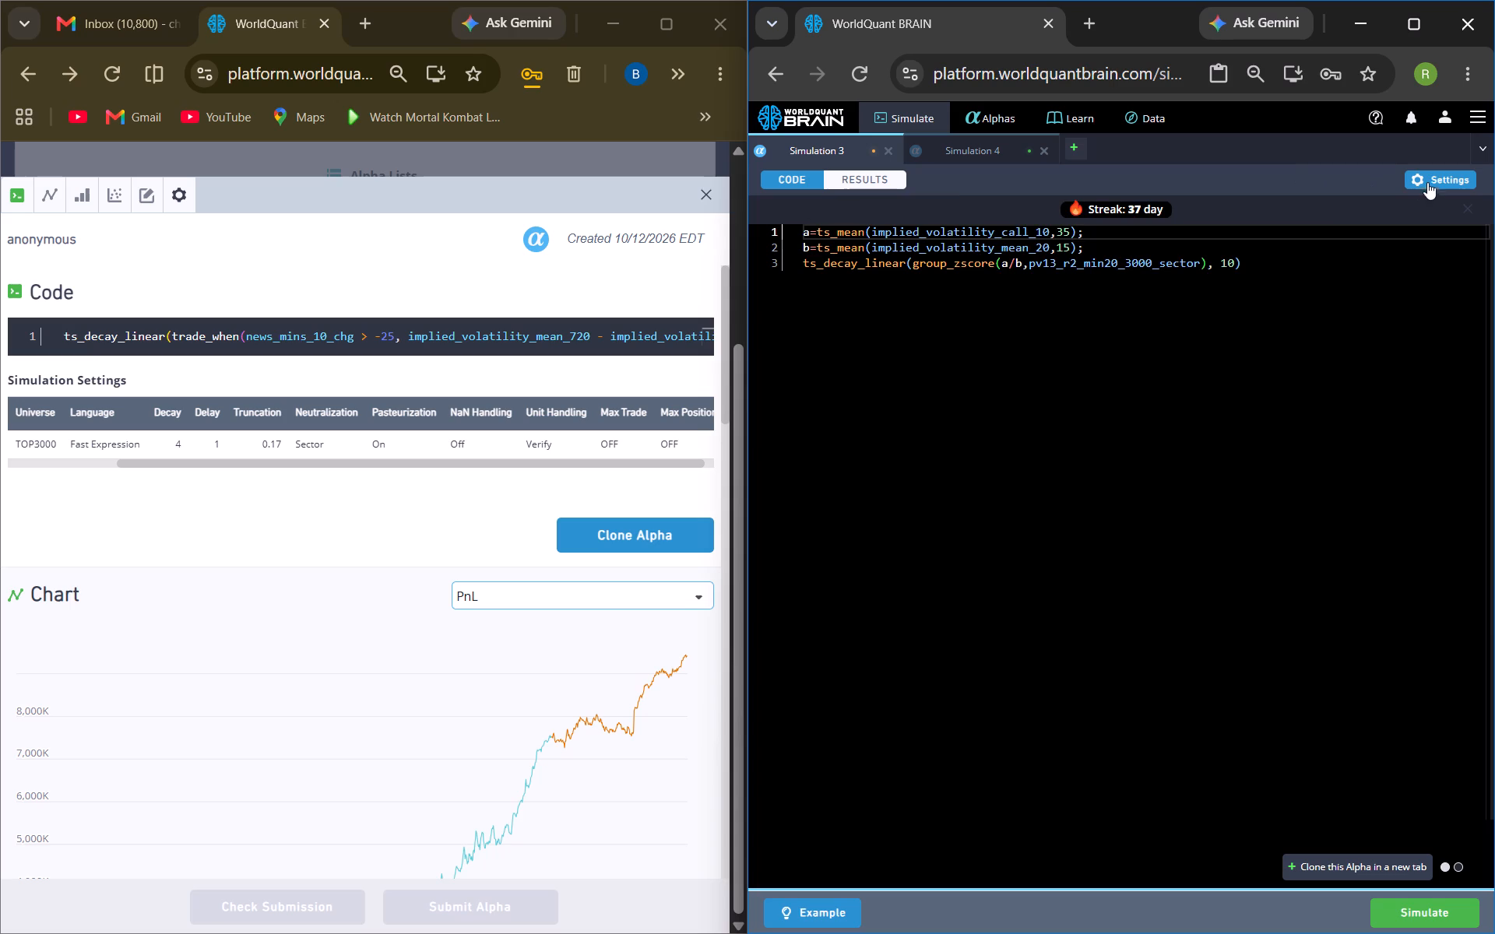
left_click(1433, 174)
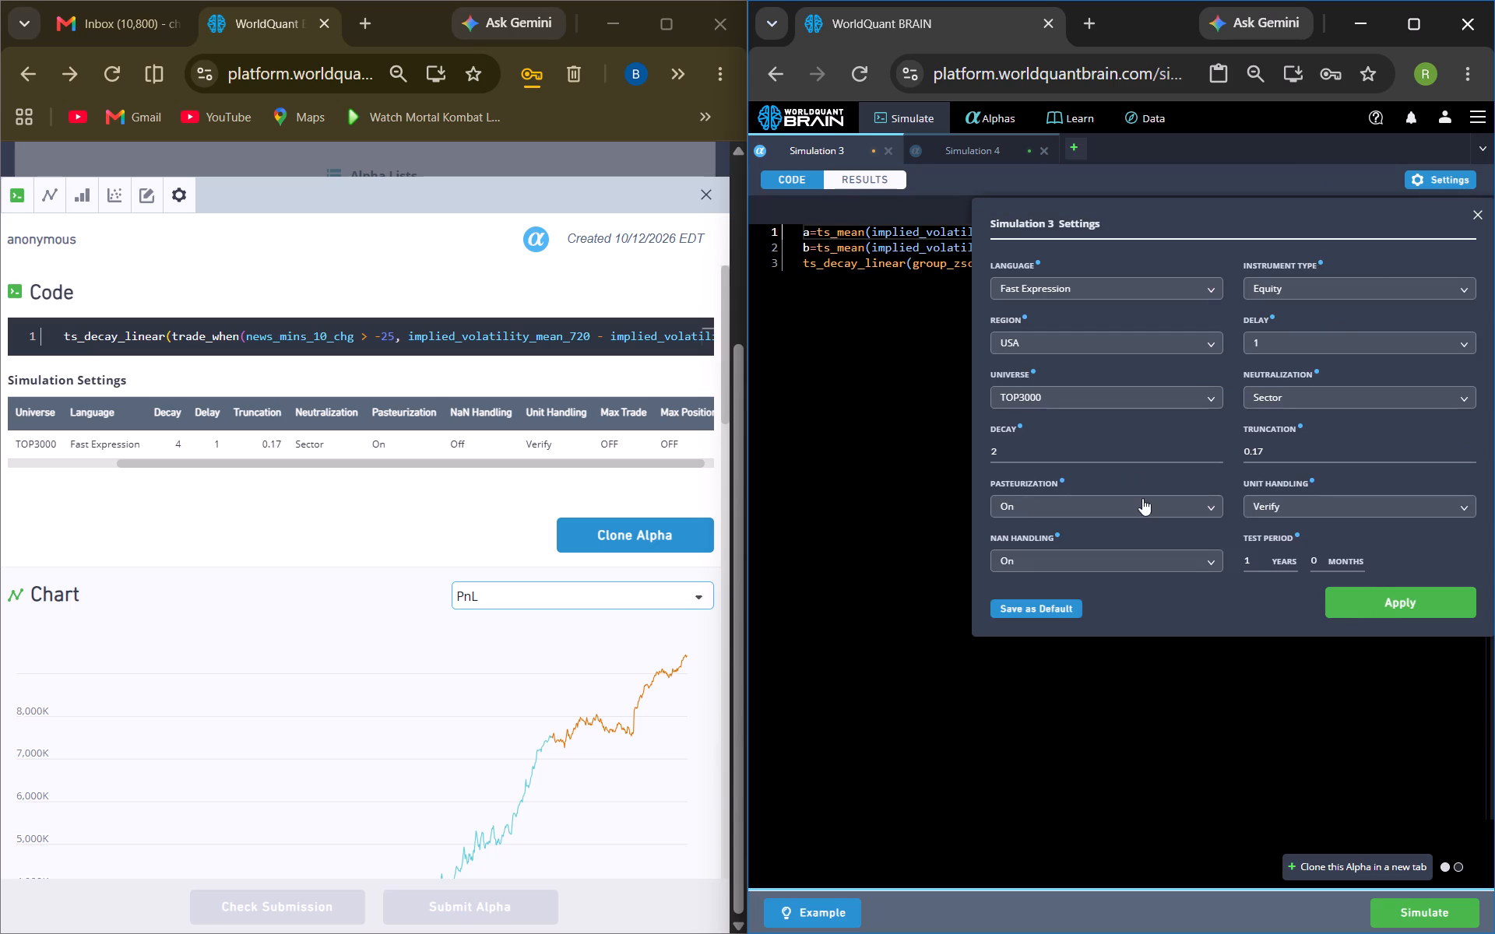
scroll(1054, 558, "down", 1)
left_click(1350, 601)
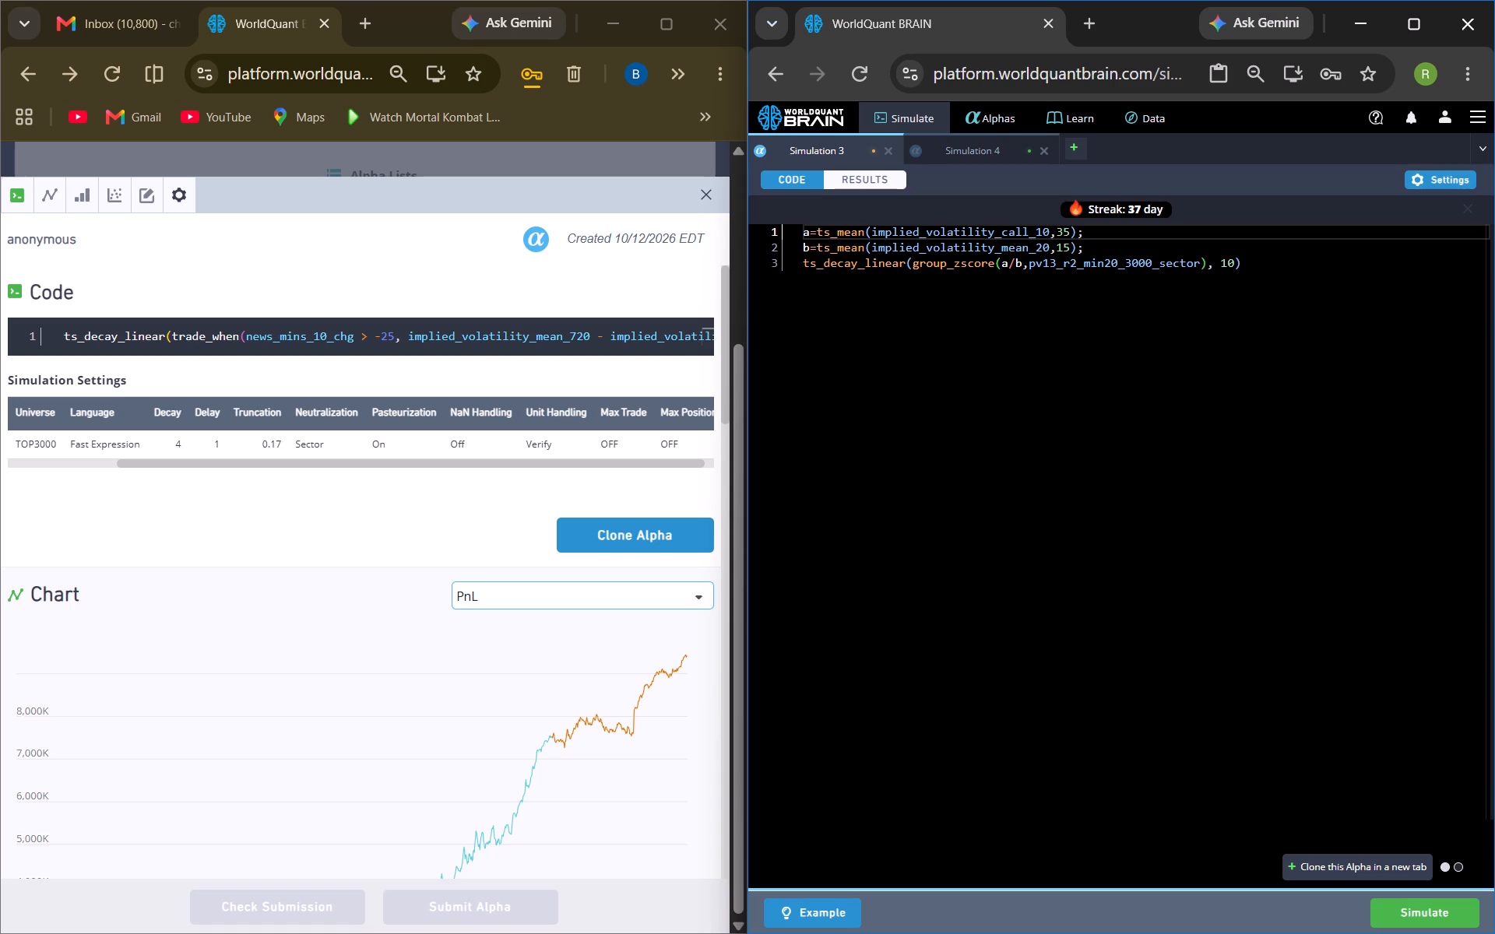
left_click(1437, 921)
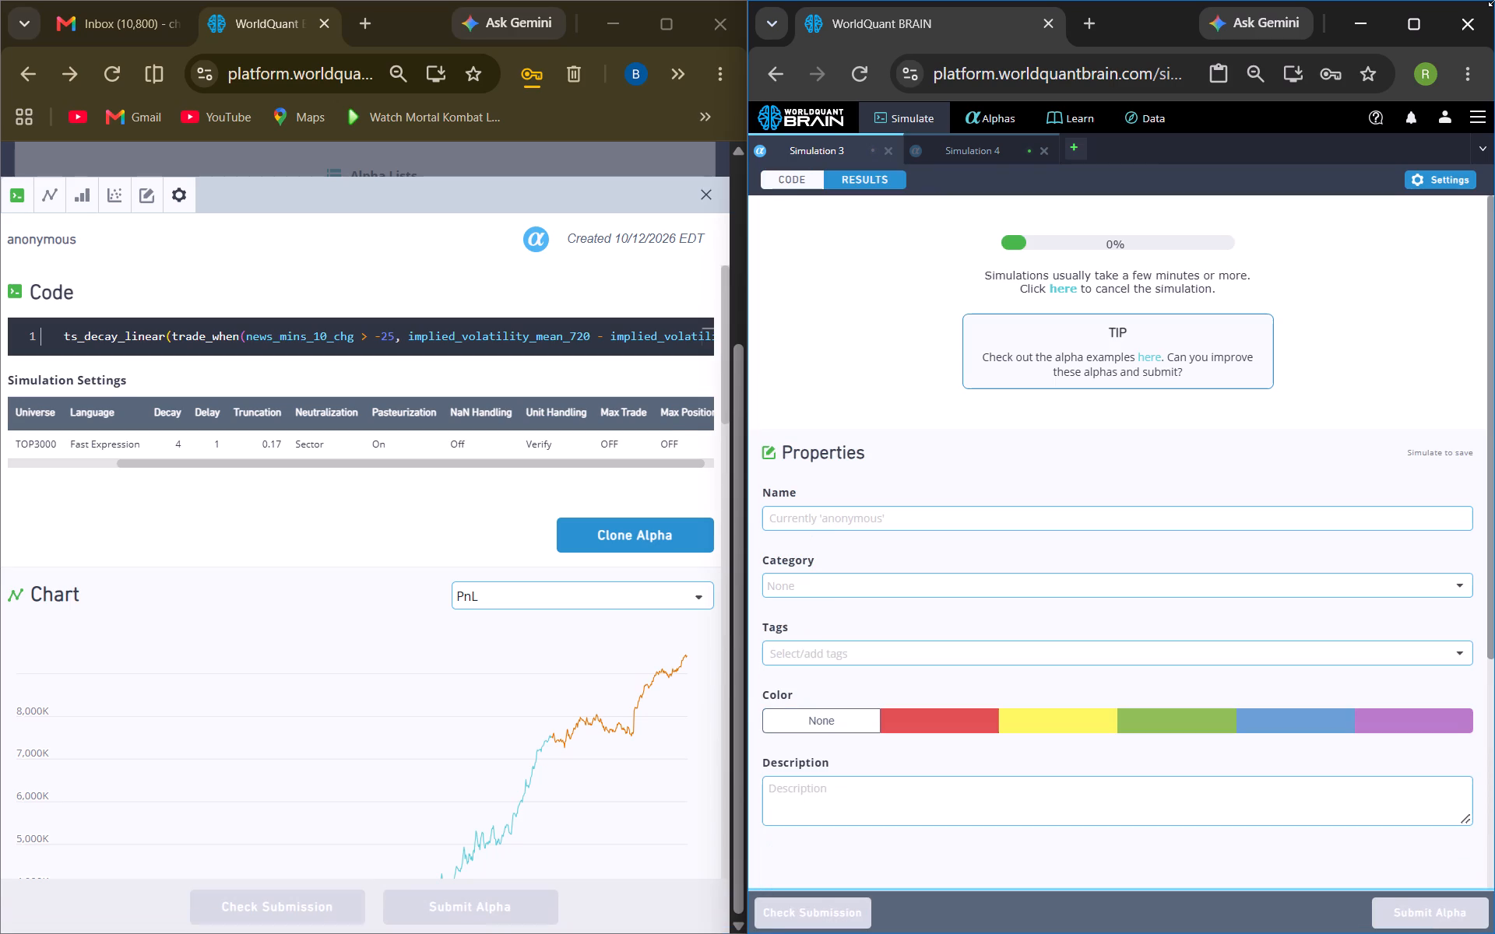
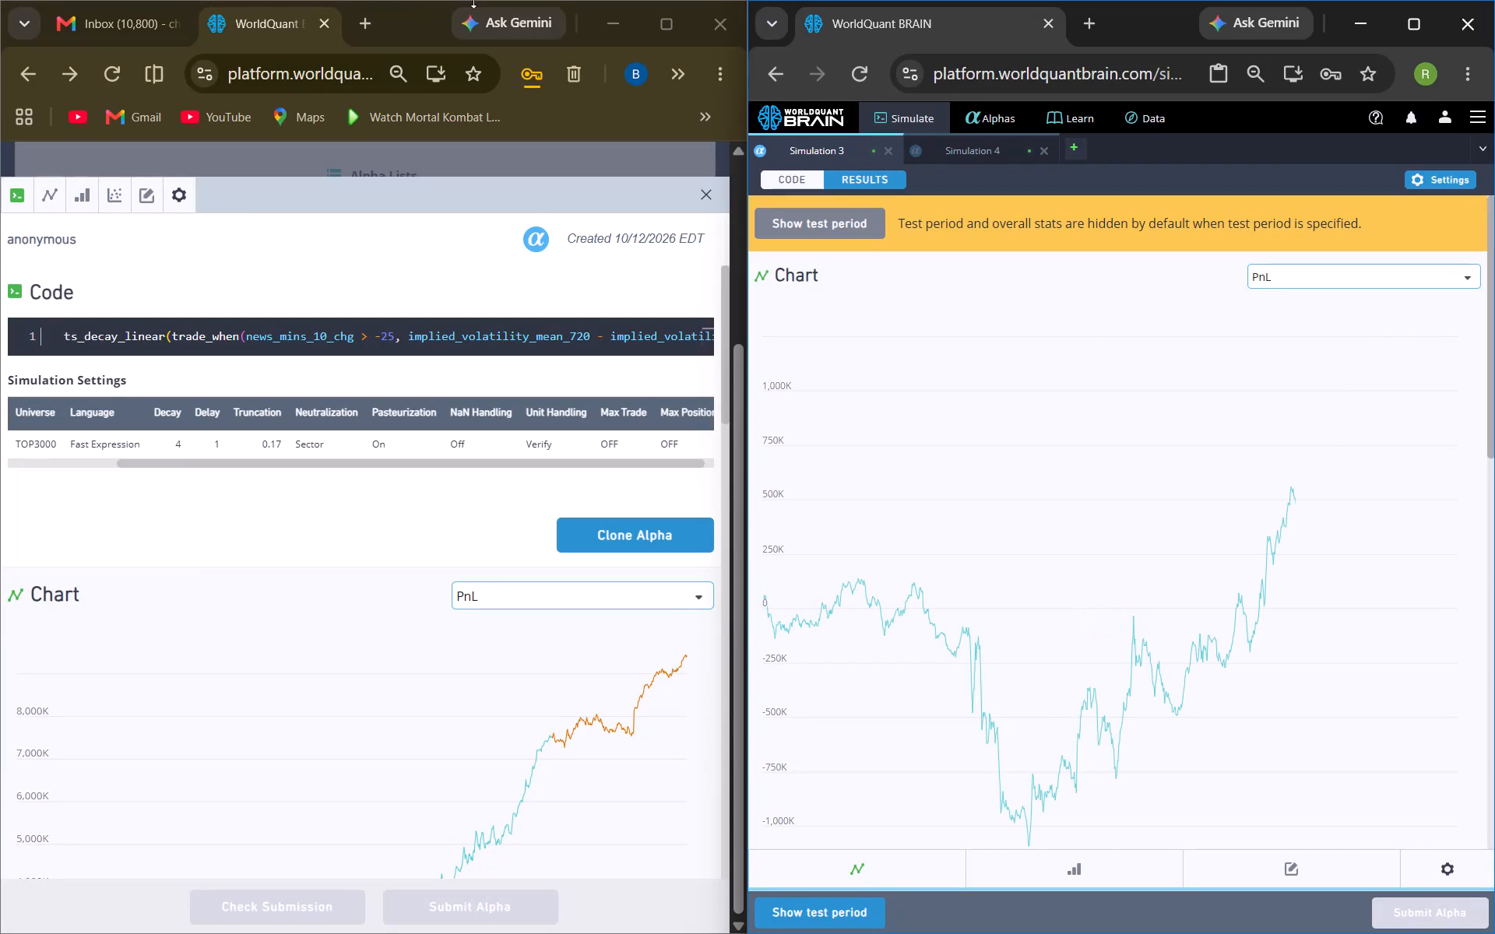
Show Simulation 3's test period, review the IS summary, and return to its code.
left_click(851, 910)
scroll(1315, 595, "down", 2)
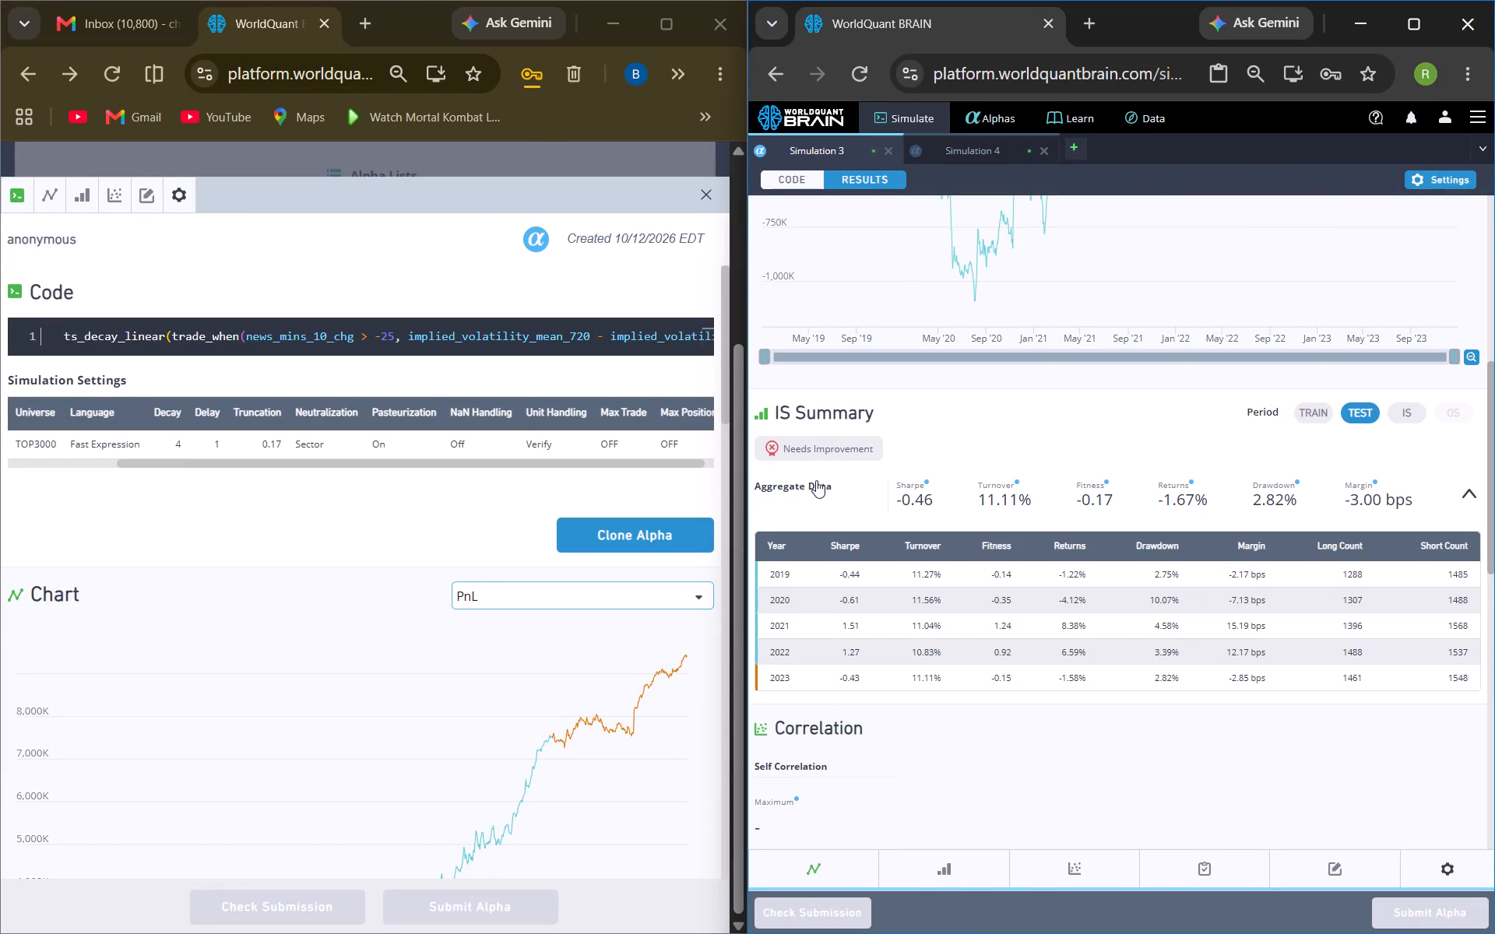
scroll(956, 340, "up", 4)
left_click(790, 177)
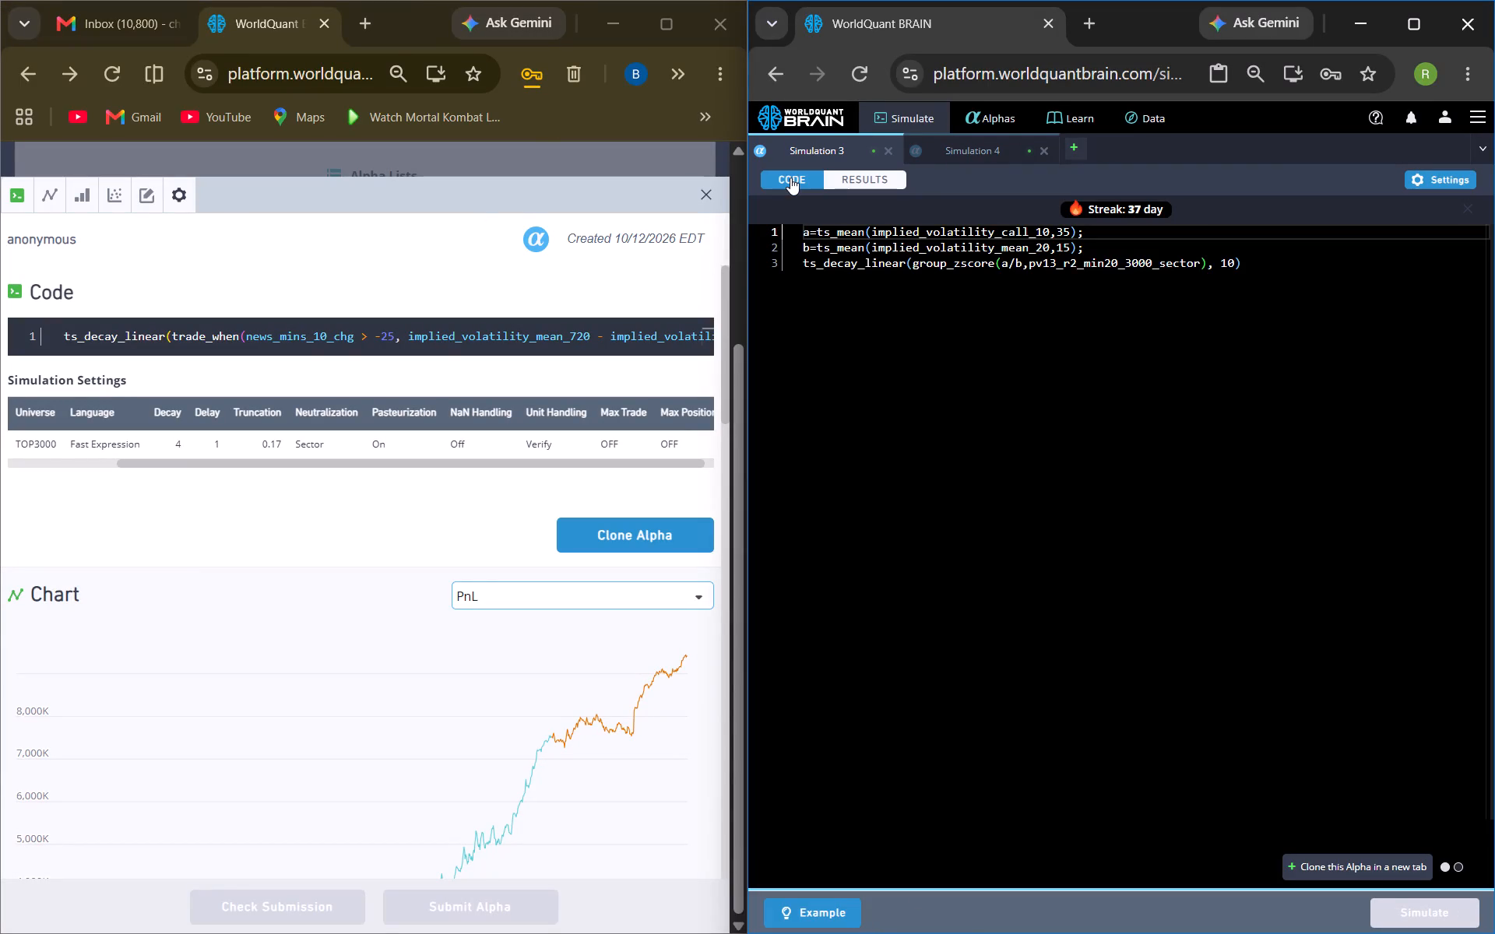
Examine the code and simulation settings of submitted alphas 0mjOb3j6 and mLYemGN5 in the other account, closing each alpha's details.
left_click(705, 198)
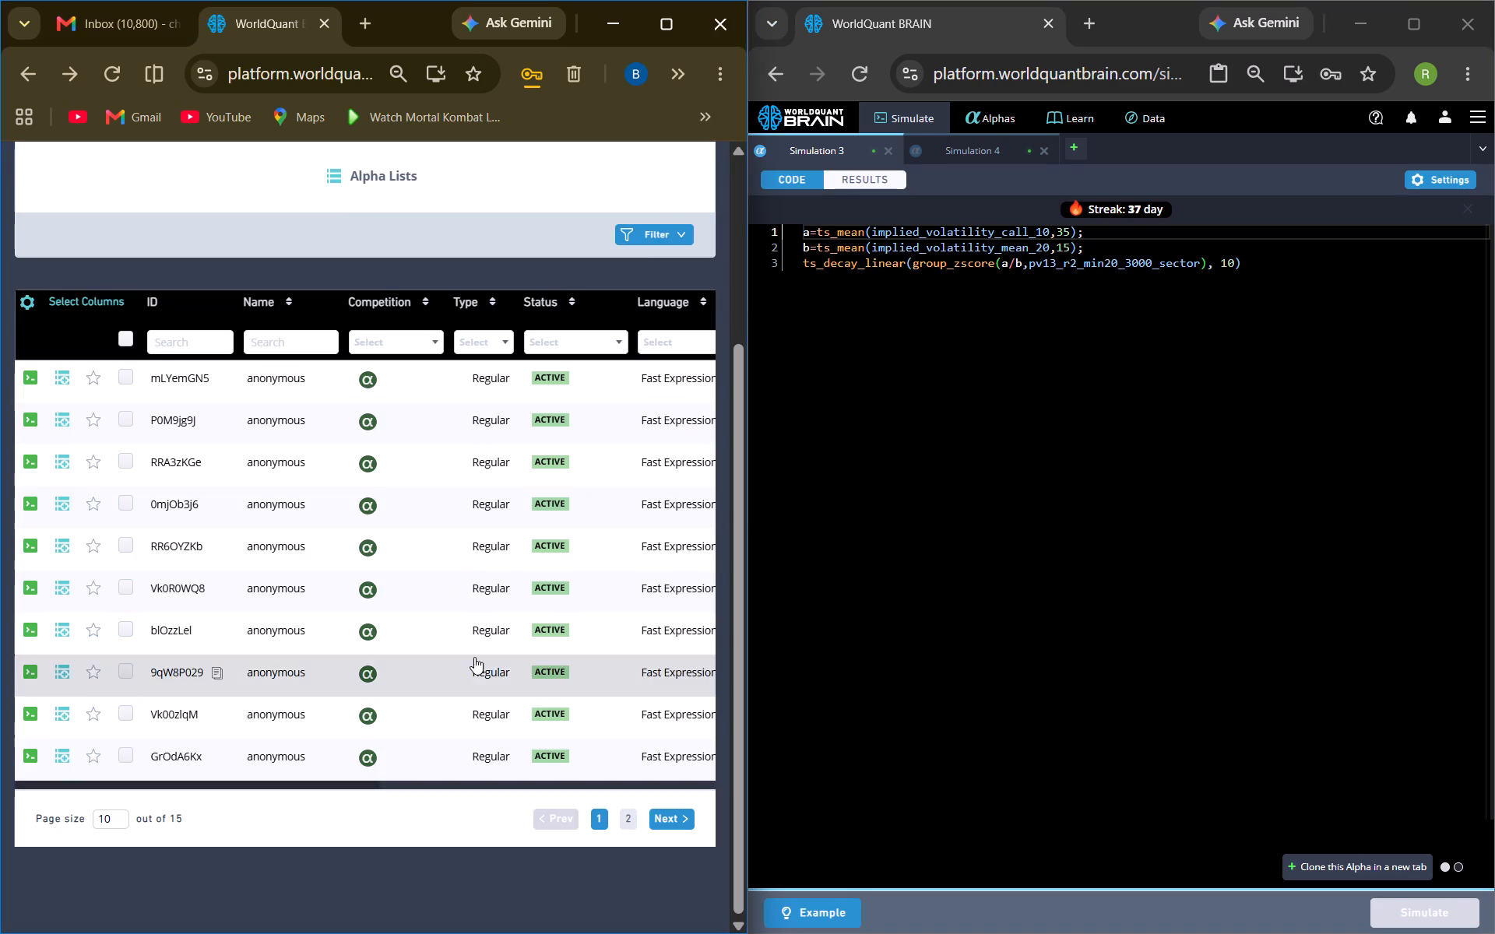
left_click(473, 520)
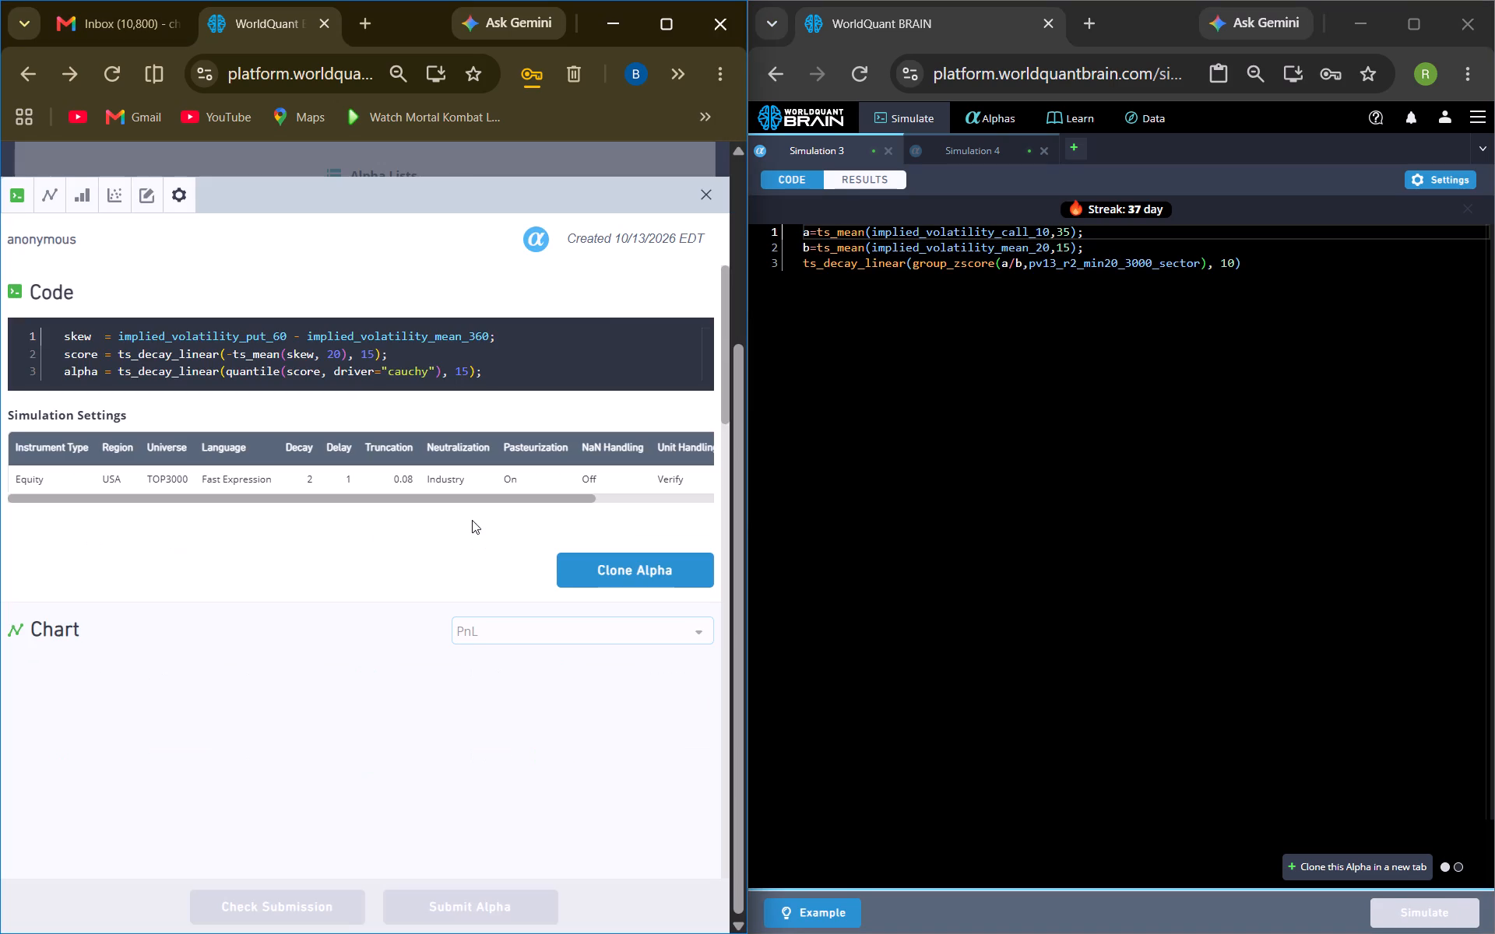
scroll(428, 369, "down", 3)
left_click(710, 191)
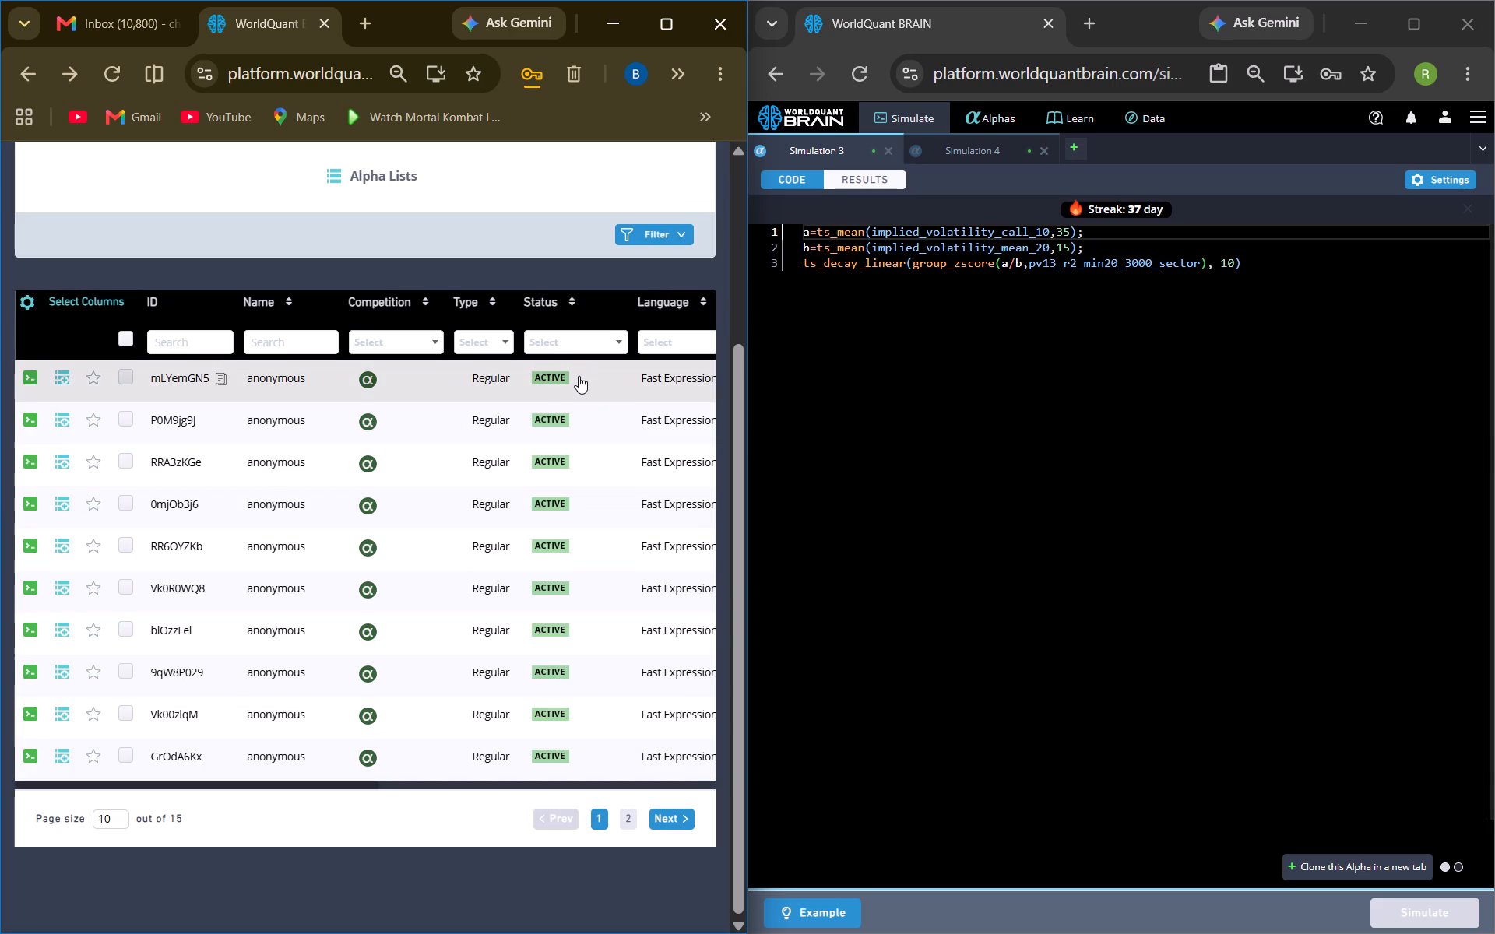
left_click(577, 377)
scroll(584, 358, "down", 7)
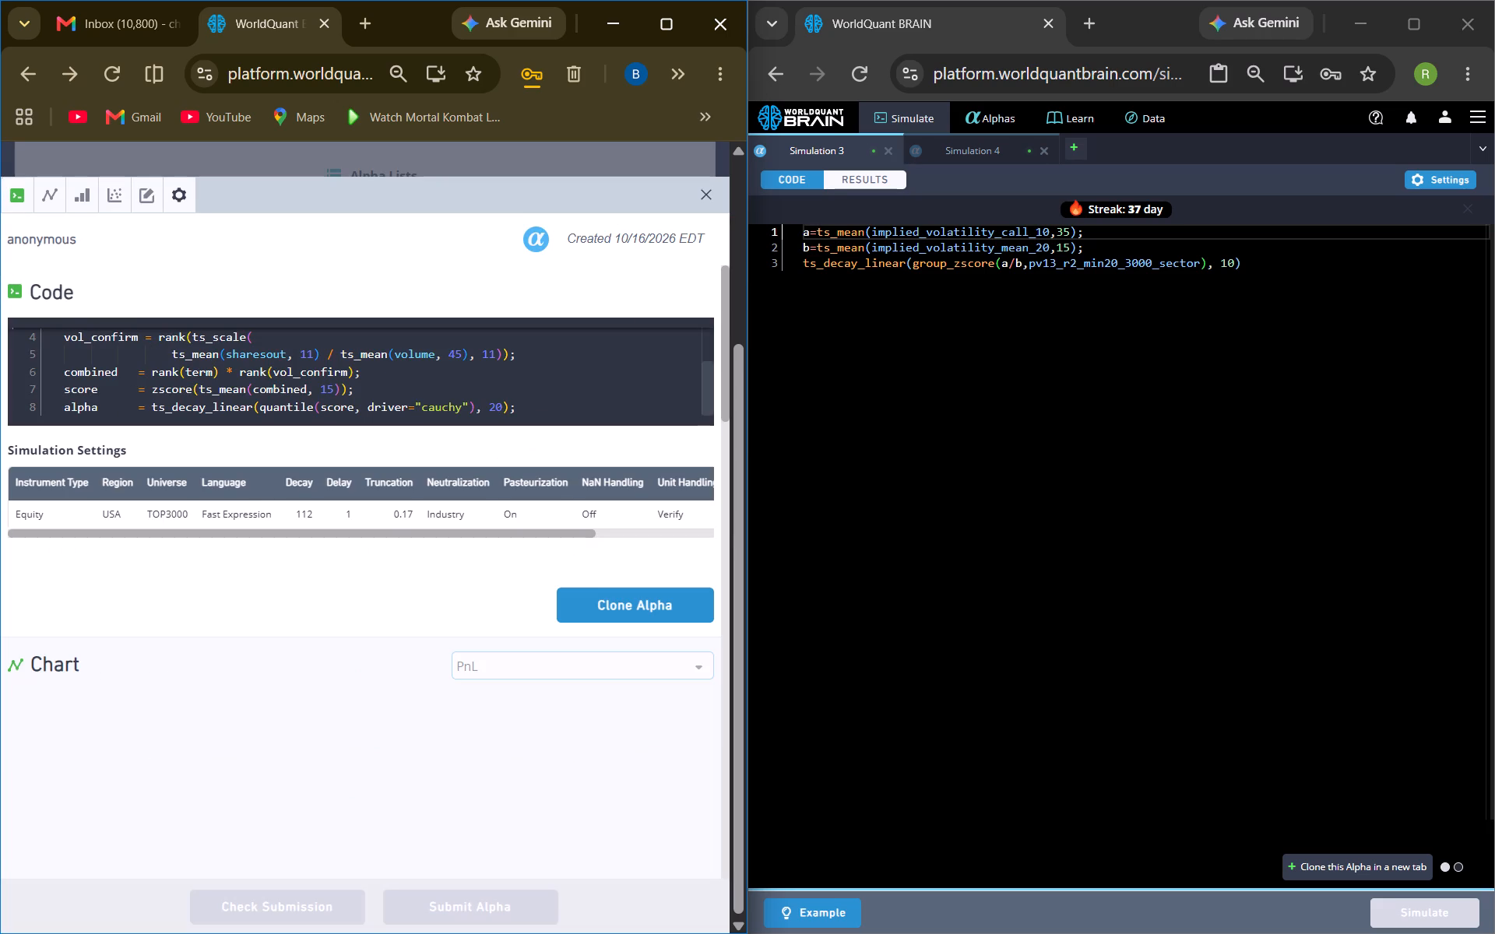
left_click(704, 191)
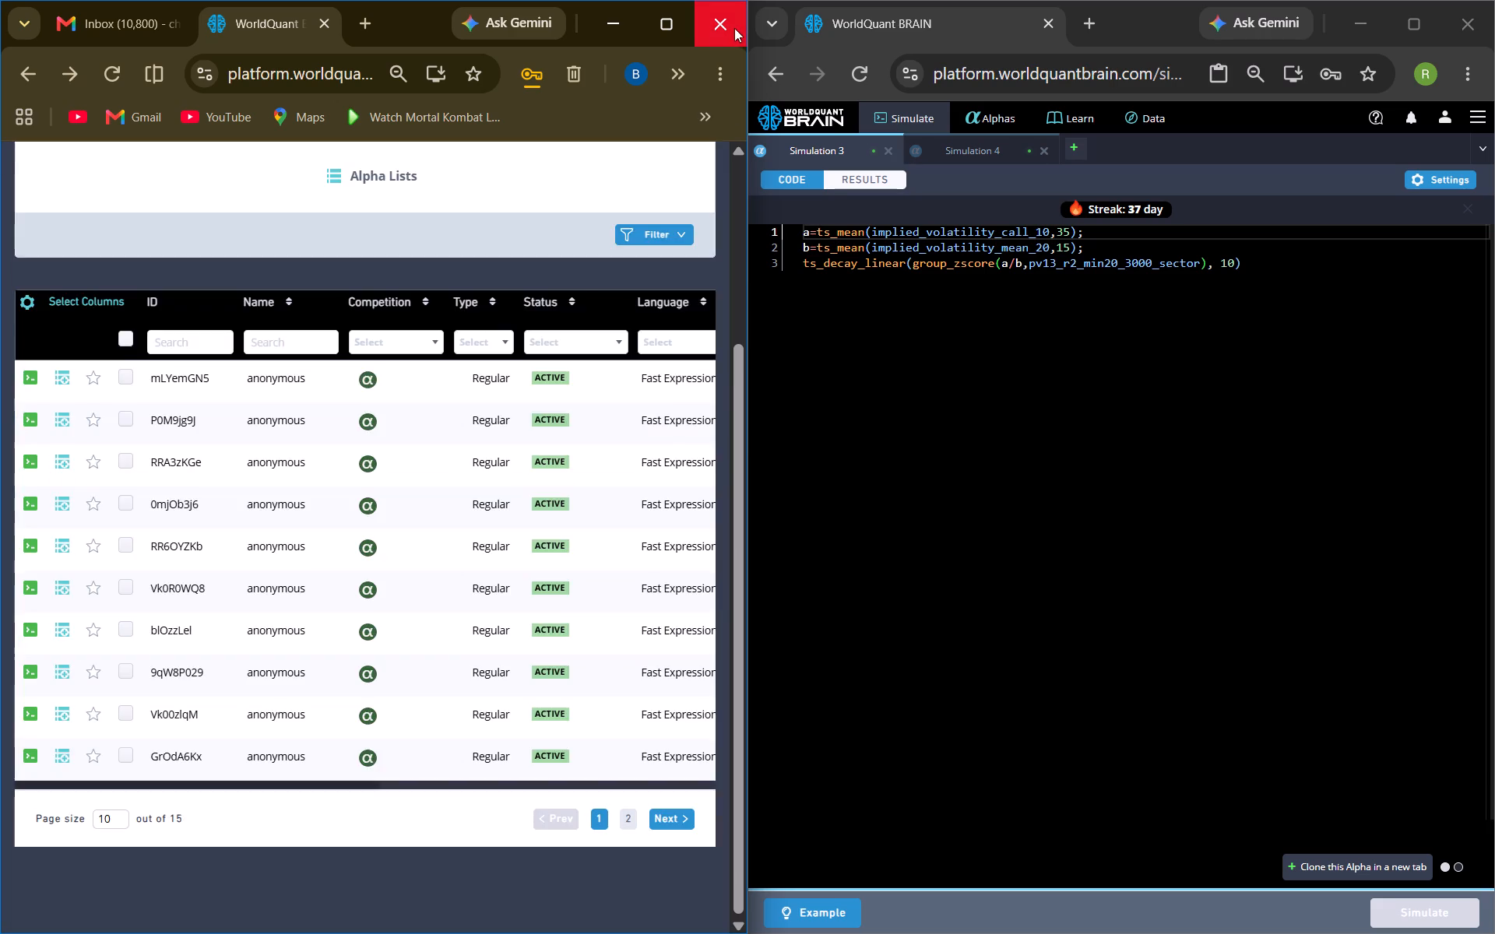
Close both WorldQuant BRAIN browser windows, leaving the site without saving changes.
left_click(734, 28)
left_click(487, 220)
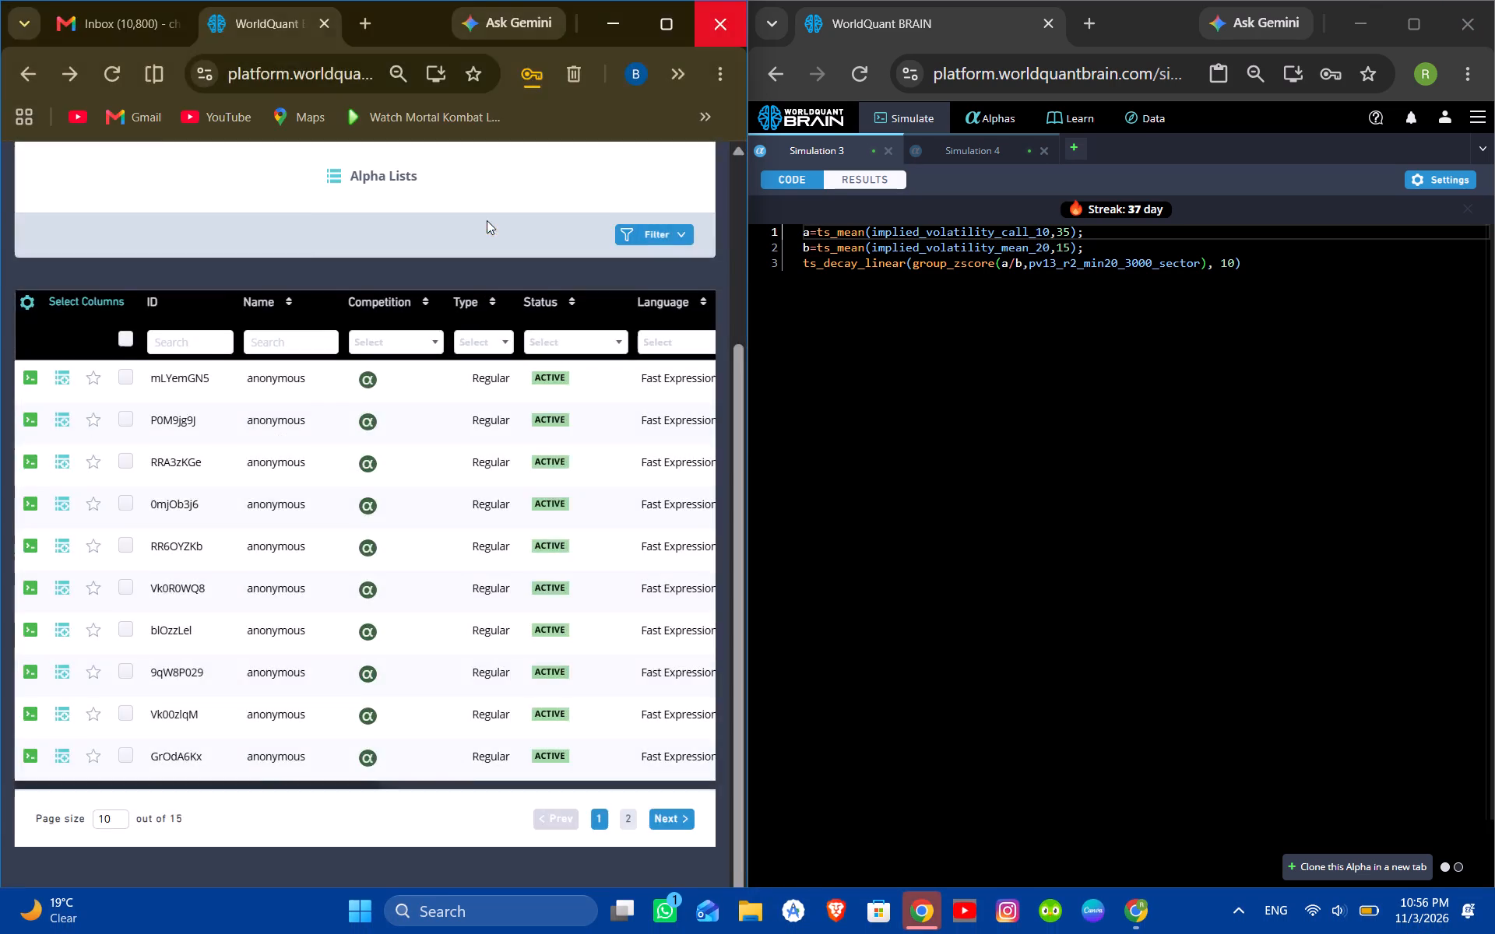
left_click(1463, 26)
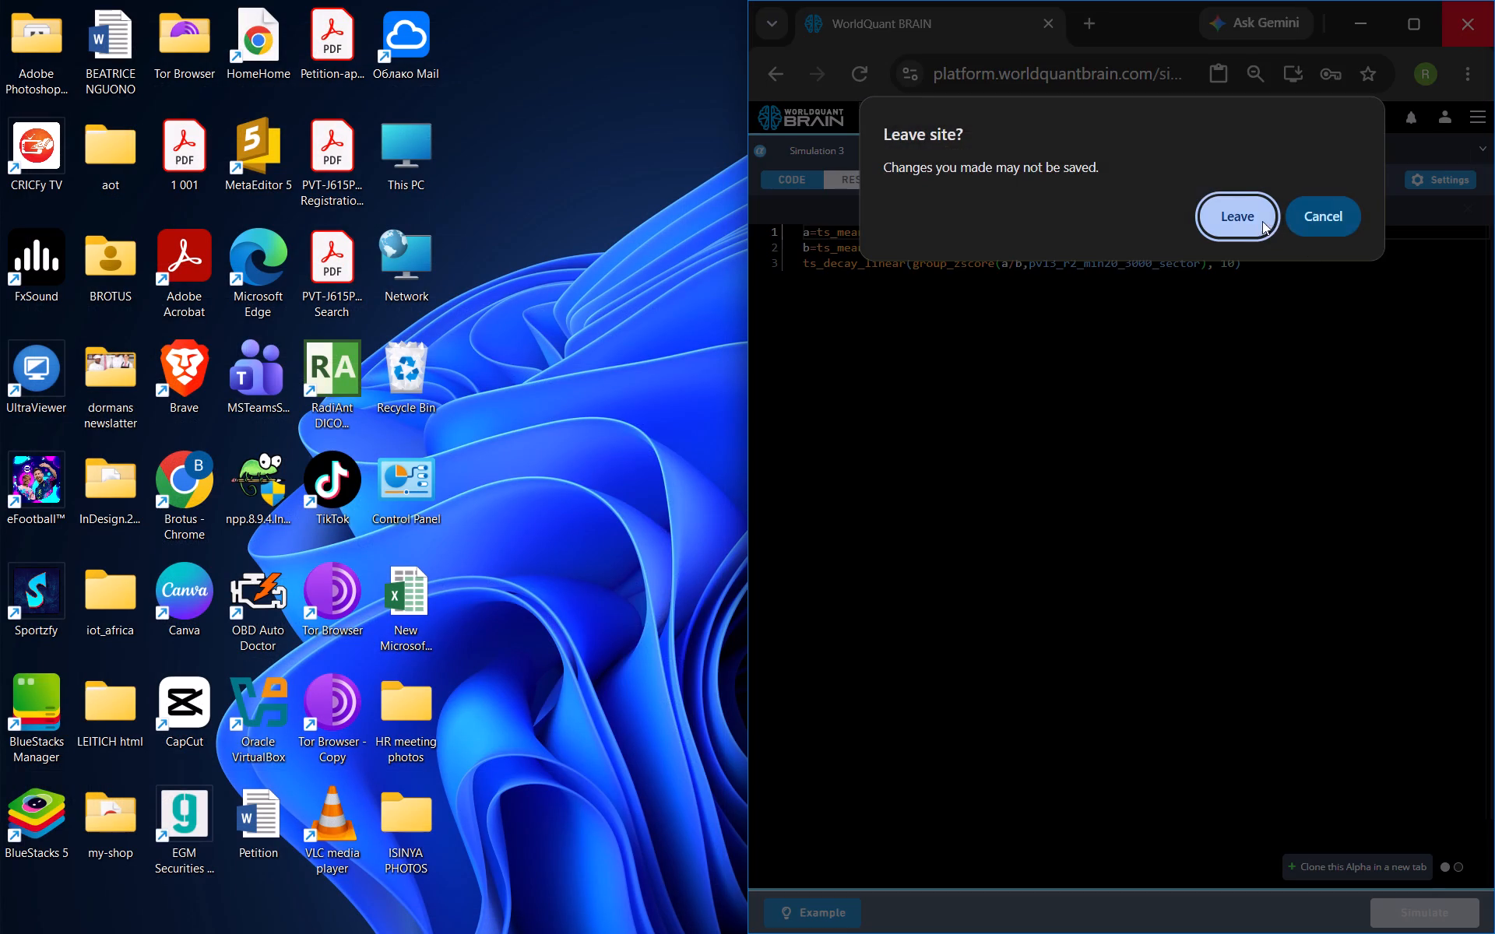
left_click(1247, 218)
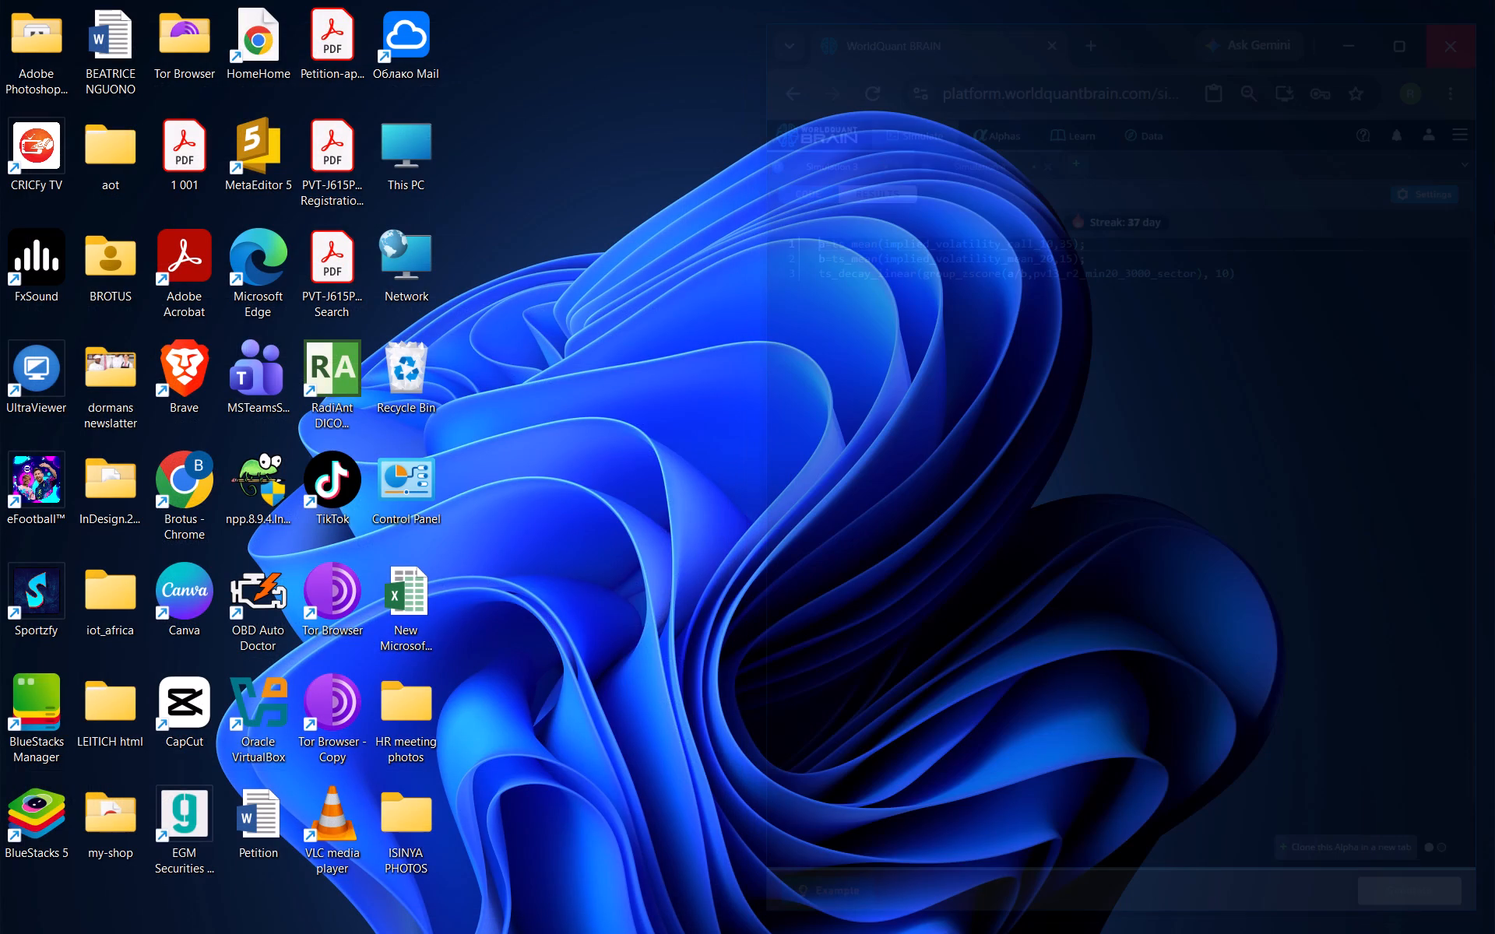
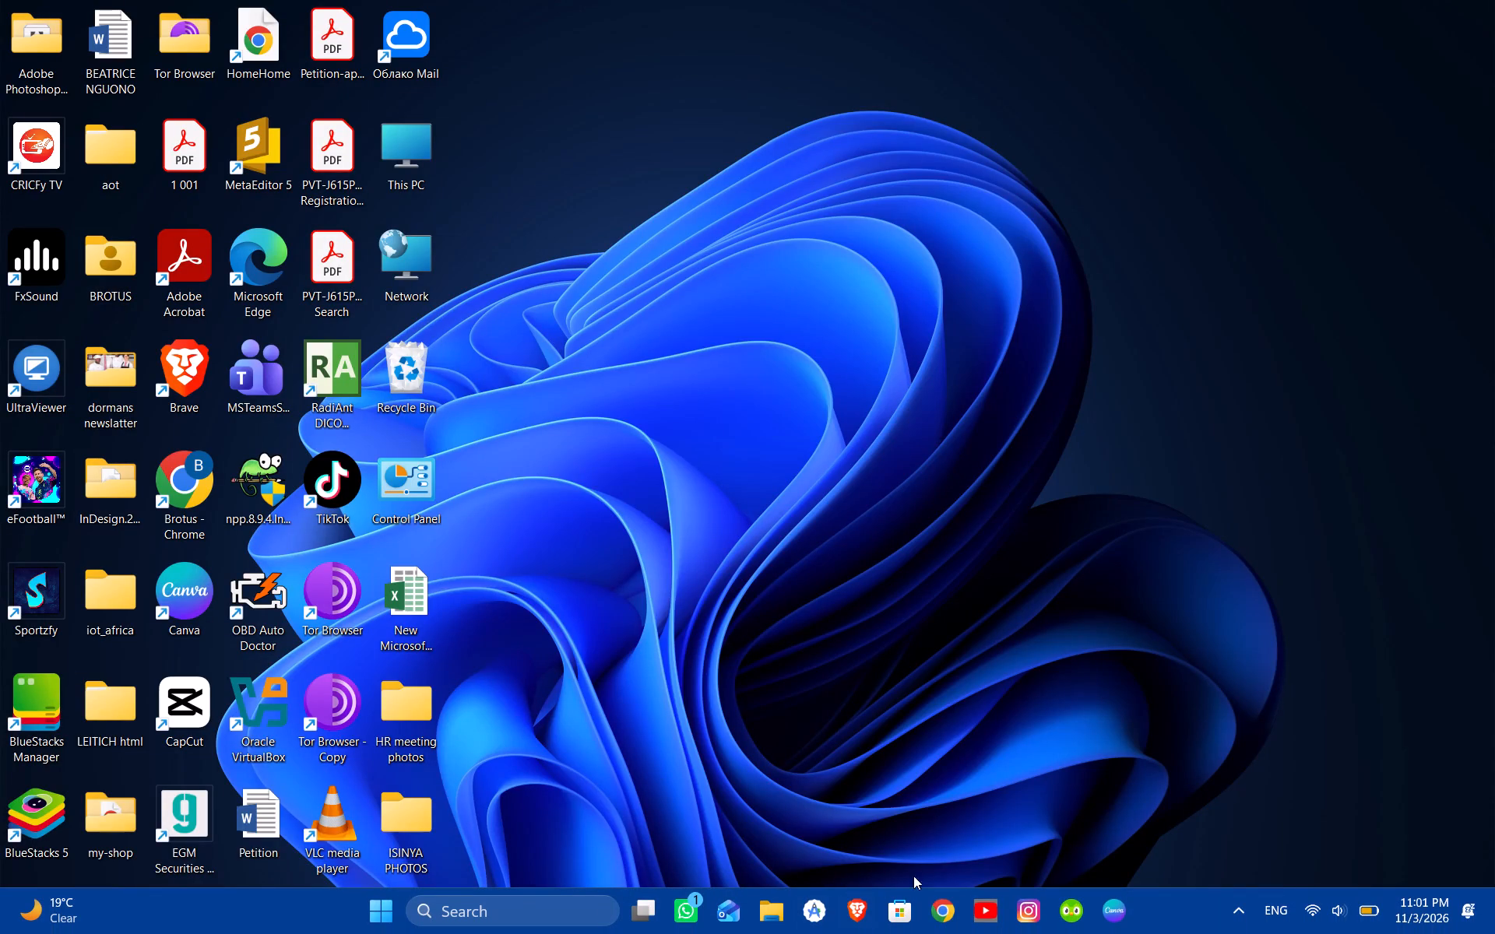
Reopen Google Chrome under the profile holding the WorldQuant BRAIN submitted alphas page and maximize its window.
left_click(941, 905)
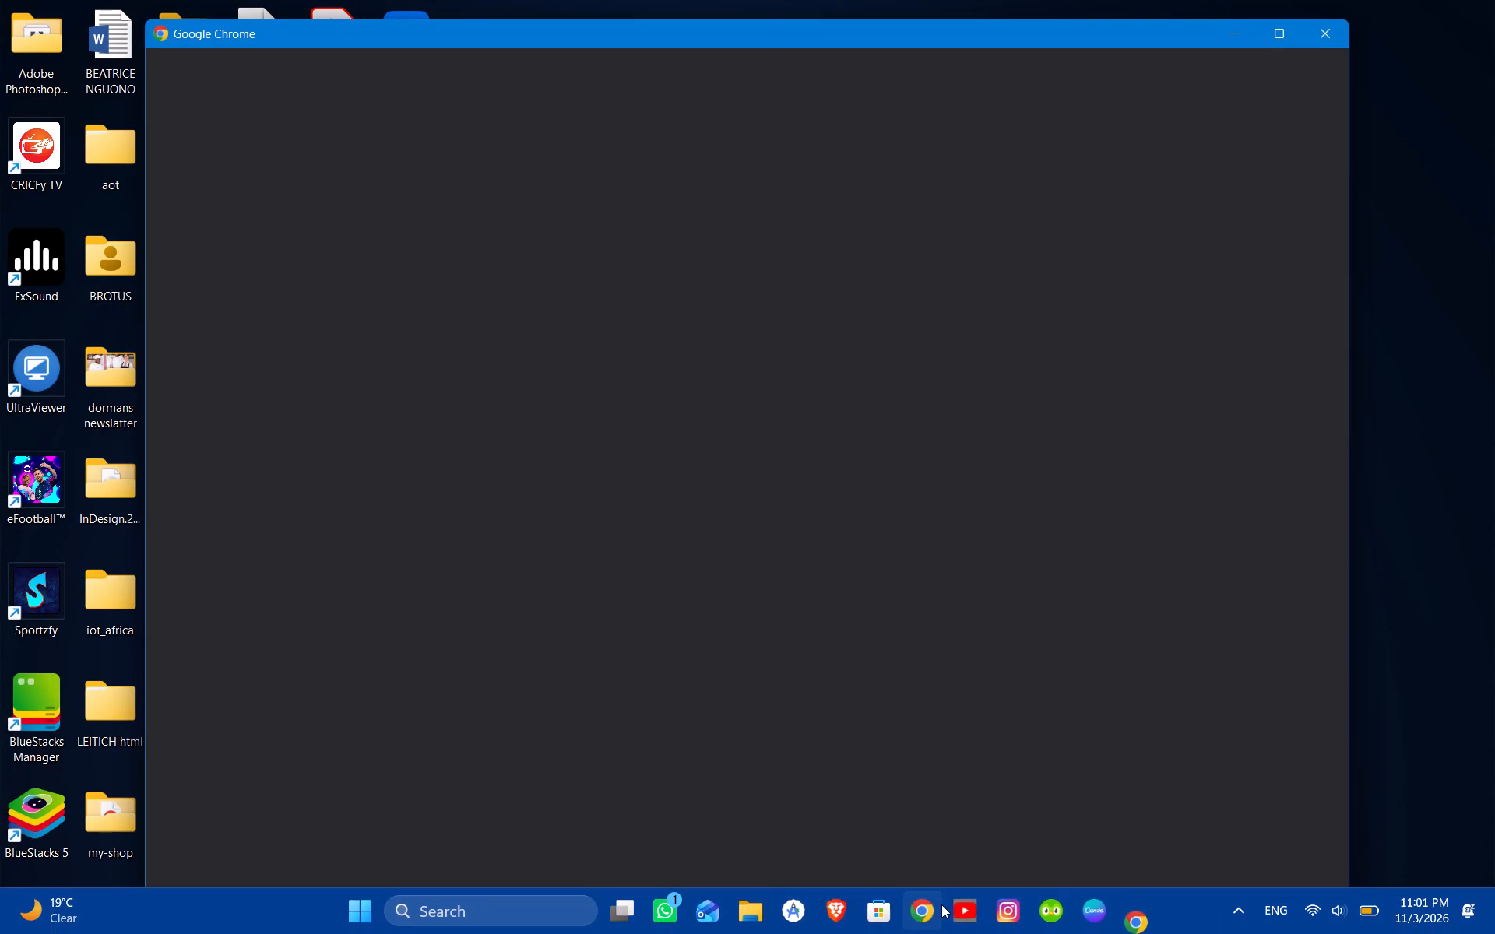
left_click(844, 628)
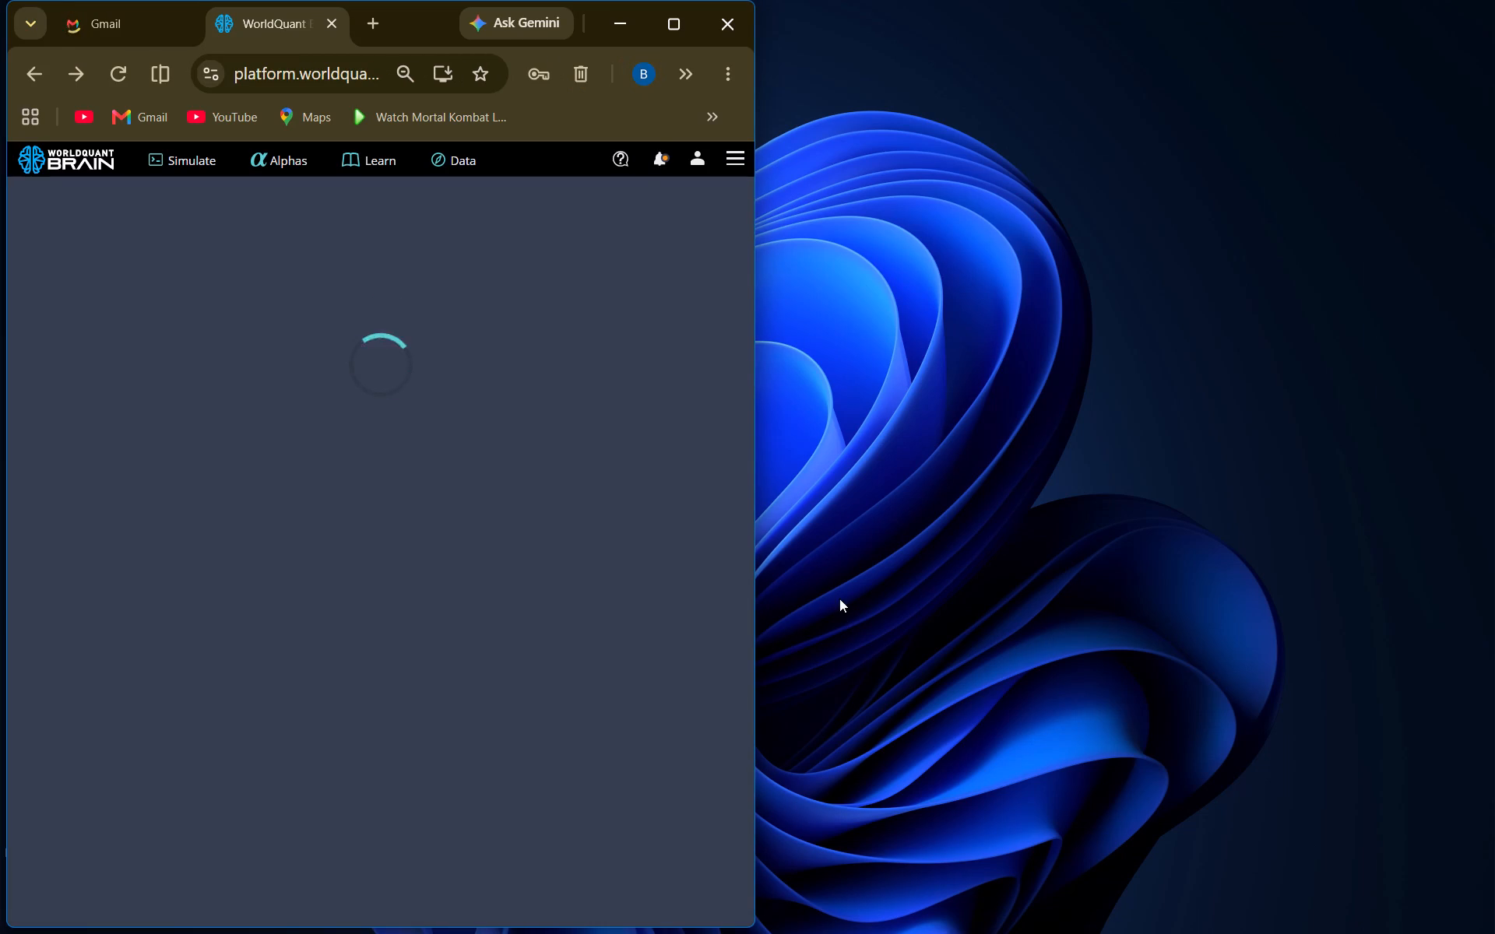
left_click(685, 28)
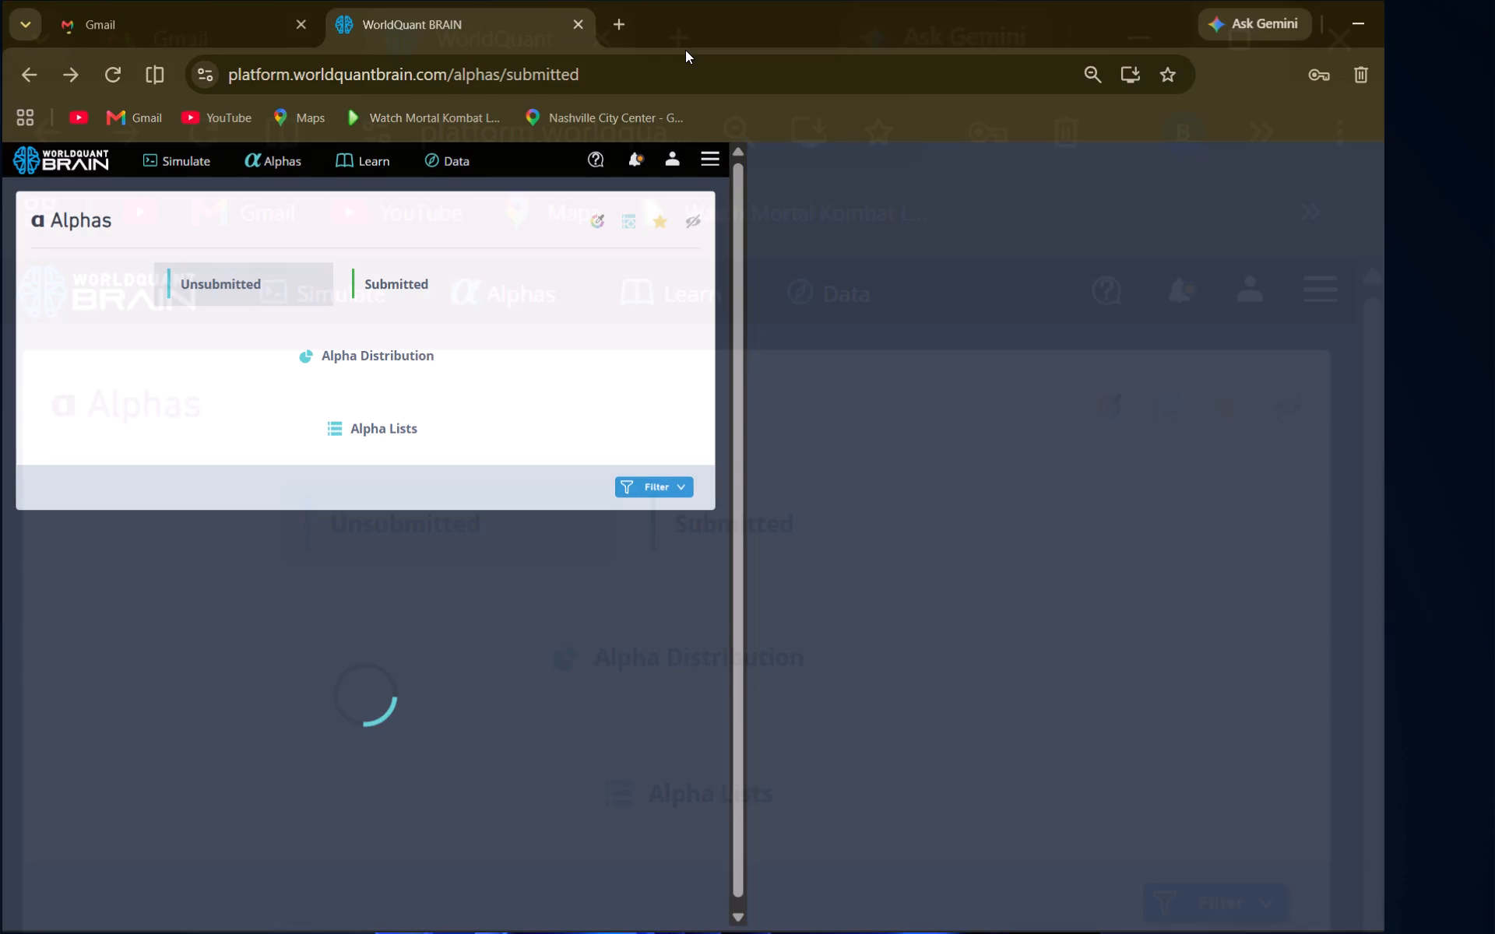
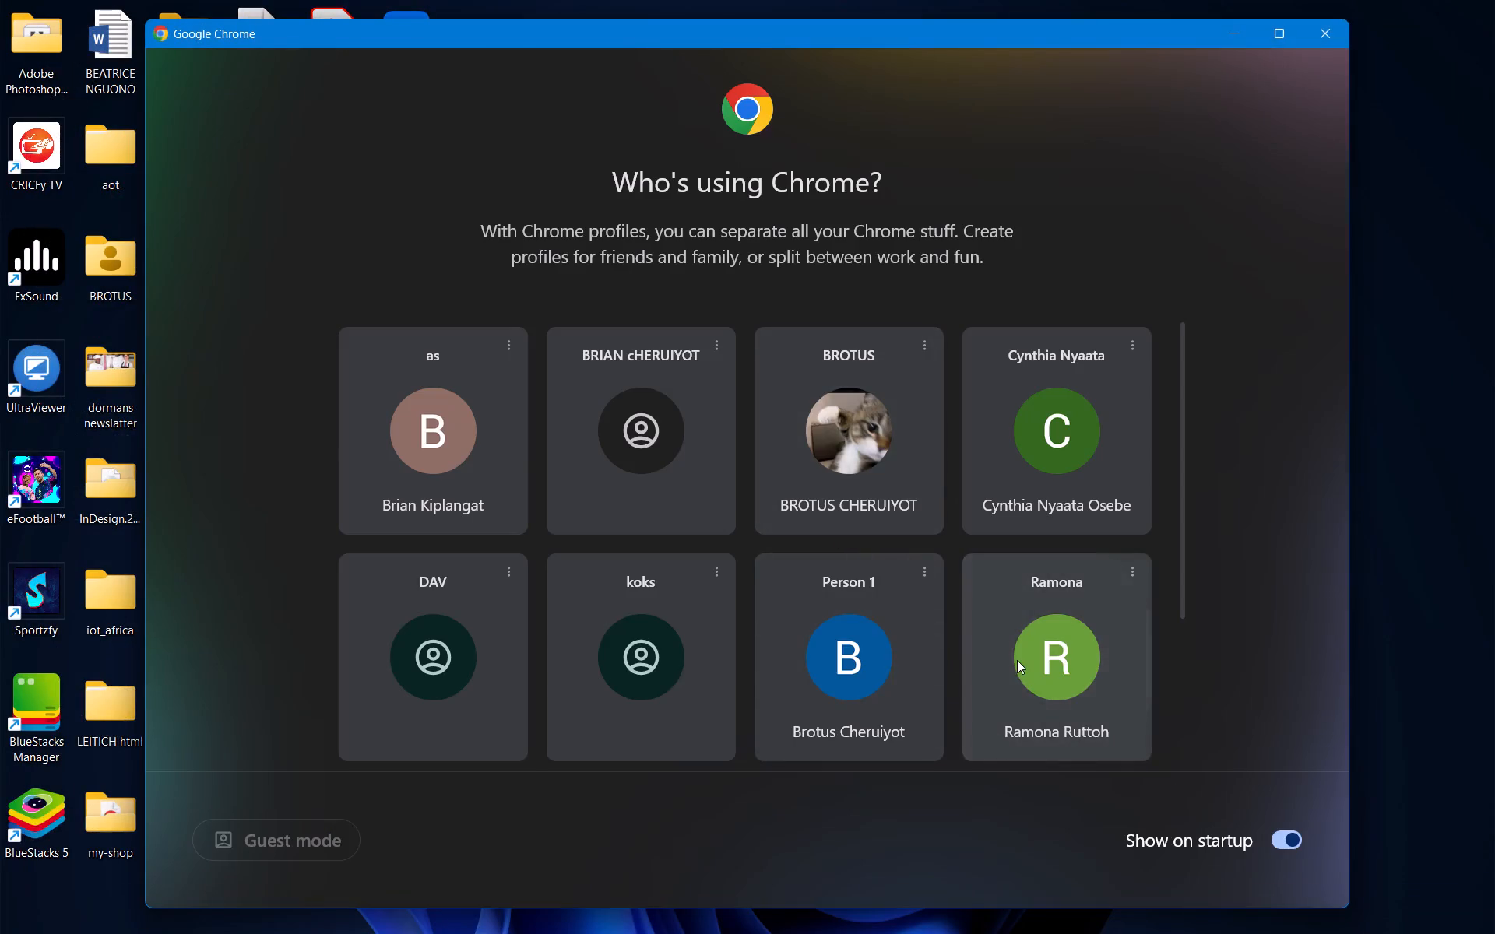
Open Chrome with the Ramona profile, maximize the window, and sign in to WorldQuant BRAIN with the saved credentials.
left_click(992, 567)
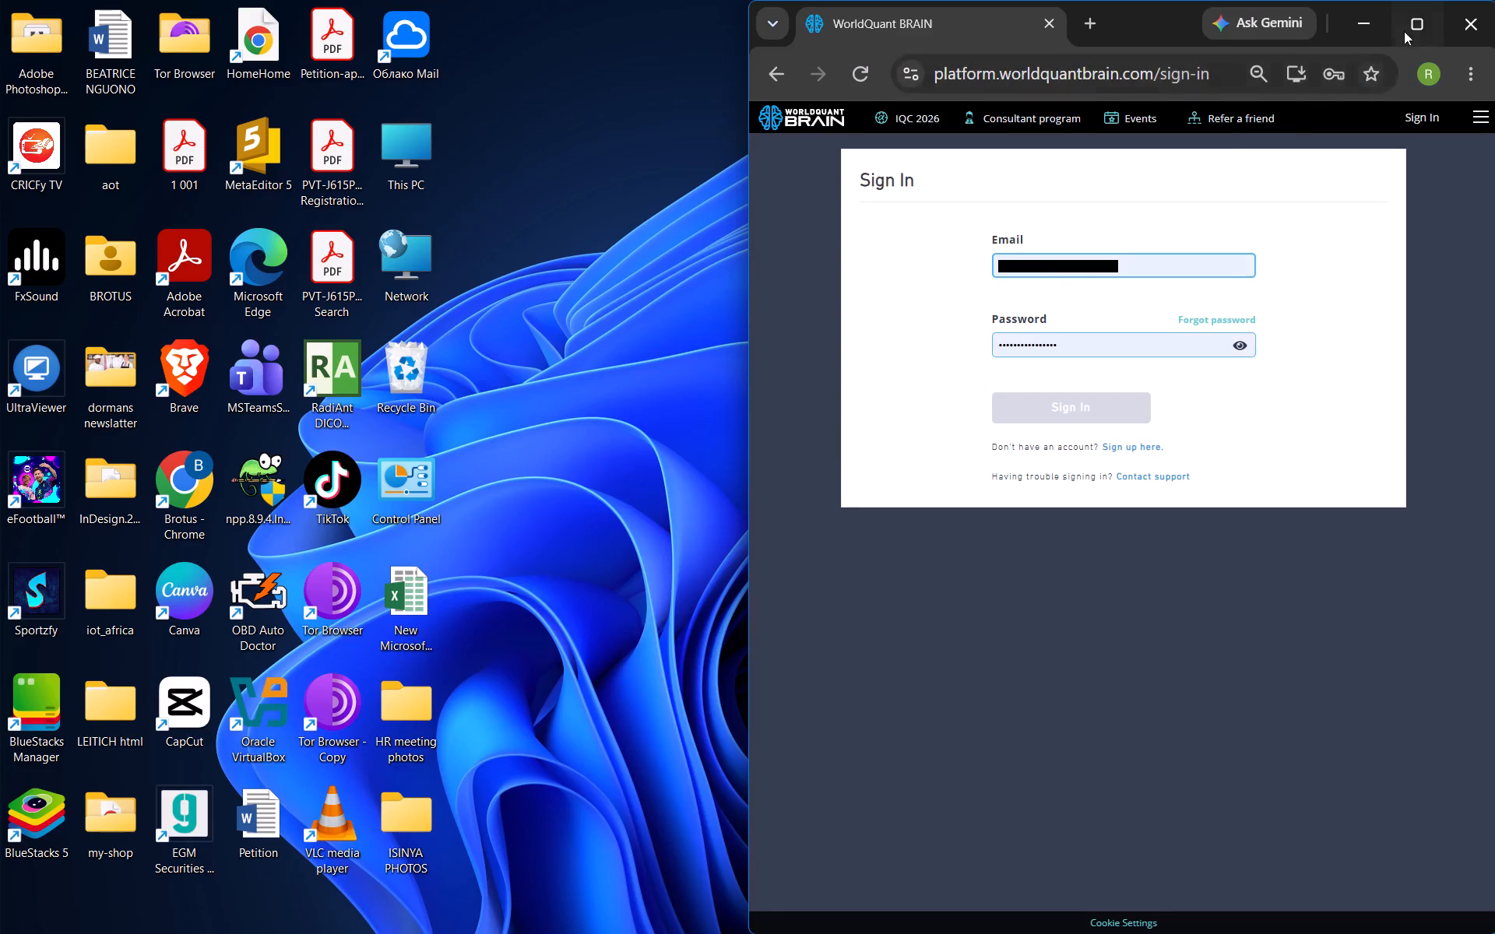
left_click(1405, 30)
left_click(621, 356)
double_click(589, 409)
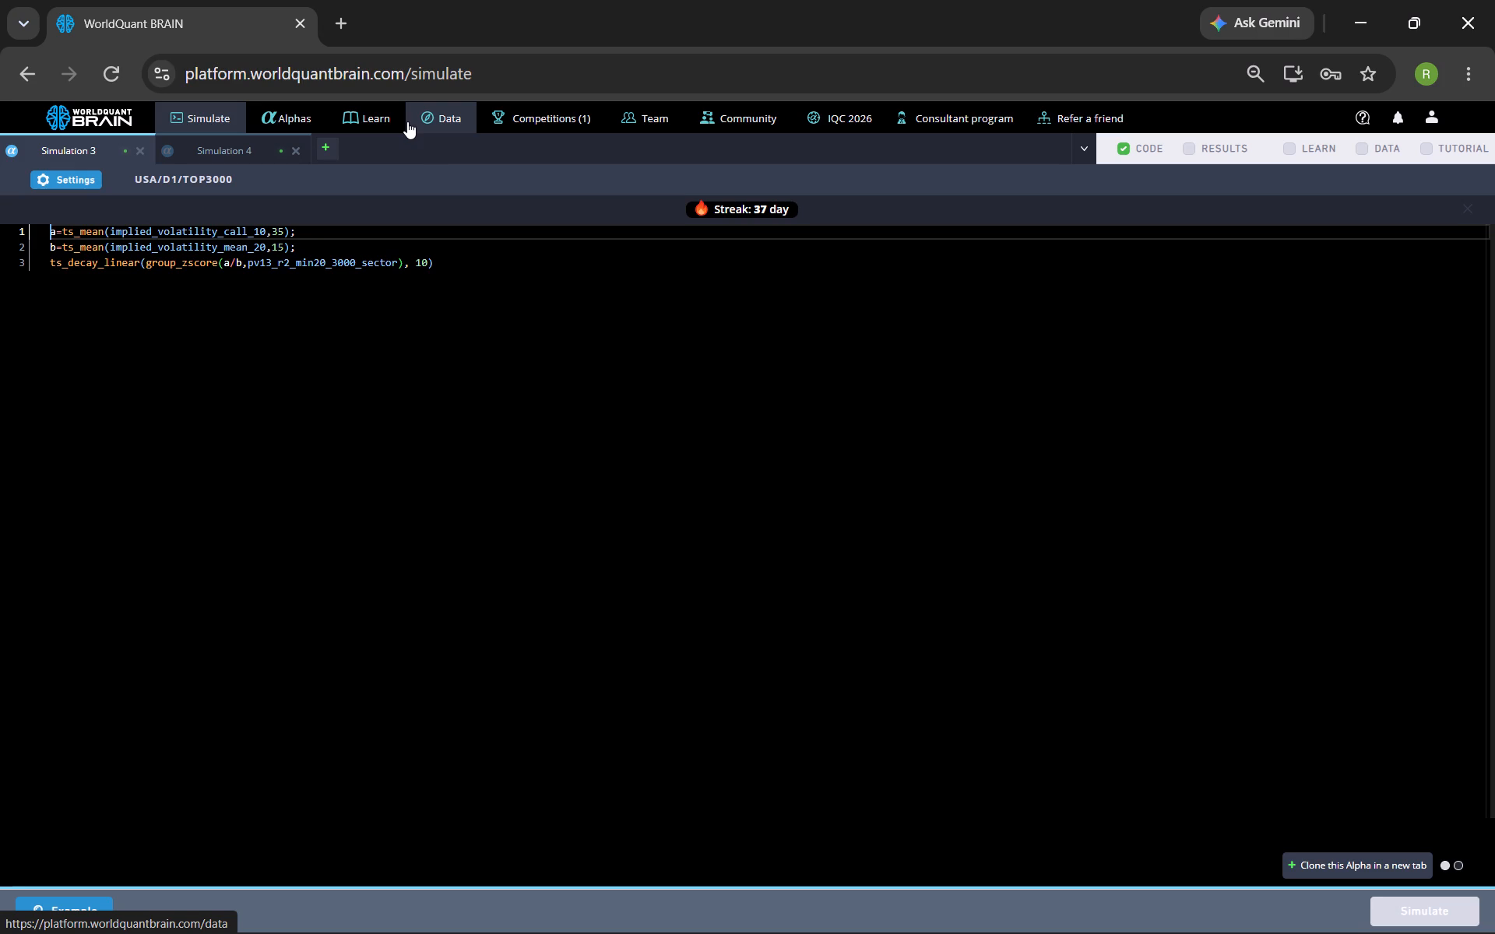
Show Simulation 3's results alongside its code.
left_click(1191, 143)
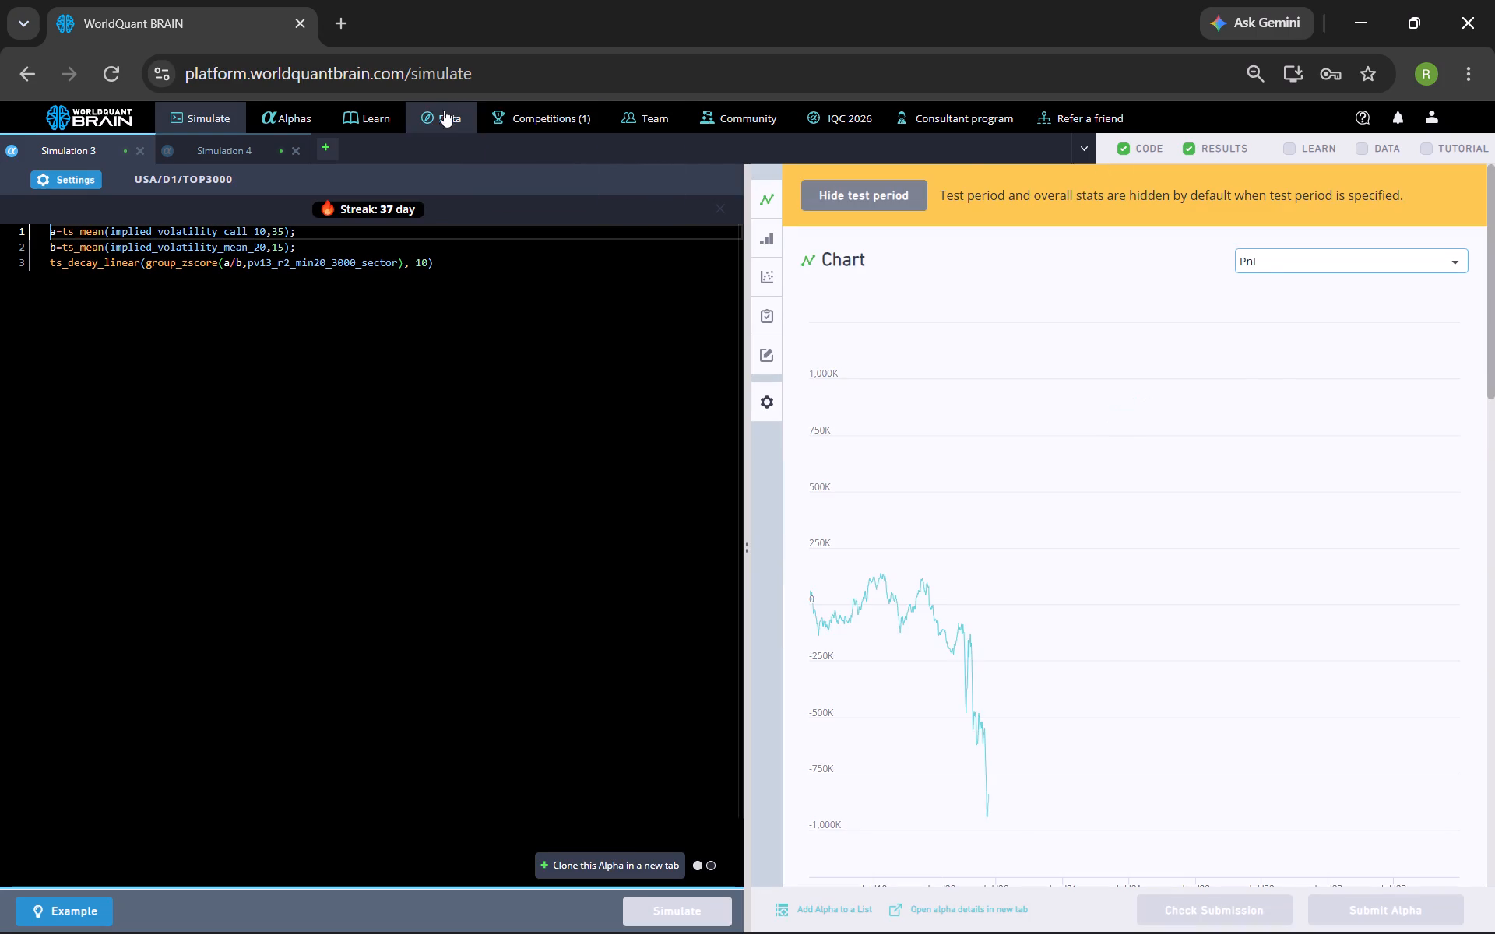
Open the "Alpha Examples for Silver Users" article from the Examples documentation in the Learn section.
left_click(375, 115)
scroll(877, 382, "down", 4)
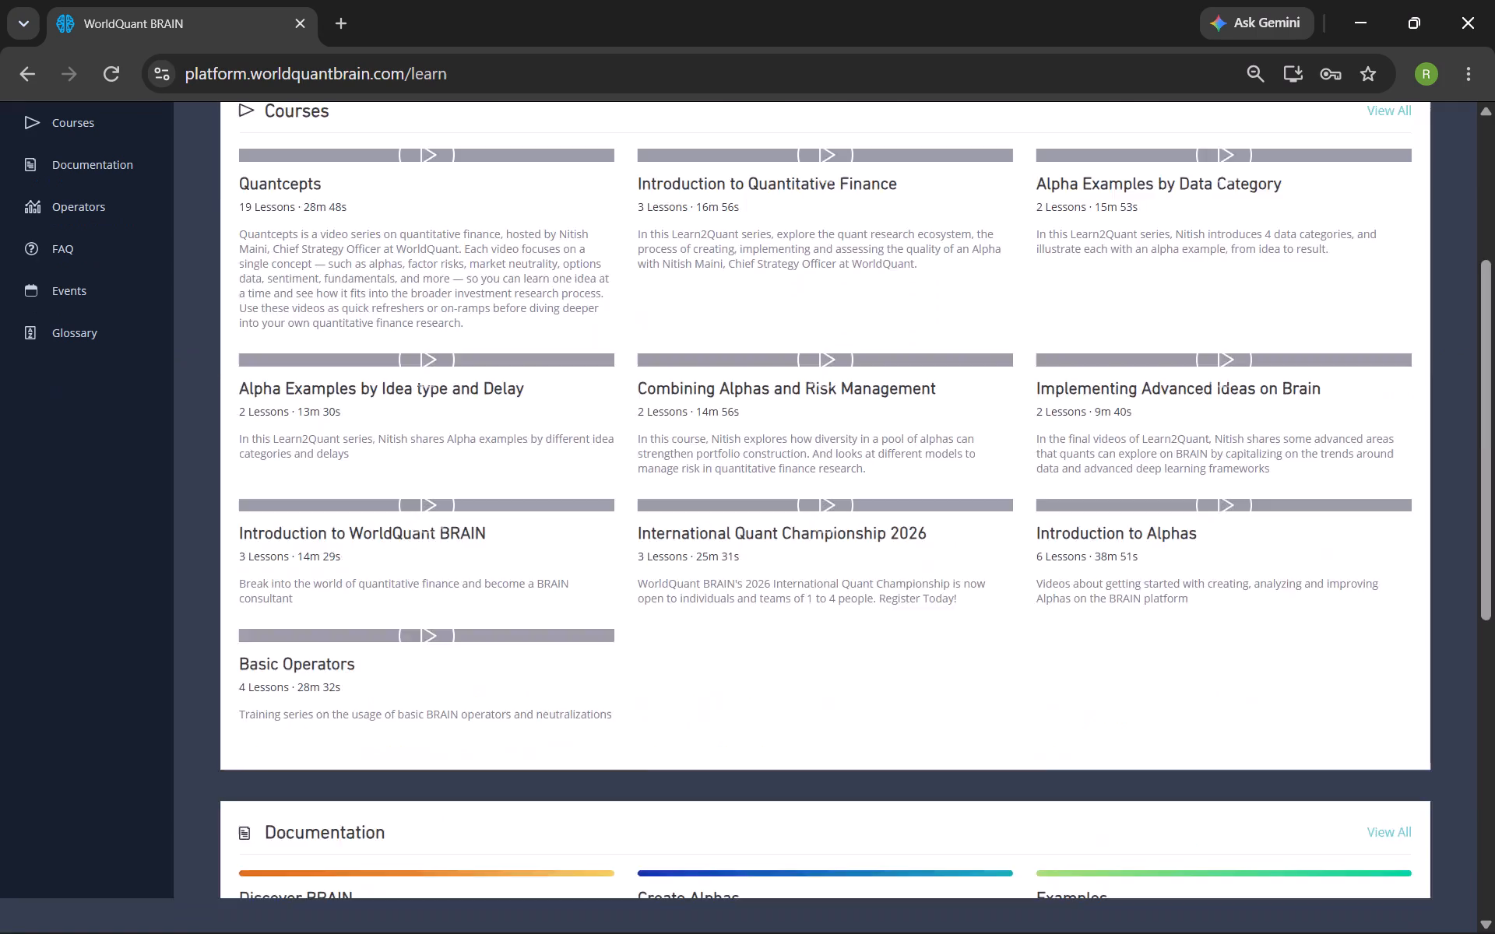
scroll(902, 406, "down", 4)
scroll(905, 407, "up", 1)
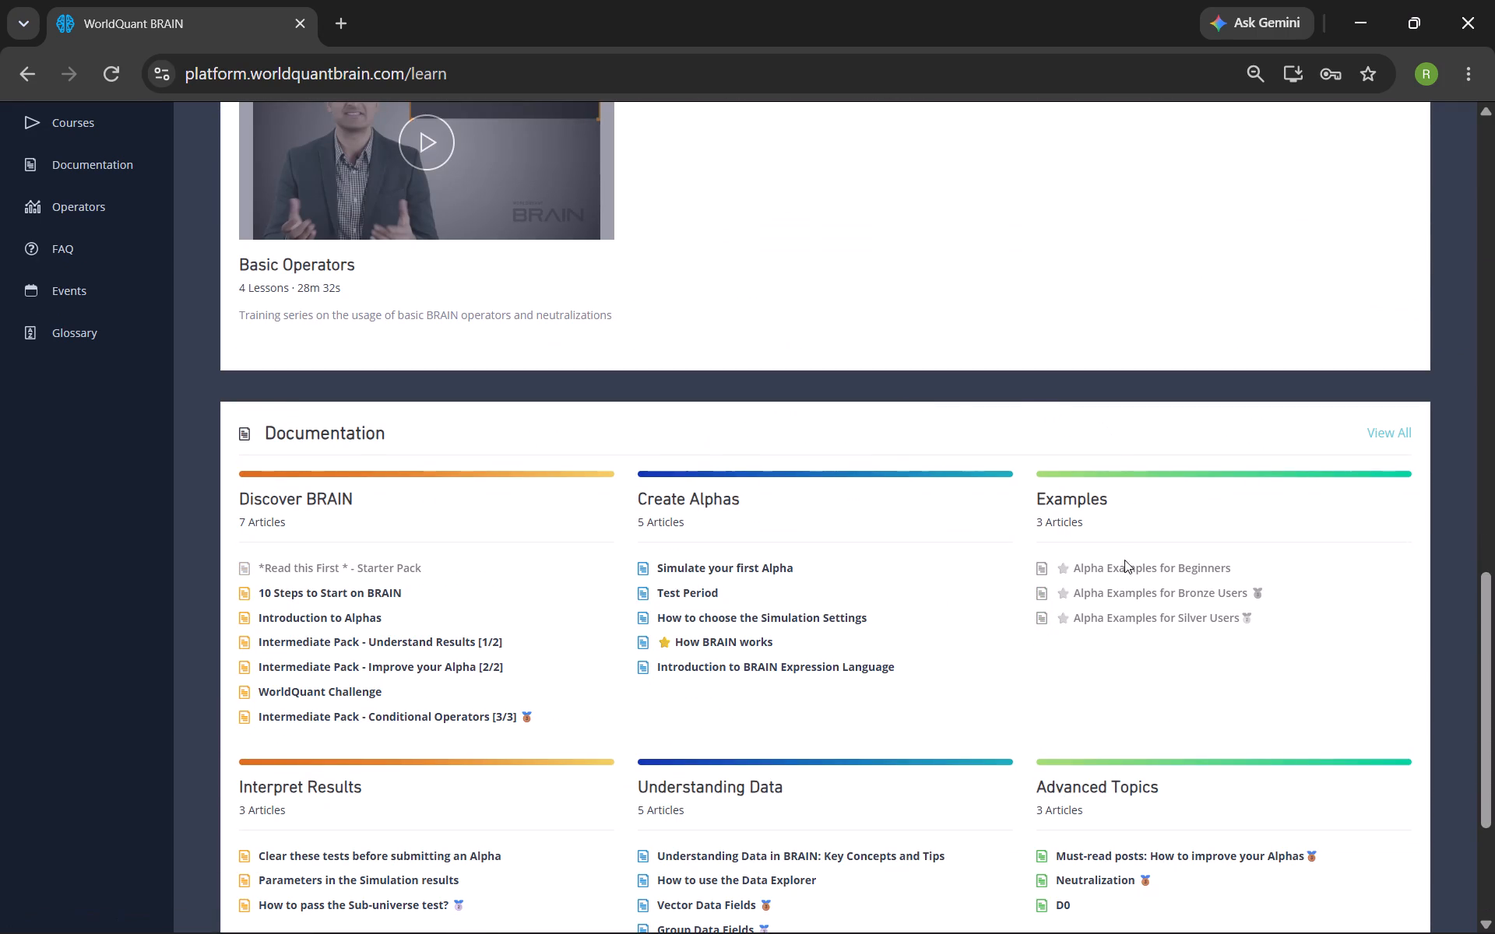
left_click(1126, 613)
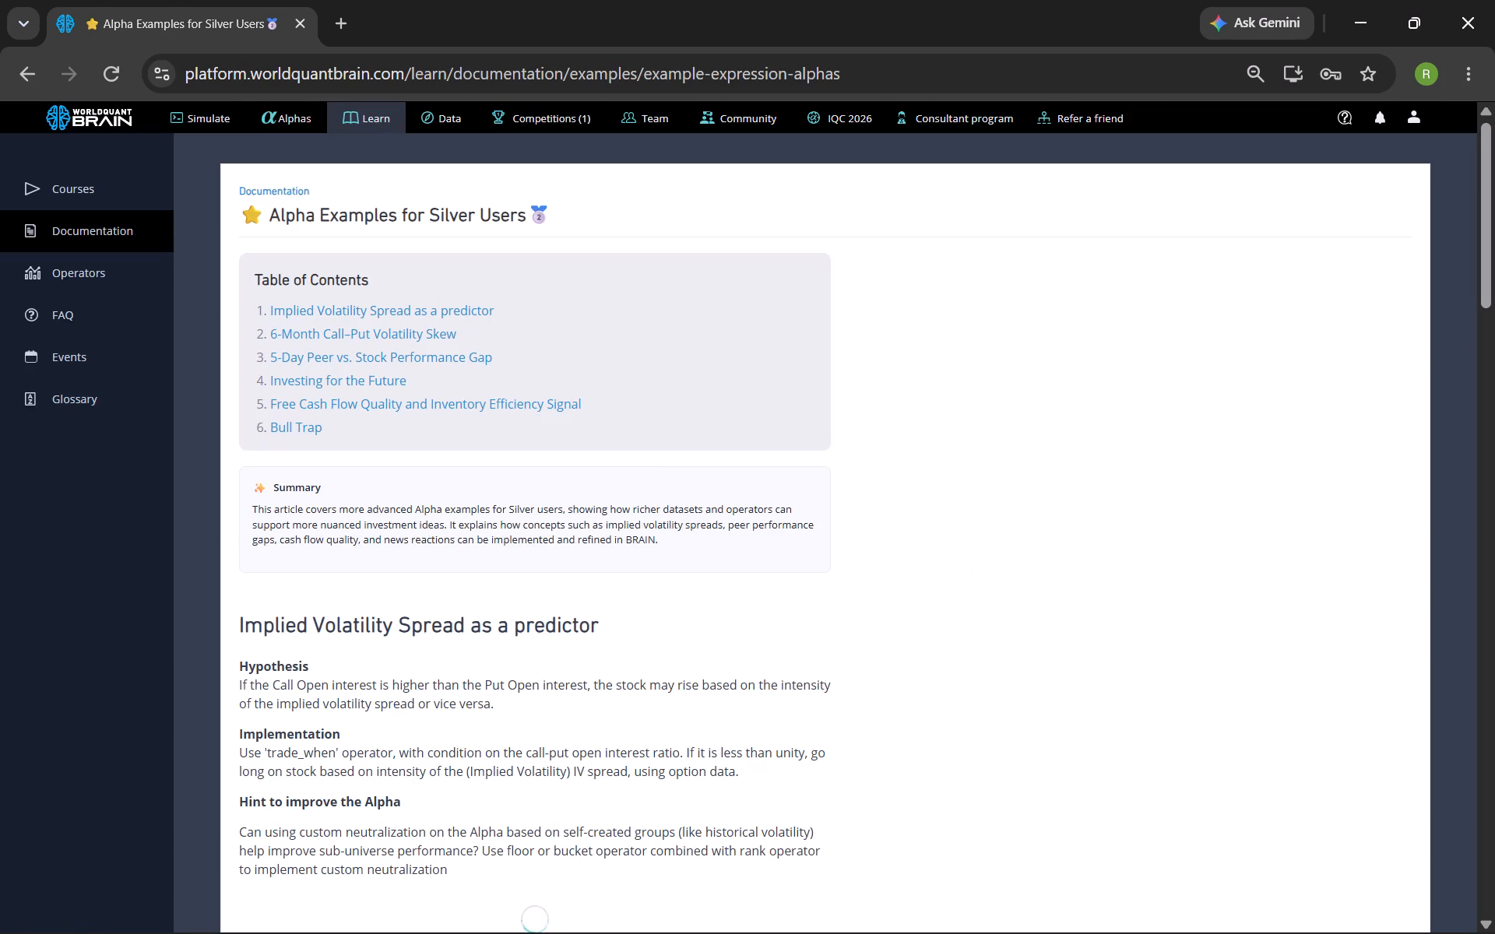
Find the "5-Day Peer vs. Stock Performance Gap" example in the article and open its alpha in Simulate.
scroll(463, 411, "down", 2)
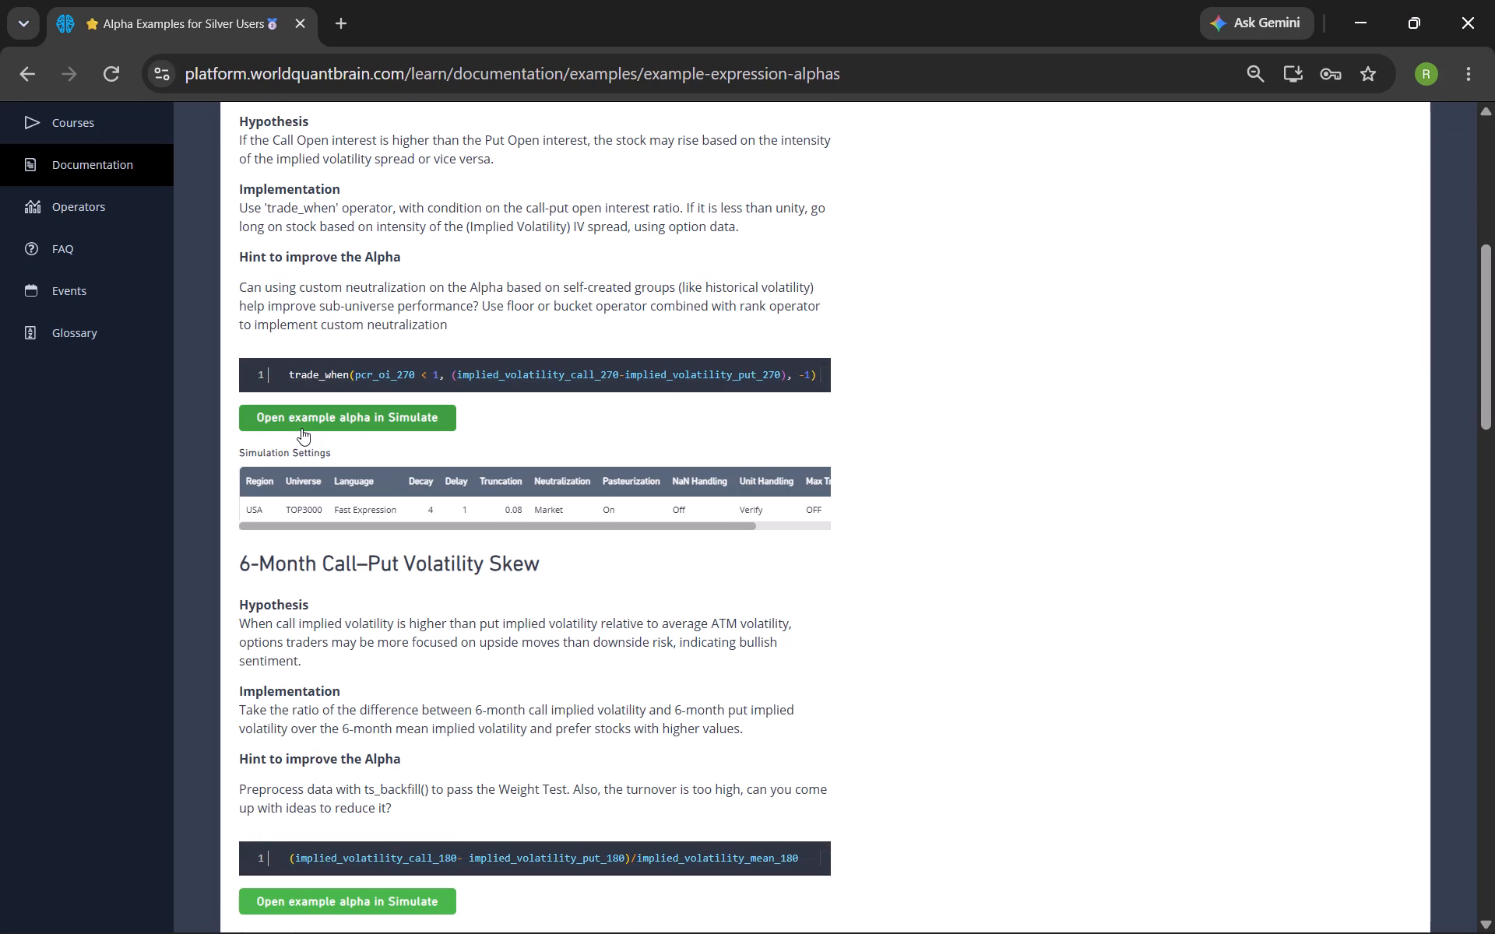
scroll(301, 423, "down", 2)
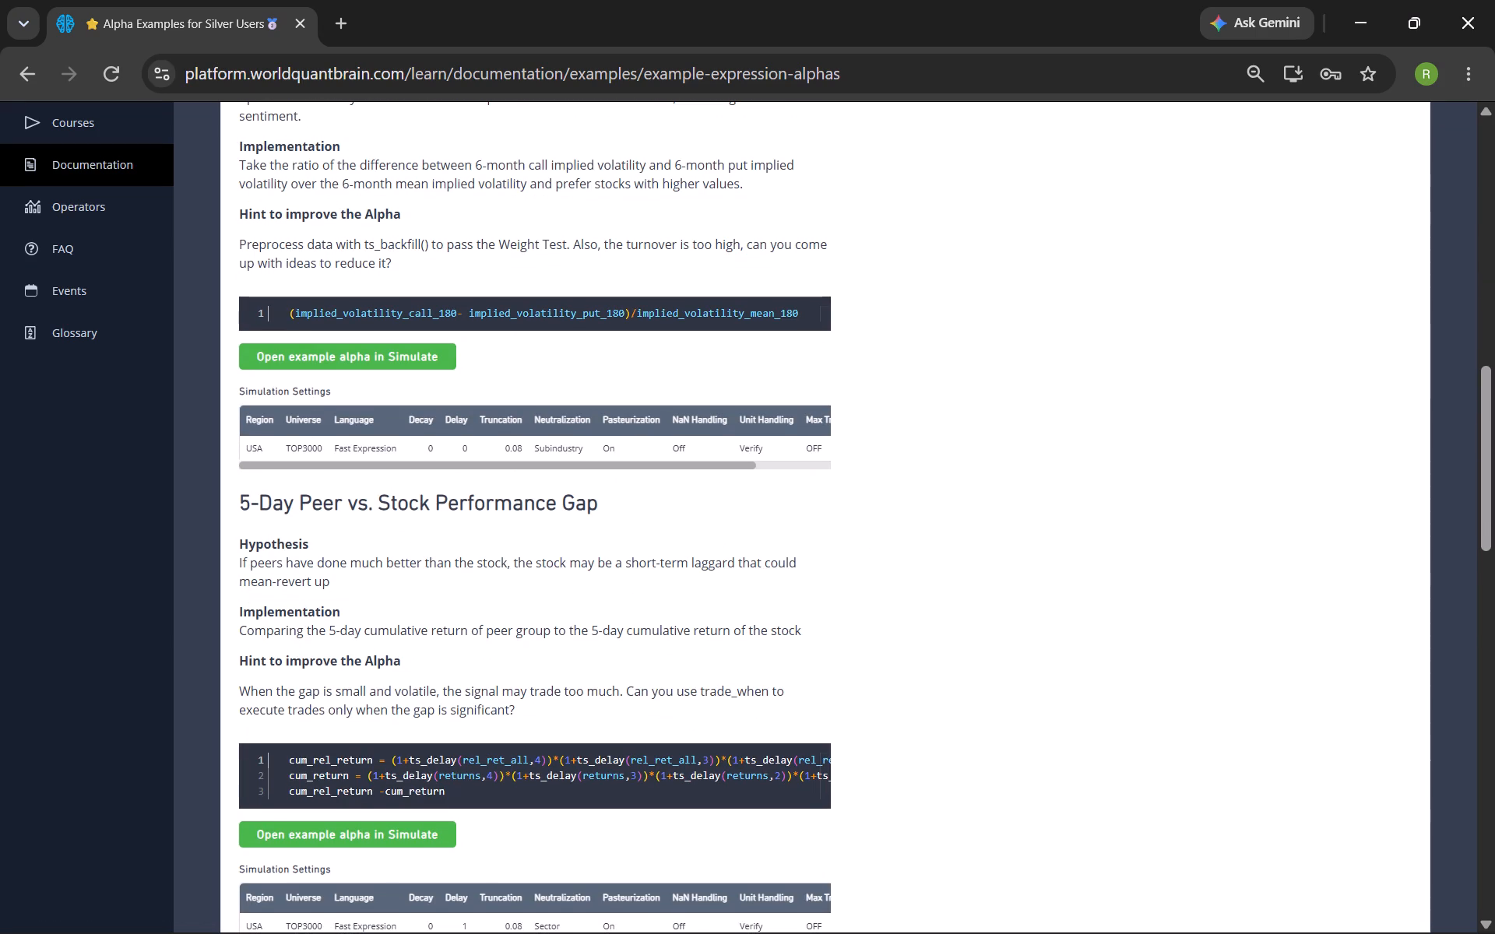
scroll(320, 402, "down", 2)
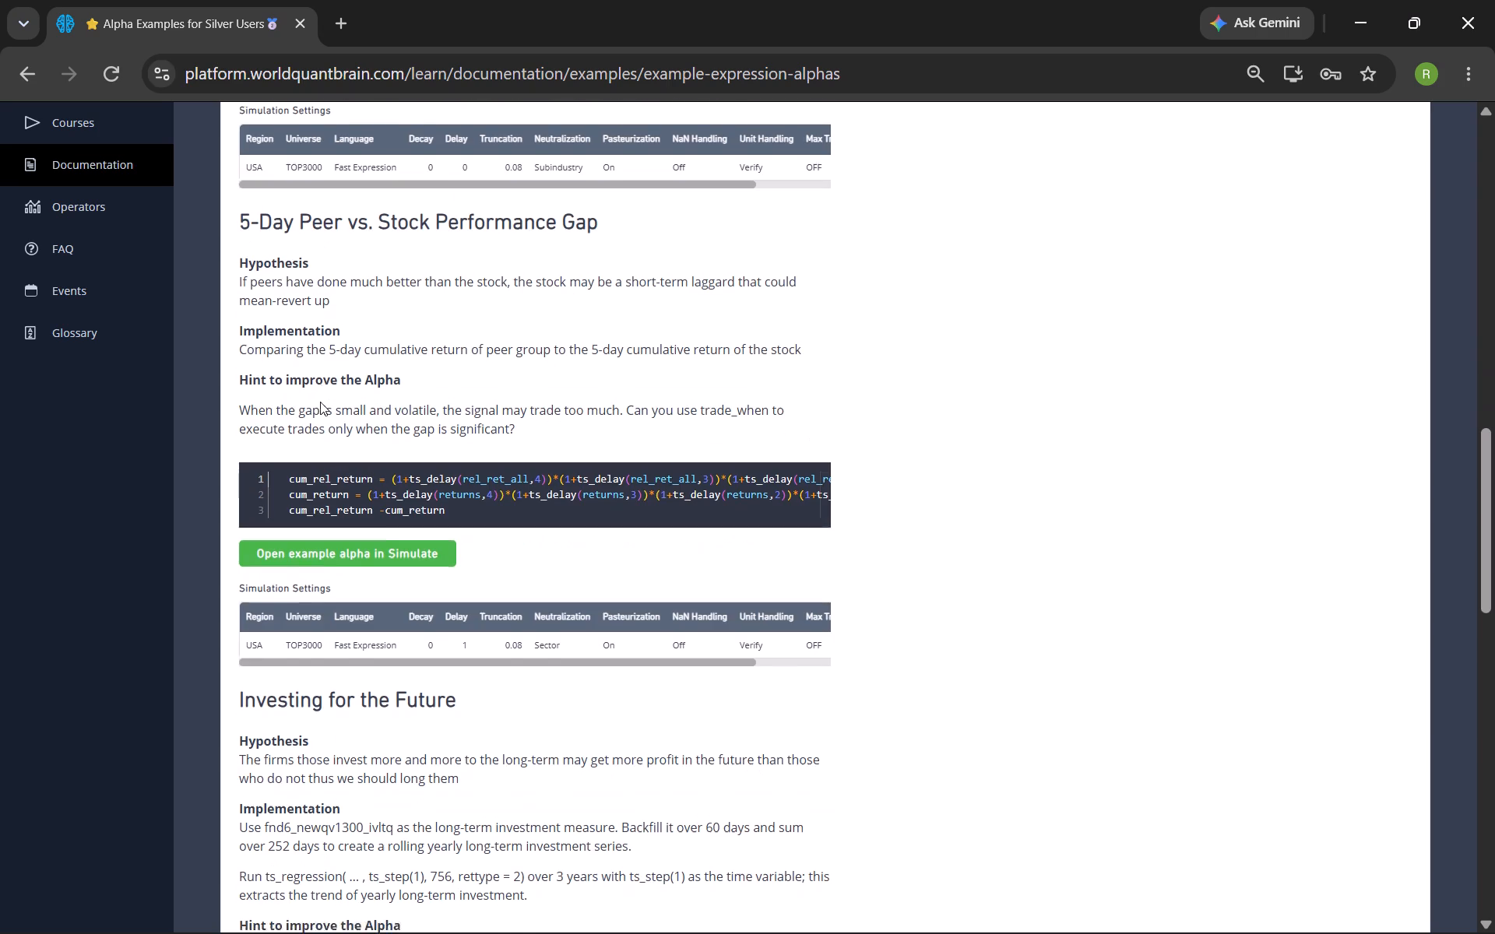
left_click(417, 289)
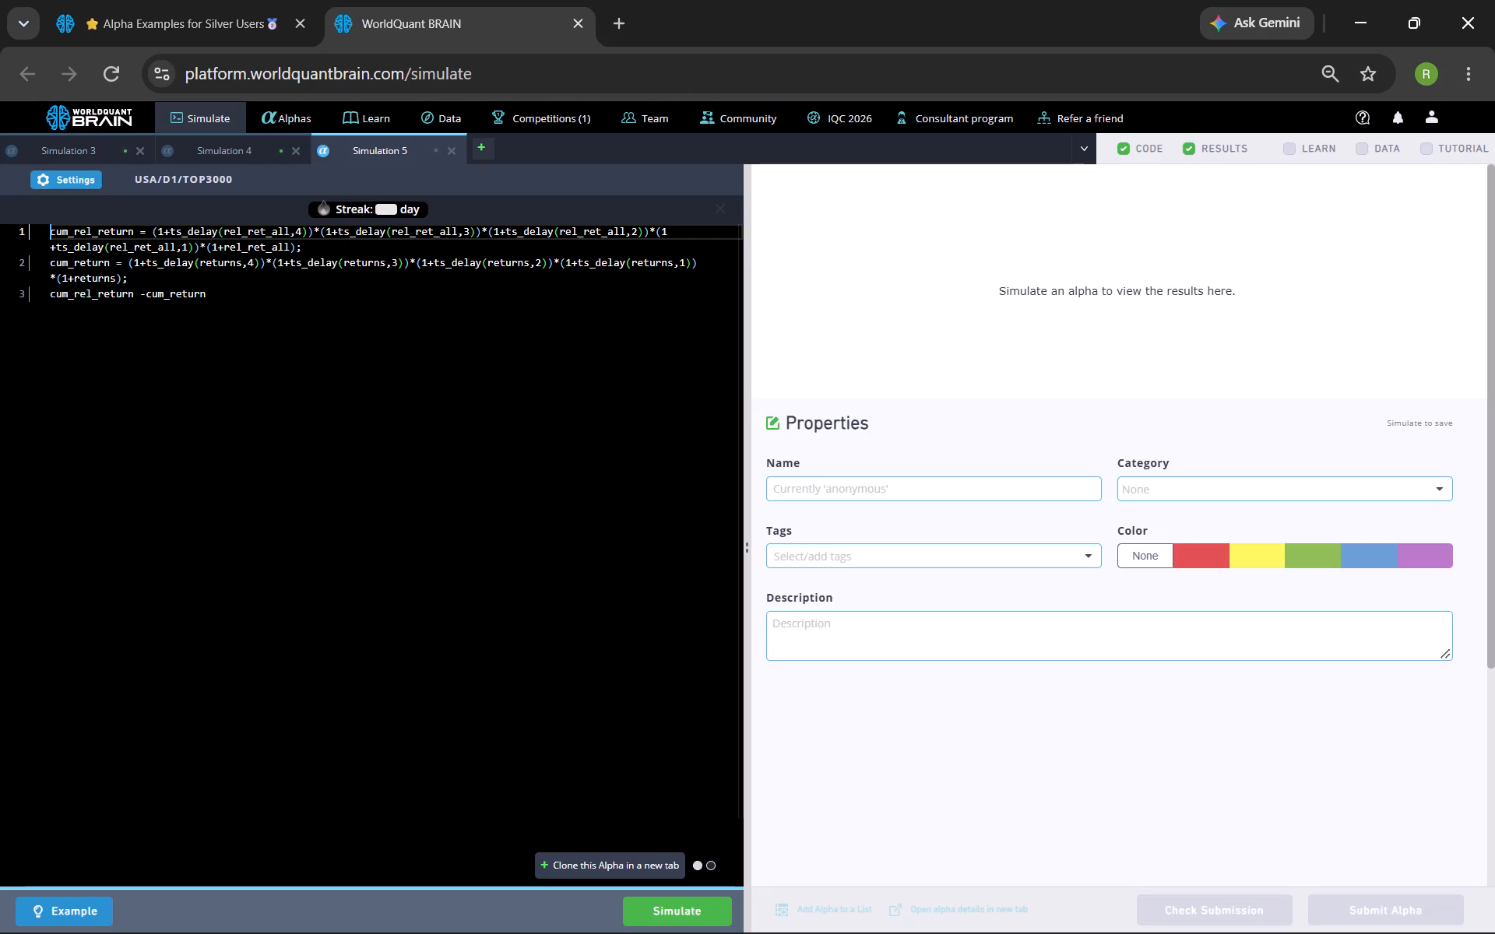
Check Simulation 5's settings, apply them as supplied with the example, and simulate the peer performance gap alpha.
left_click(71, 181)
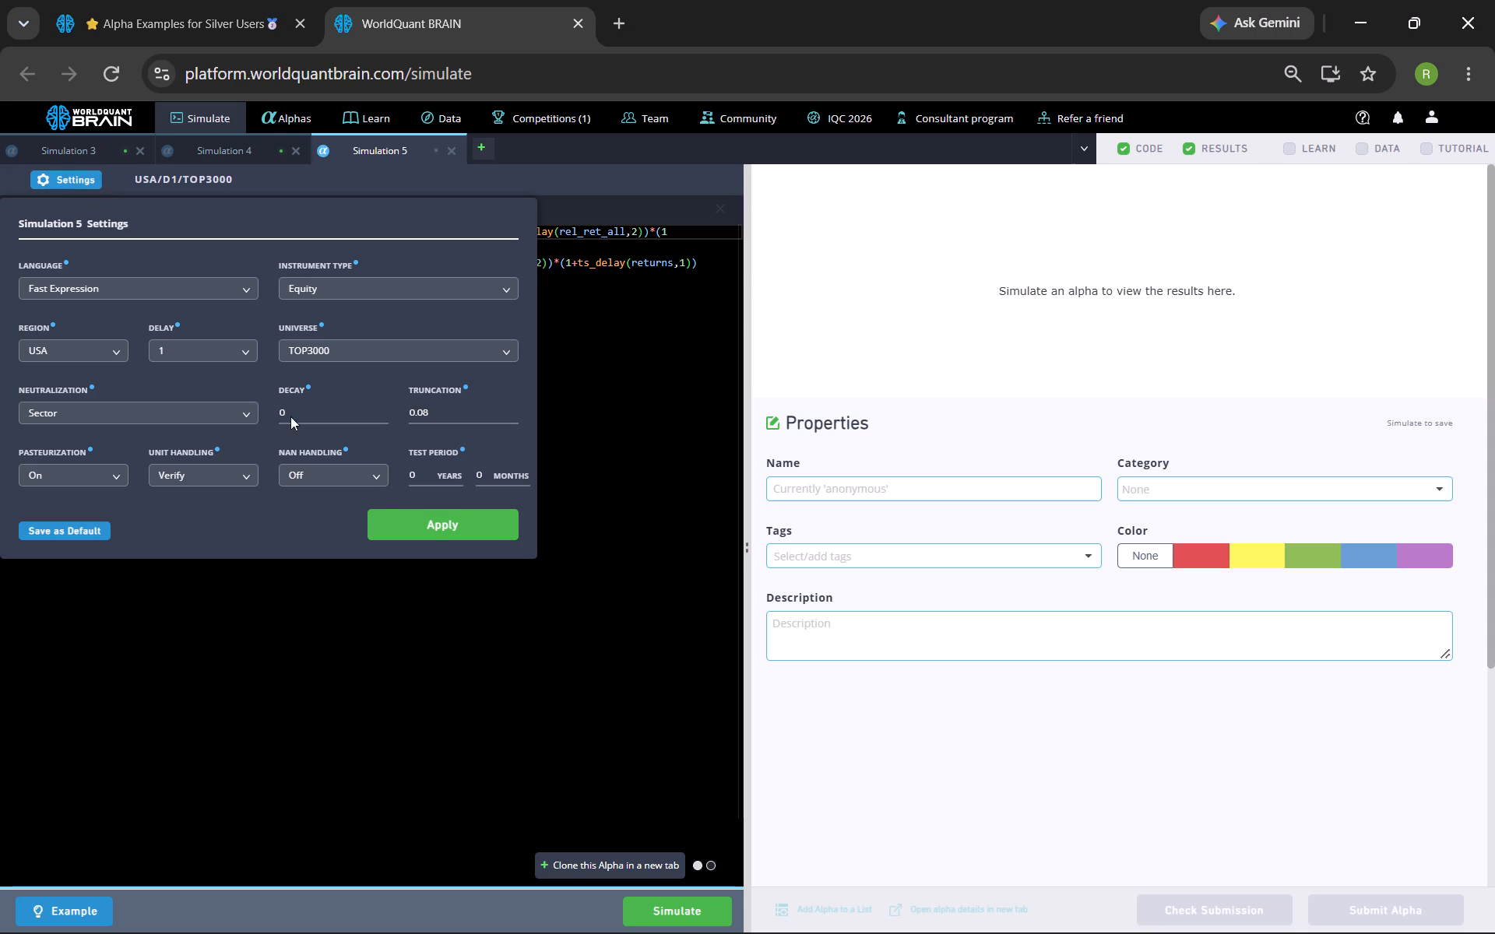
left_click(431, 523)
left_click(661, 908)
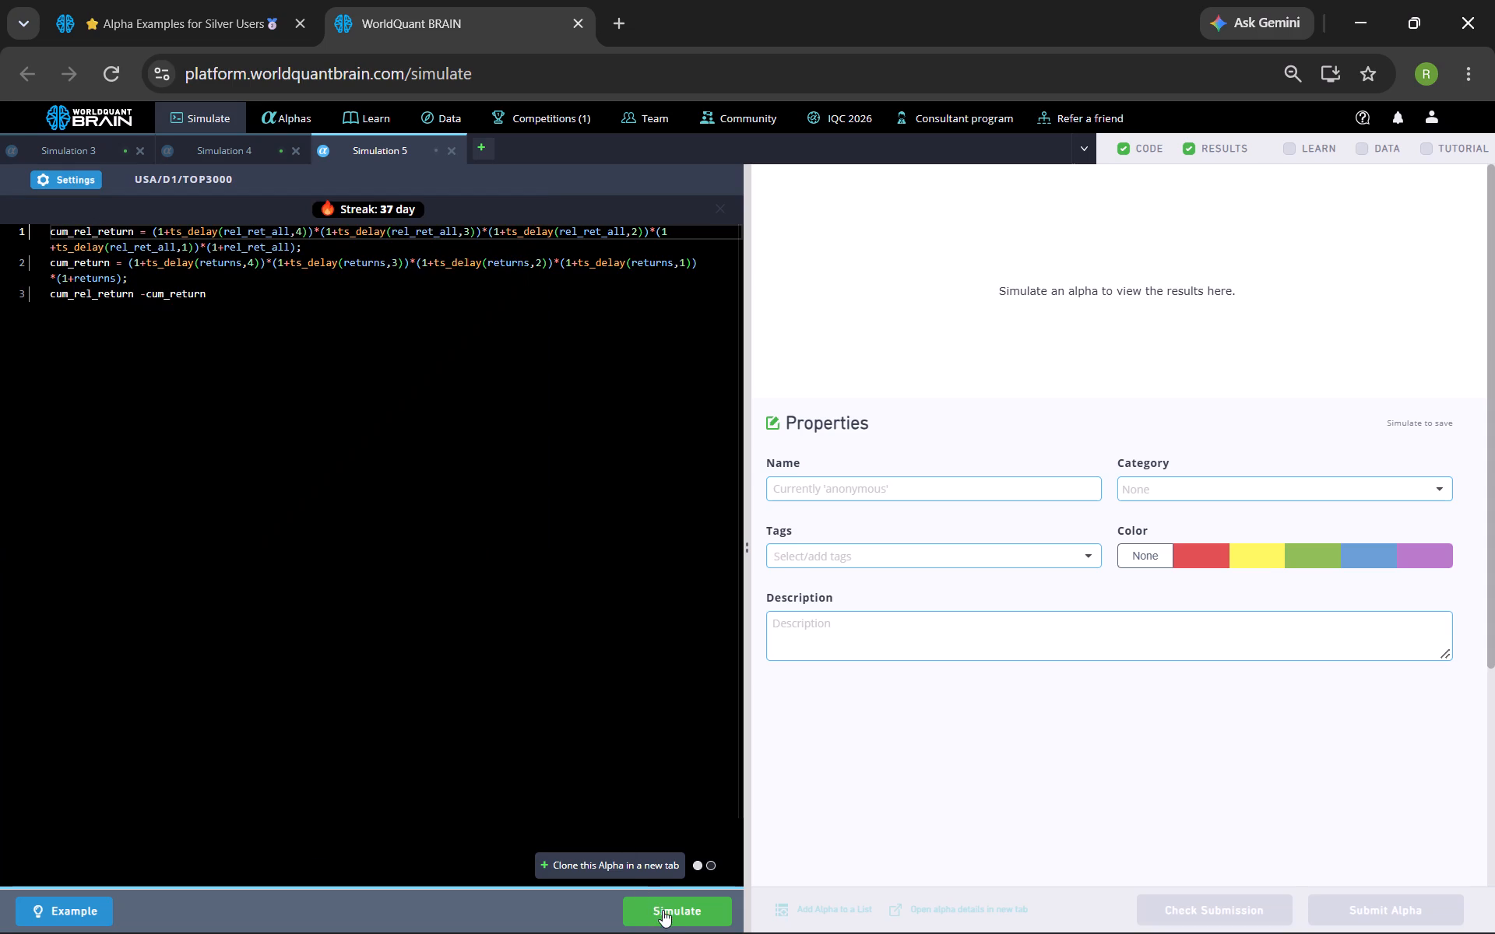
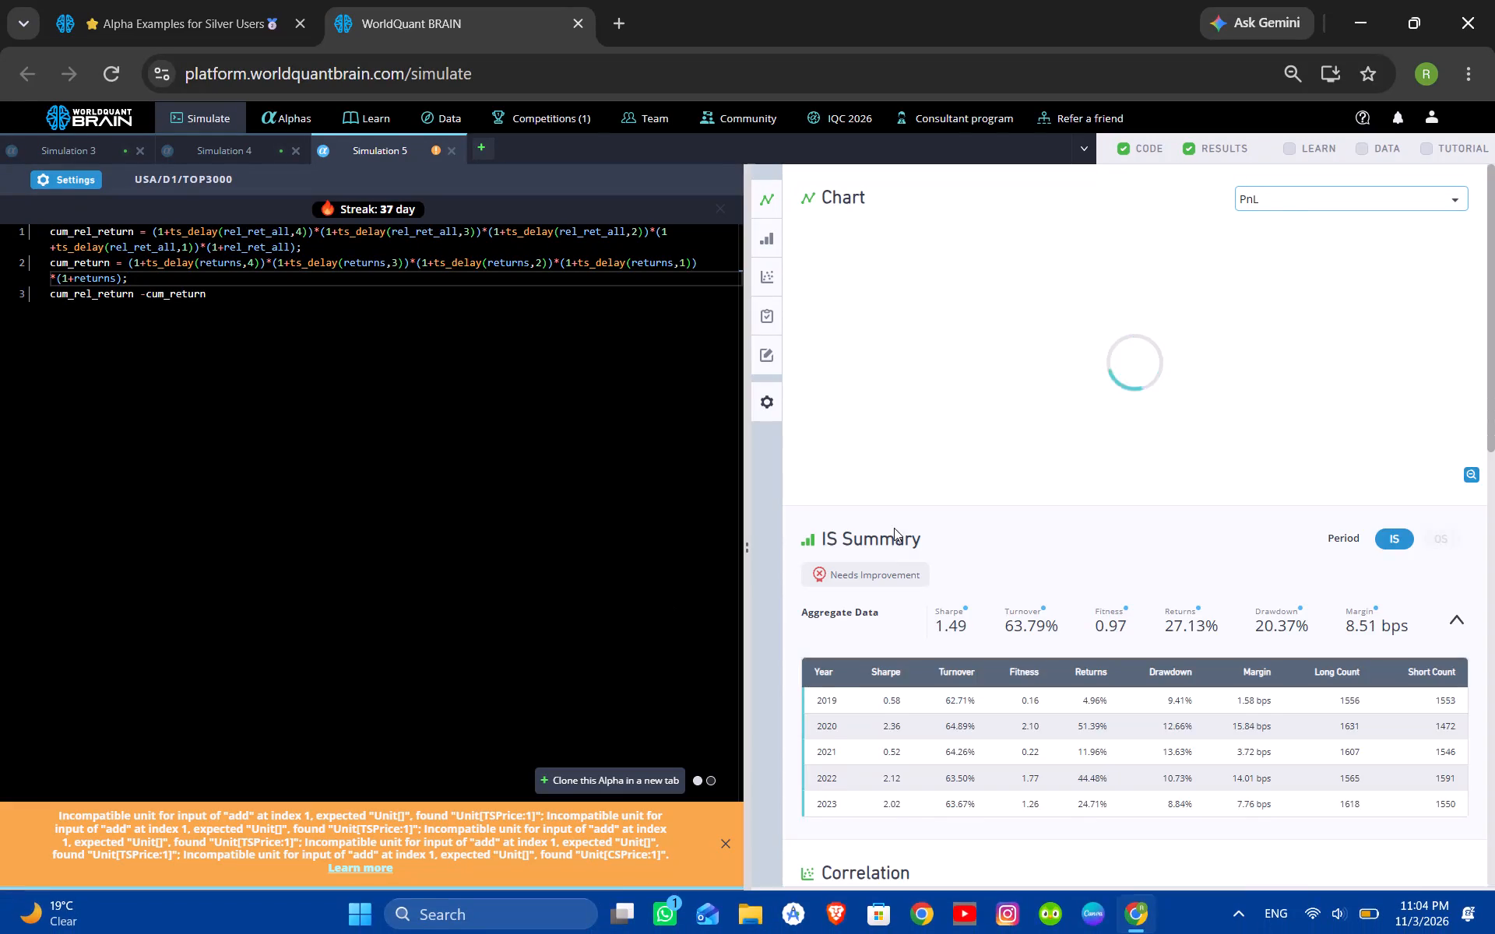
Examine Simulation 5's IS summary and expand the failed and passed checks under IS Testing Status.
scroll(951, 617, "up", 3)
scroll(948, 603, "down", 3)
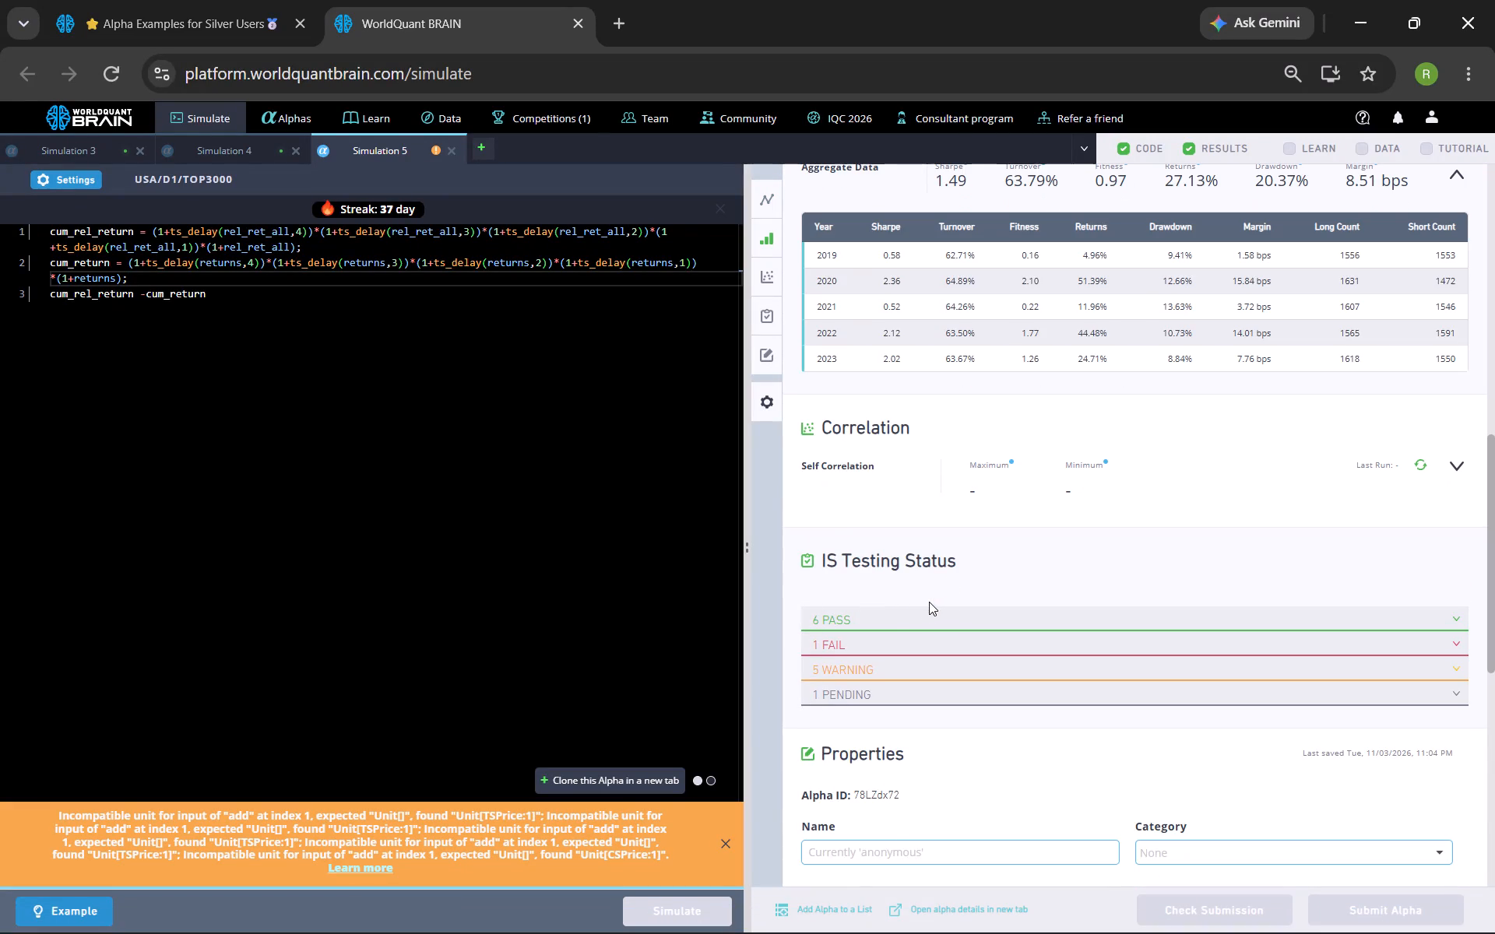
left_click(879, 637)
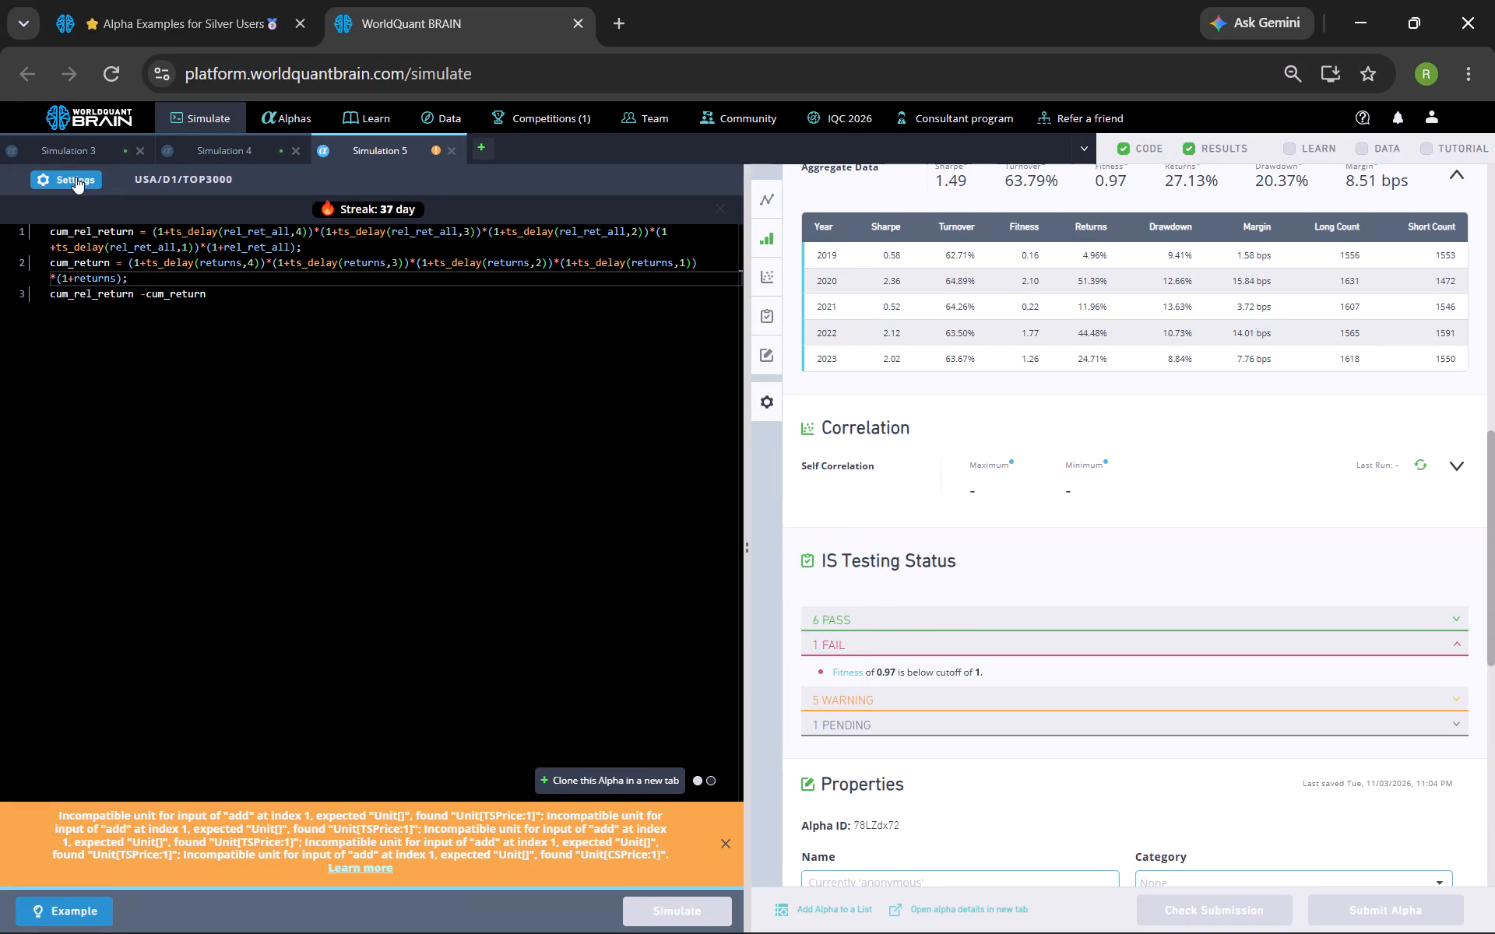
left_click(826, 618)
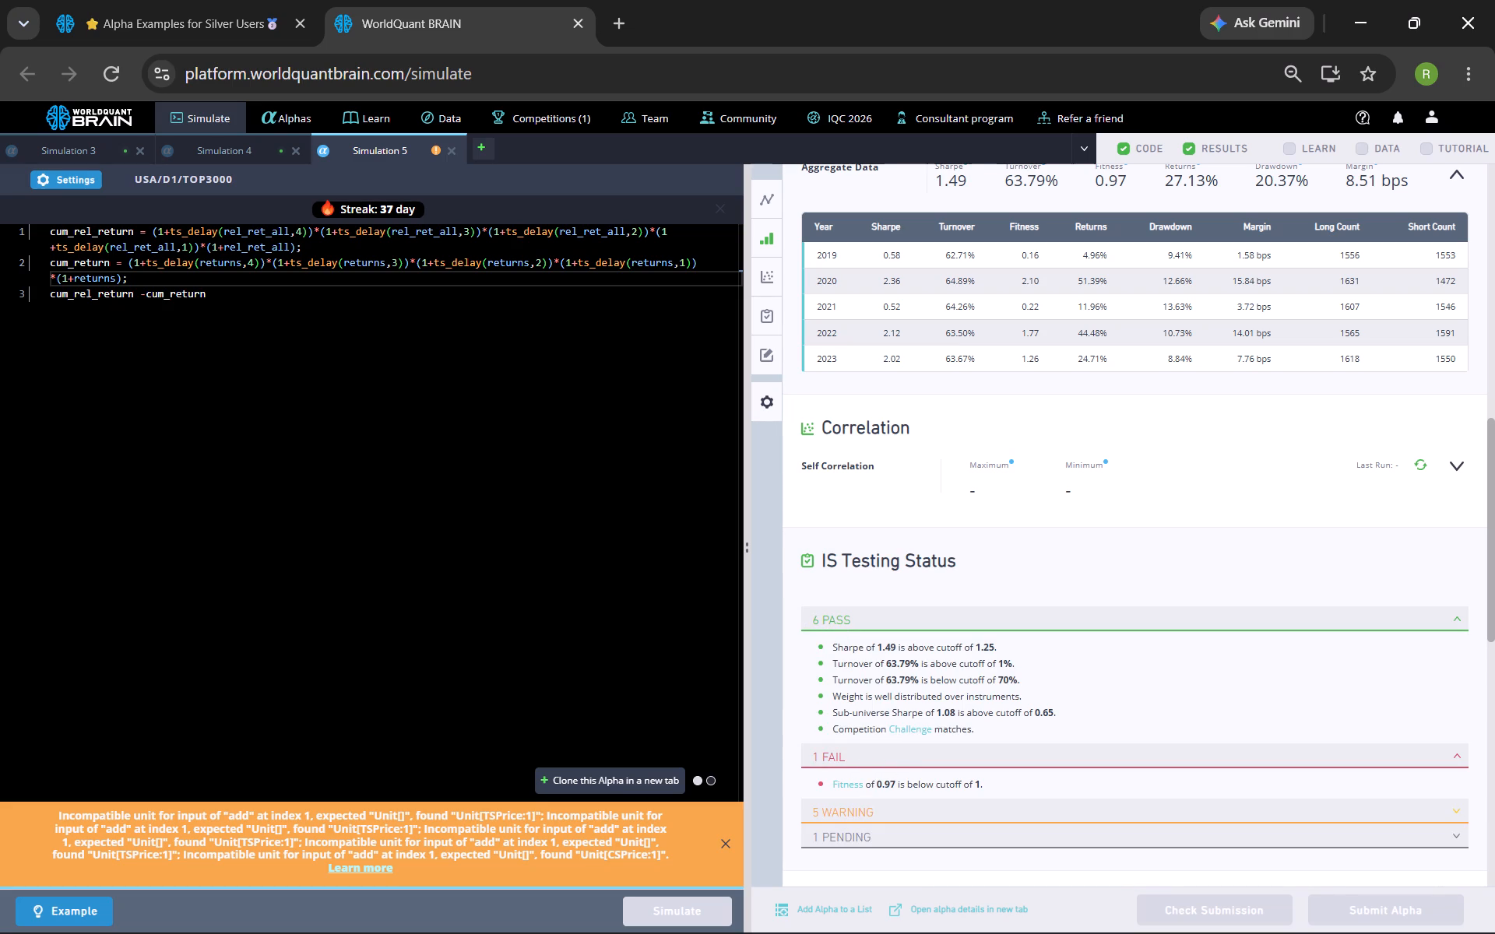
Turn NaN handling on and raise the decay in Simulation 5's settings, apply them, and simulate the peer gap alpha again.
left_click(59, 188)
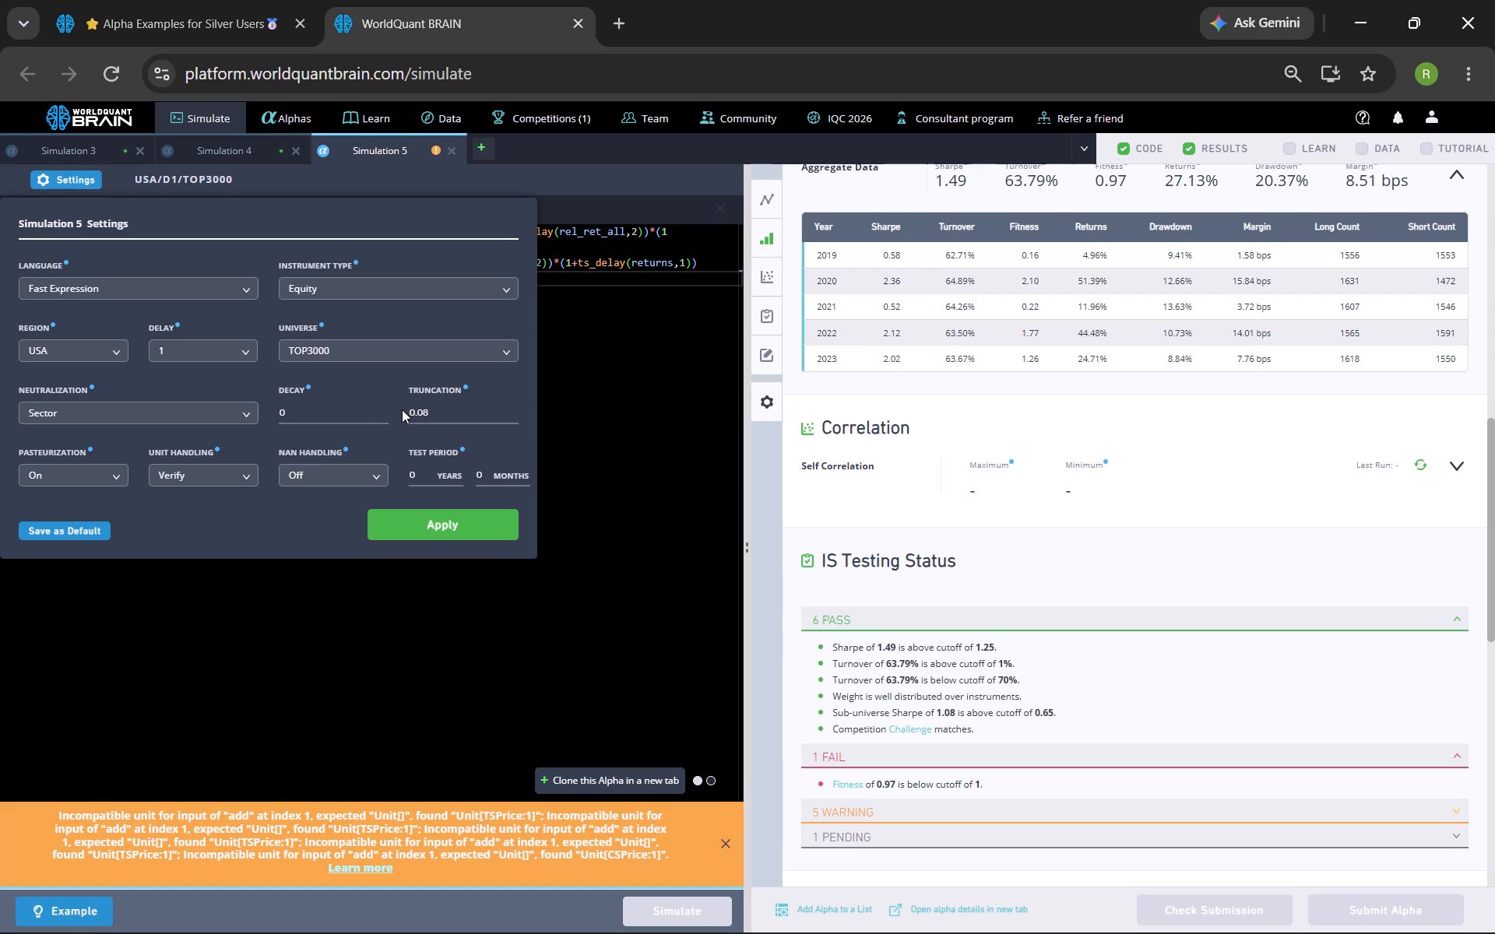
left_click(304, 469)
left_click(310, 500)
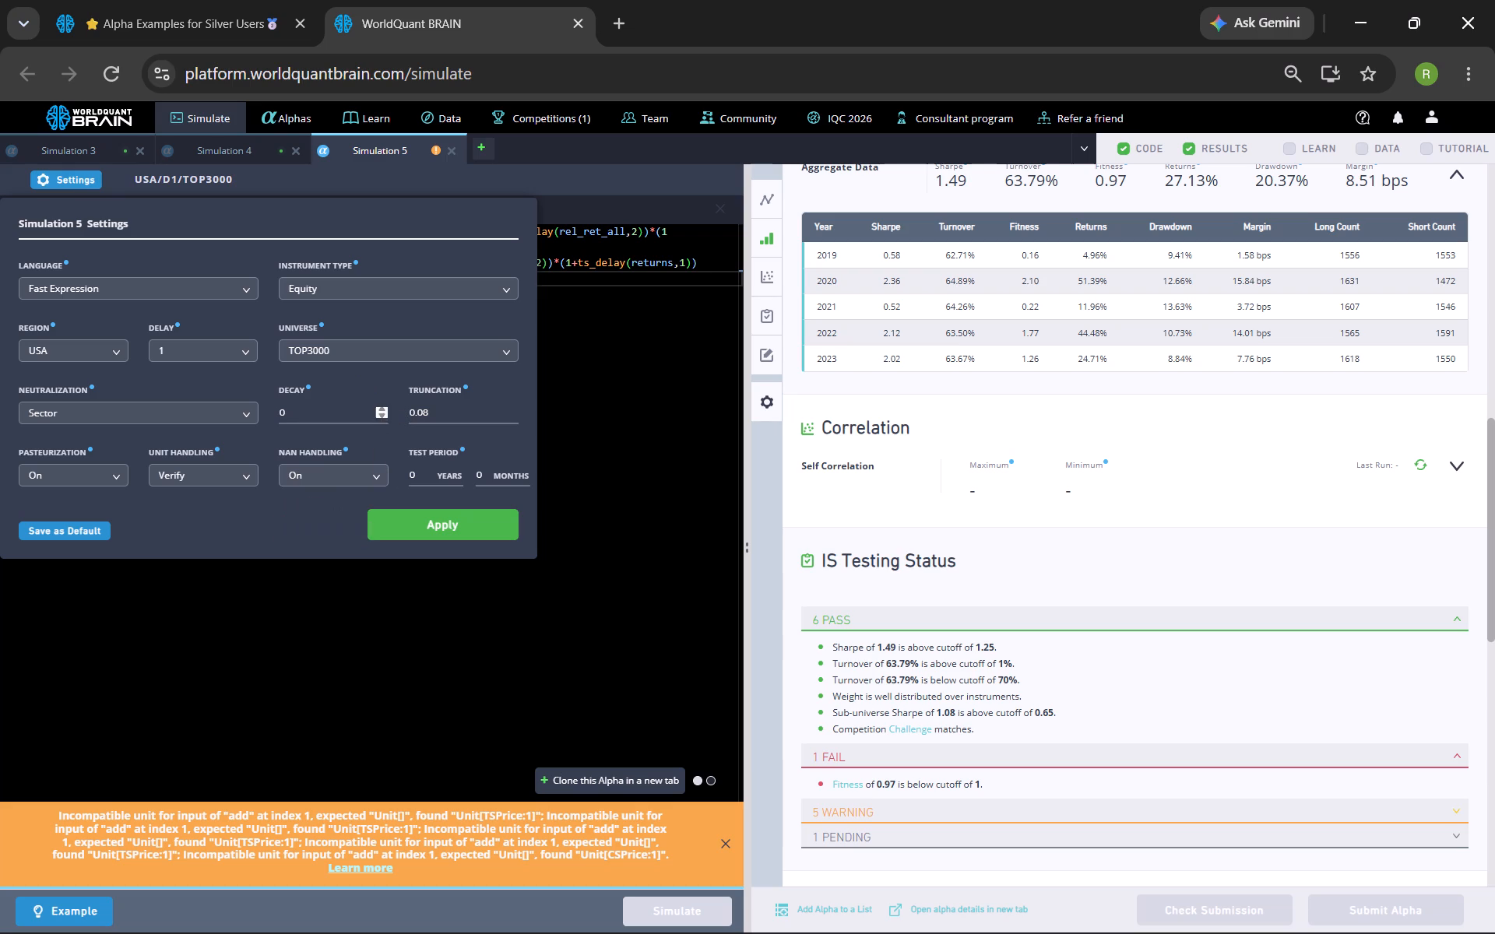
double_click(382, 409)
left_click(426, 518)
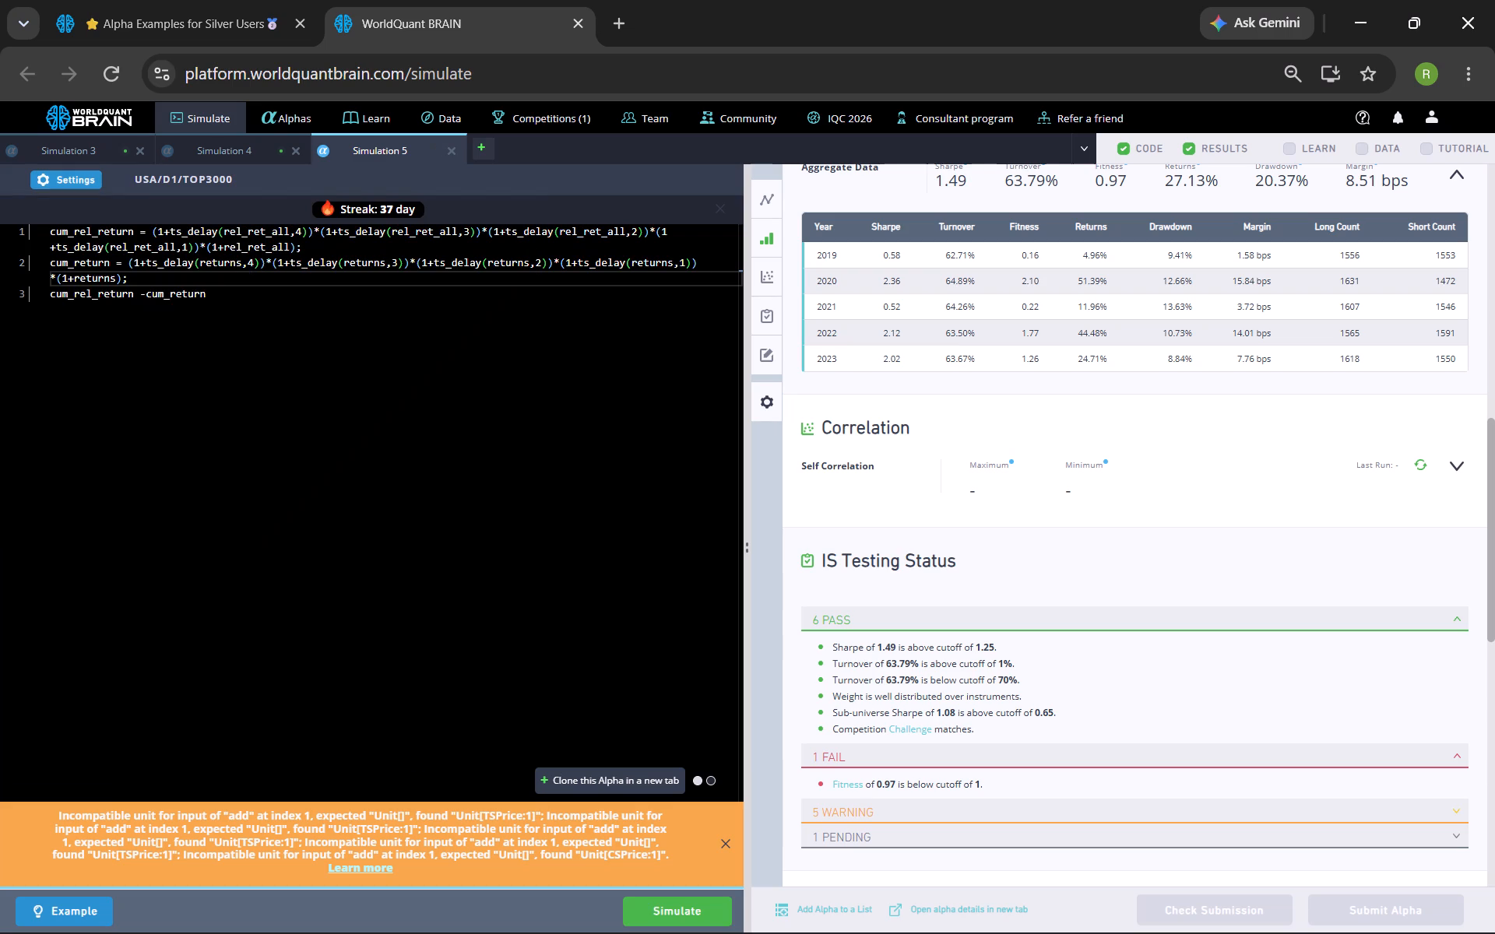
left_click(682, 908)
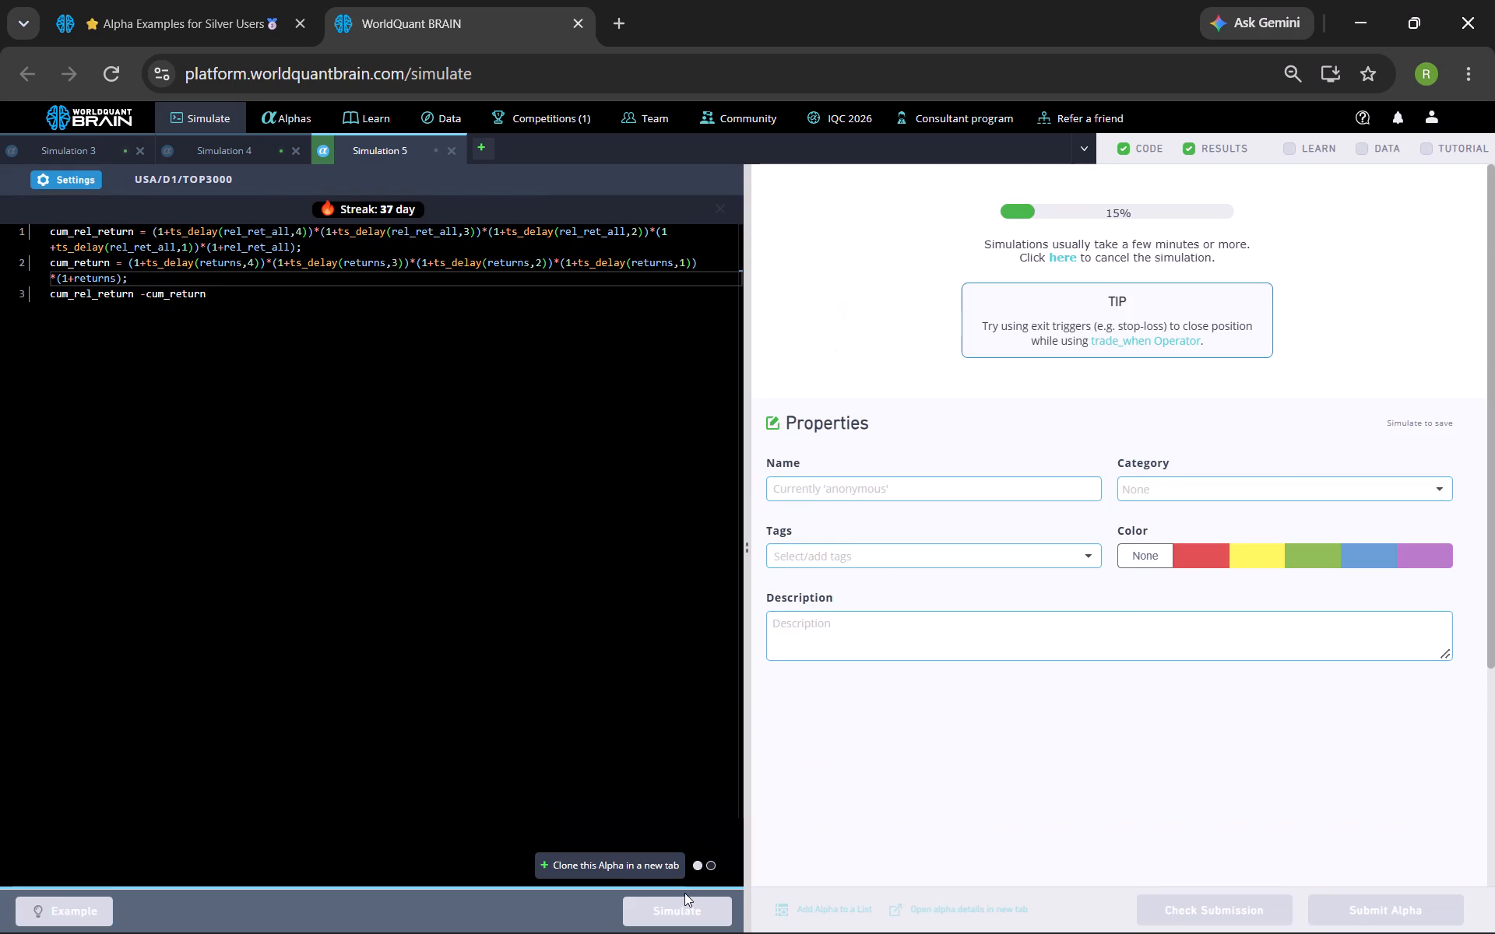
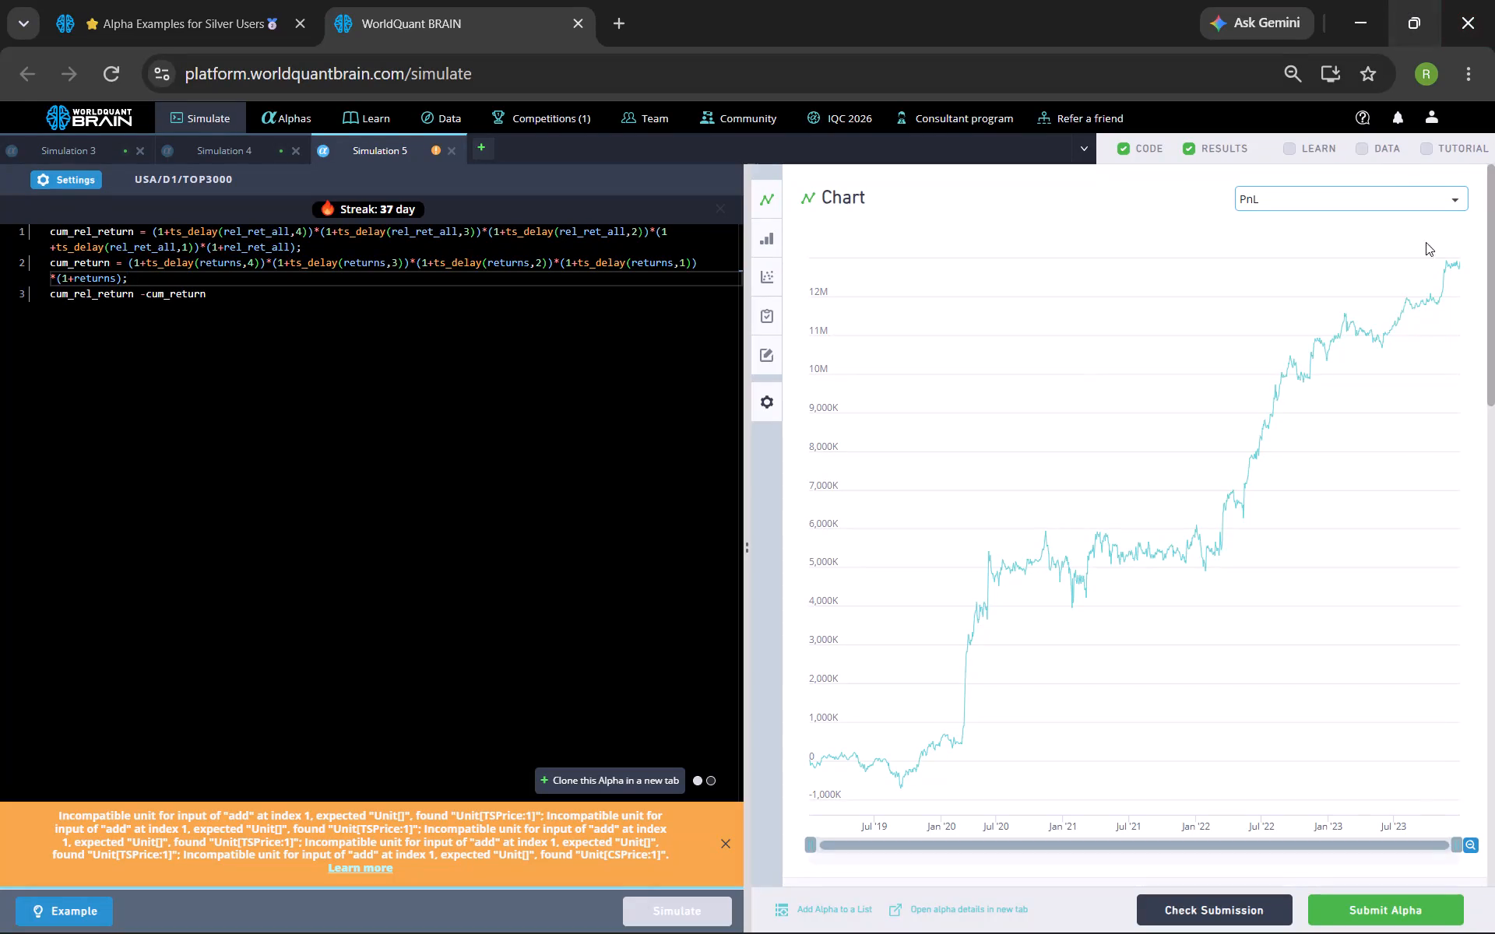
Run the submission check on the Simulation 5 alpha and review its IS Testing Status and IS Summary.
left_click(1197, 905)
scroll(1071, 395, "up", 1)
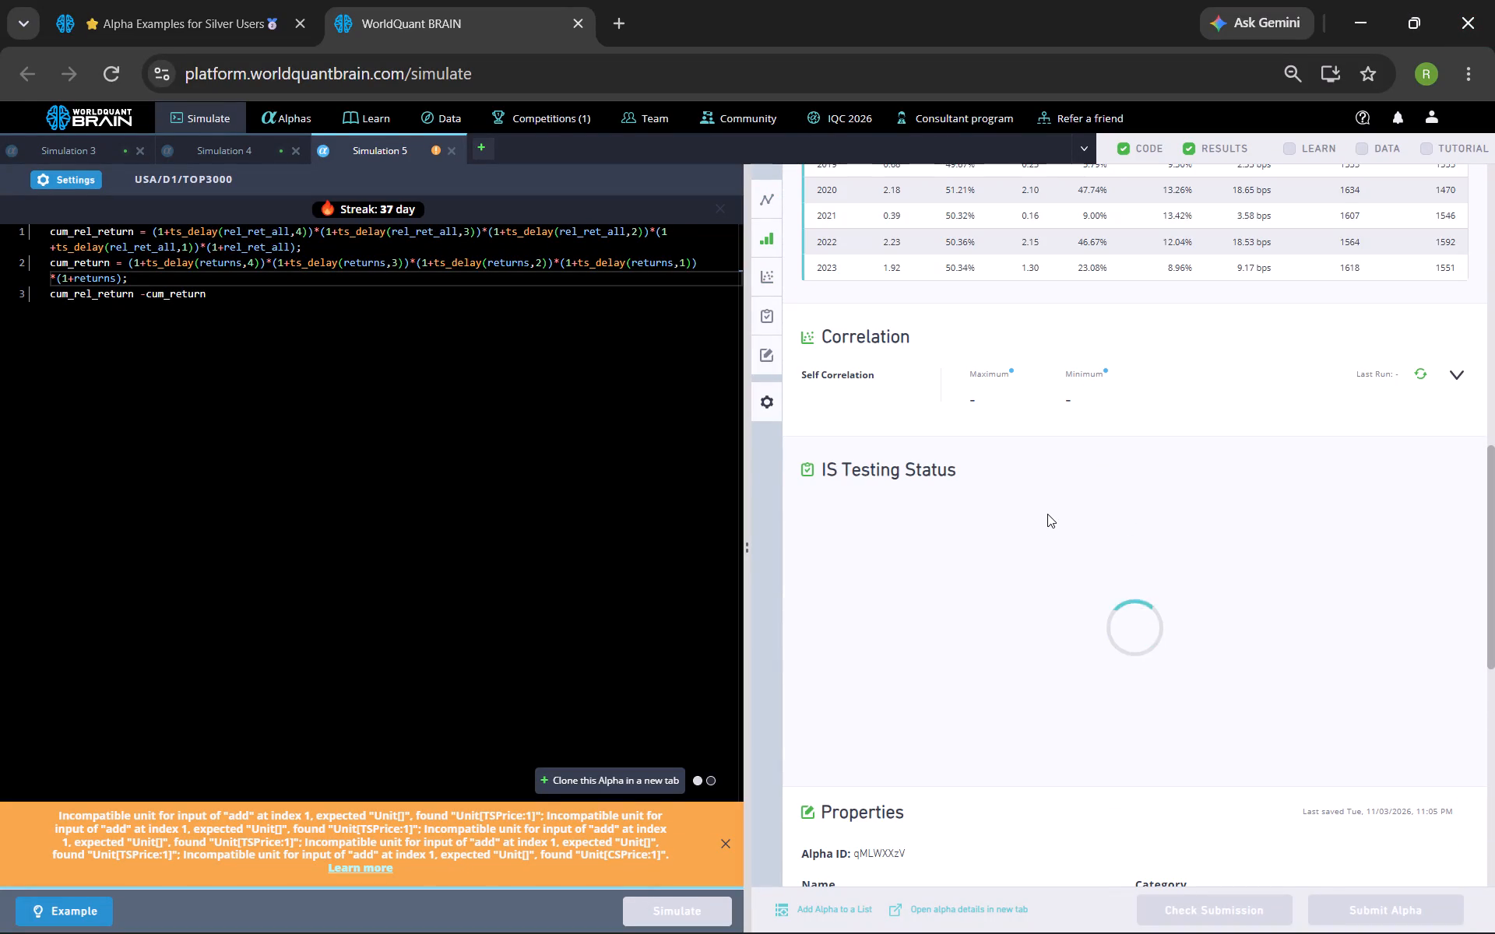
left_click(1043, 545)
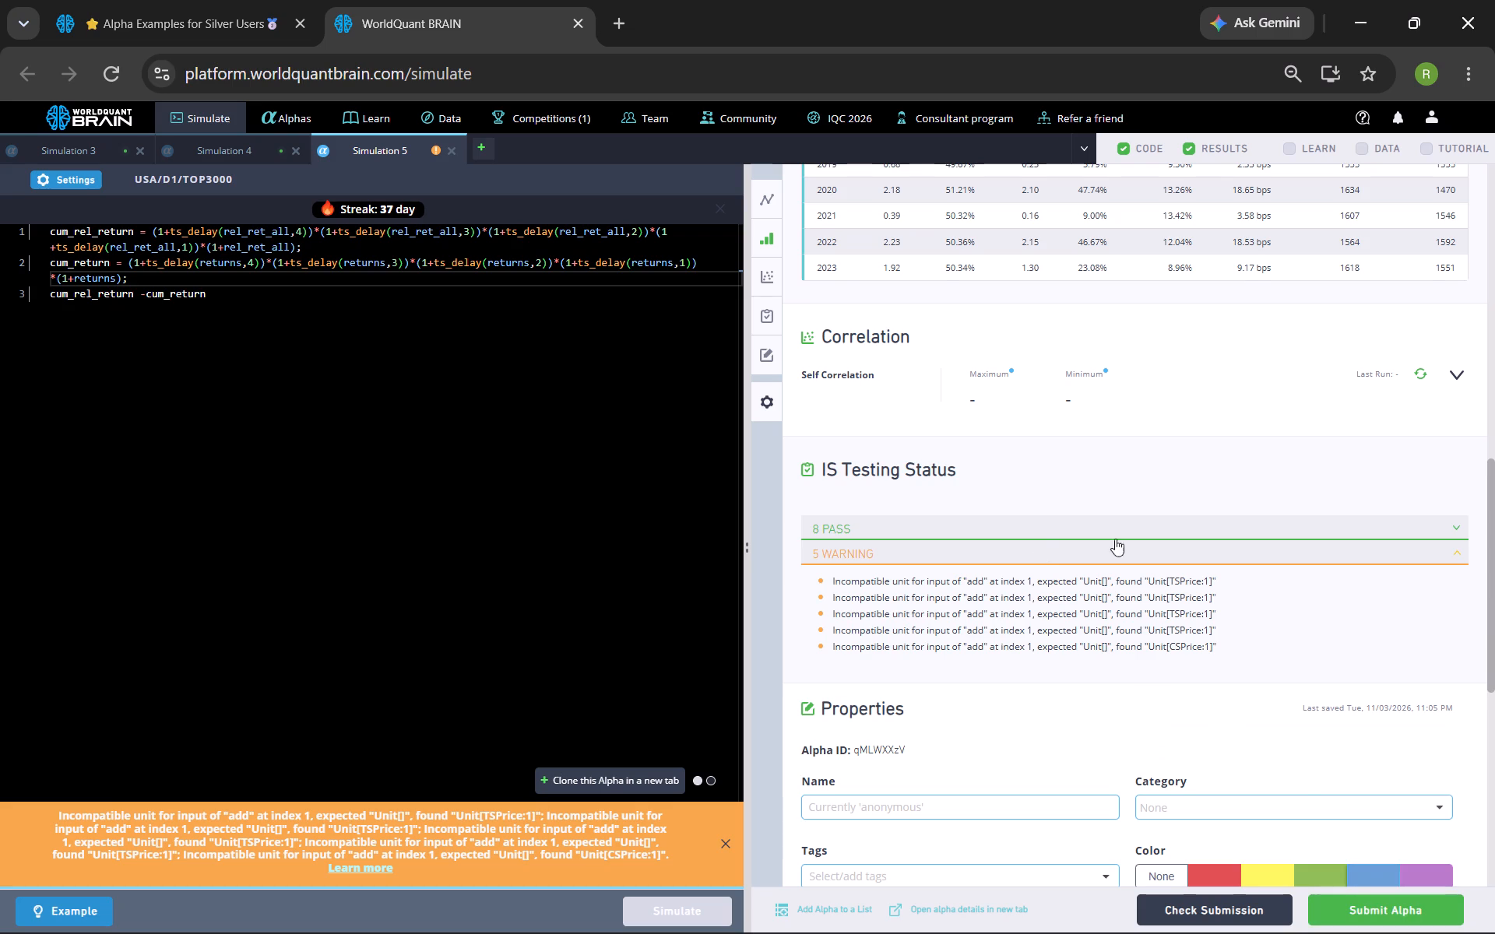
scroll(1103, 521, "up", 2)
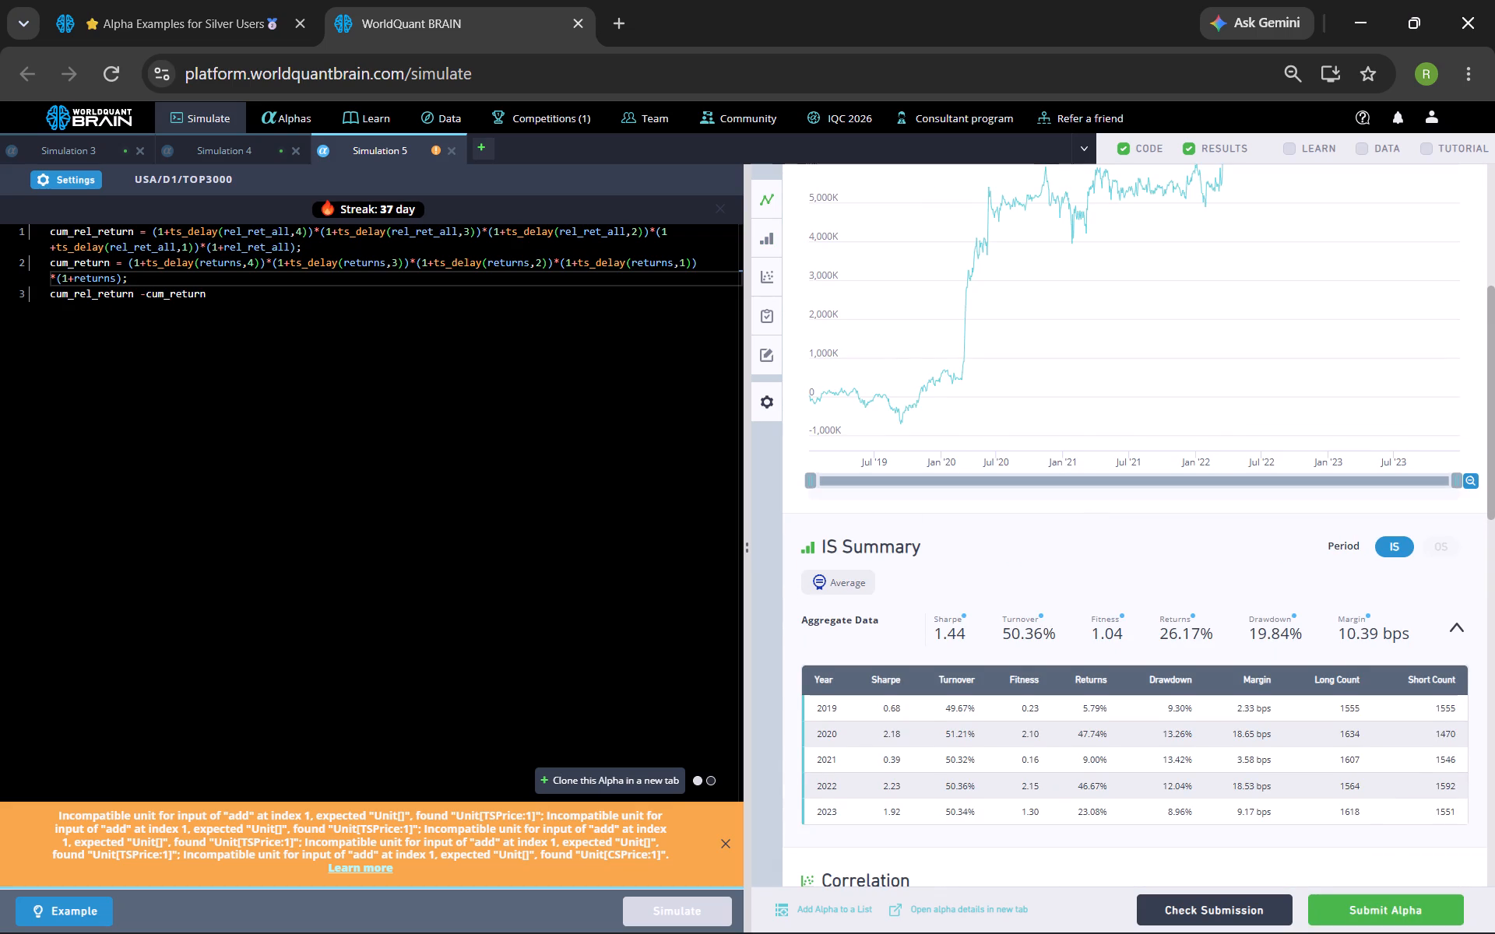
Set the decay to 44 in Simulation 5's settings, apply it, and simulate the alpha again.
left_click(64, 180)
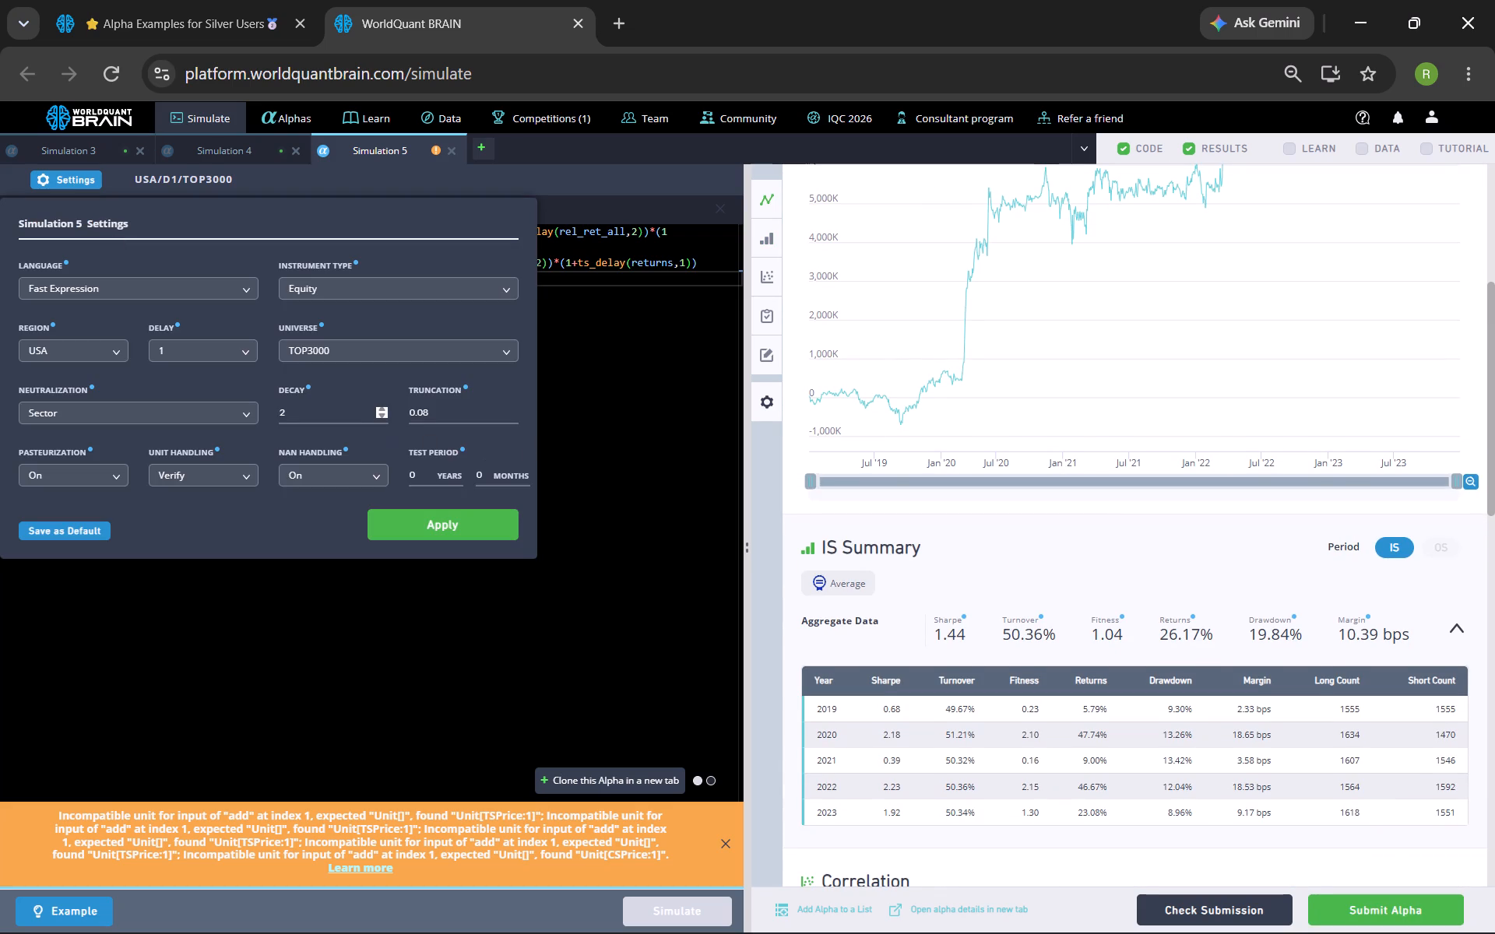
left_click(382, 409)
left_click(438, 520)
left_click(659, 903)
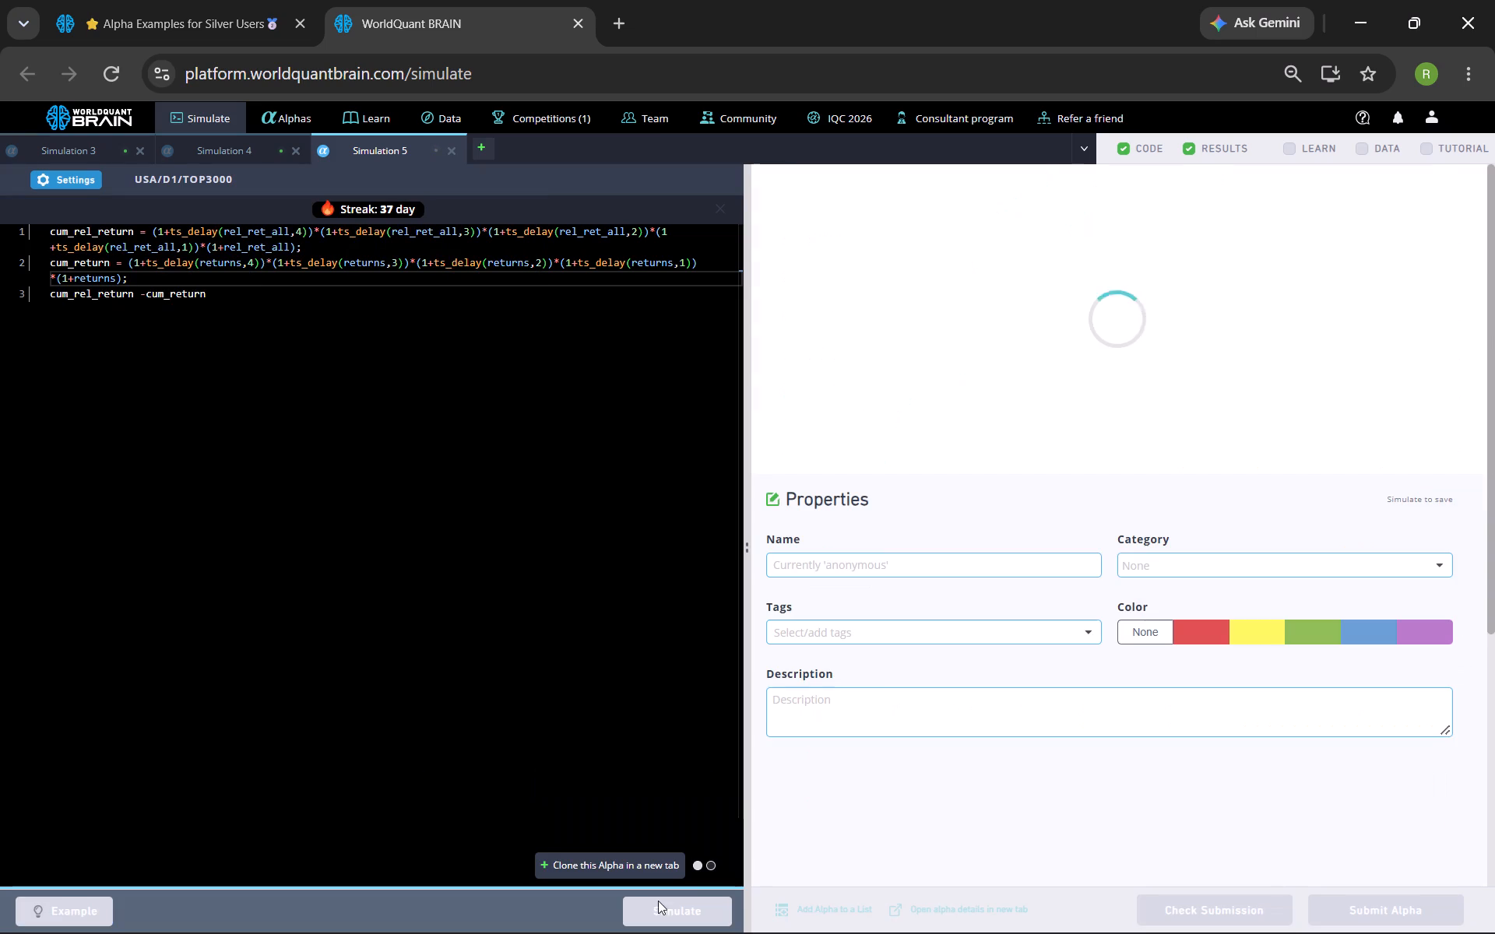
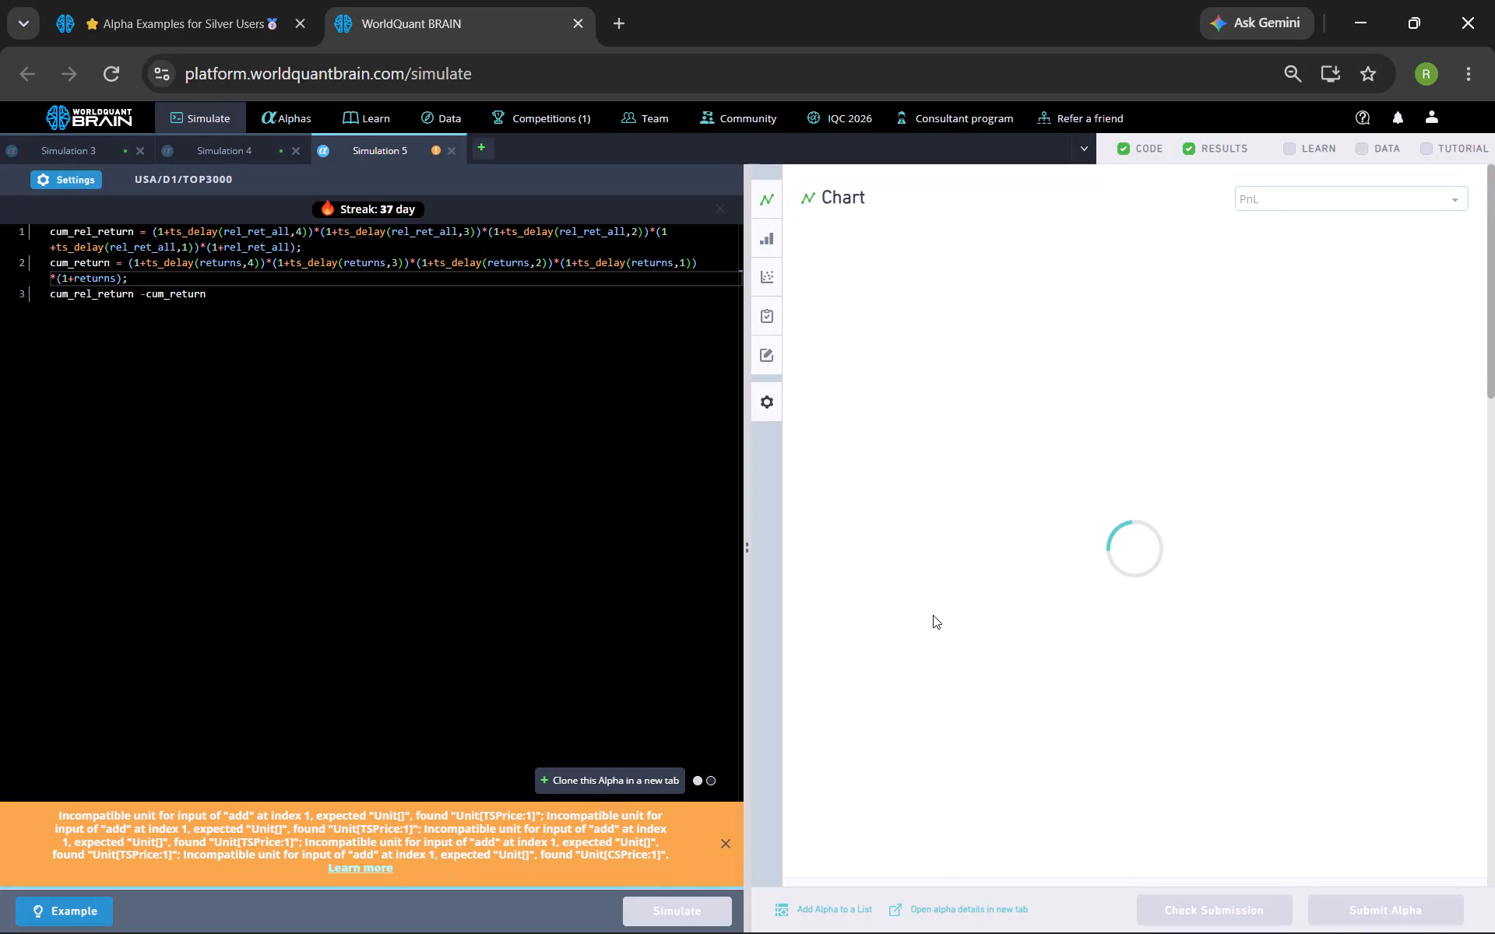
Check the new results and IS Testing Status, and rerun the Simulation 5 alpha with its decay set to 4.
scroll(969, 528, "down", 1)
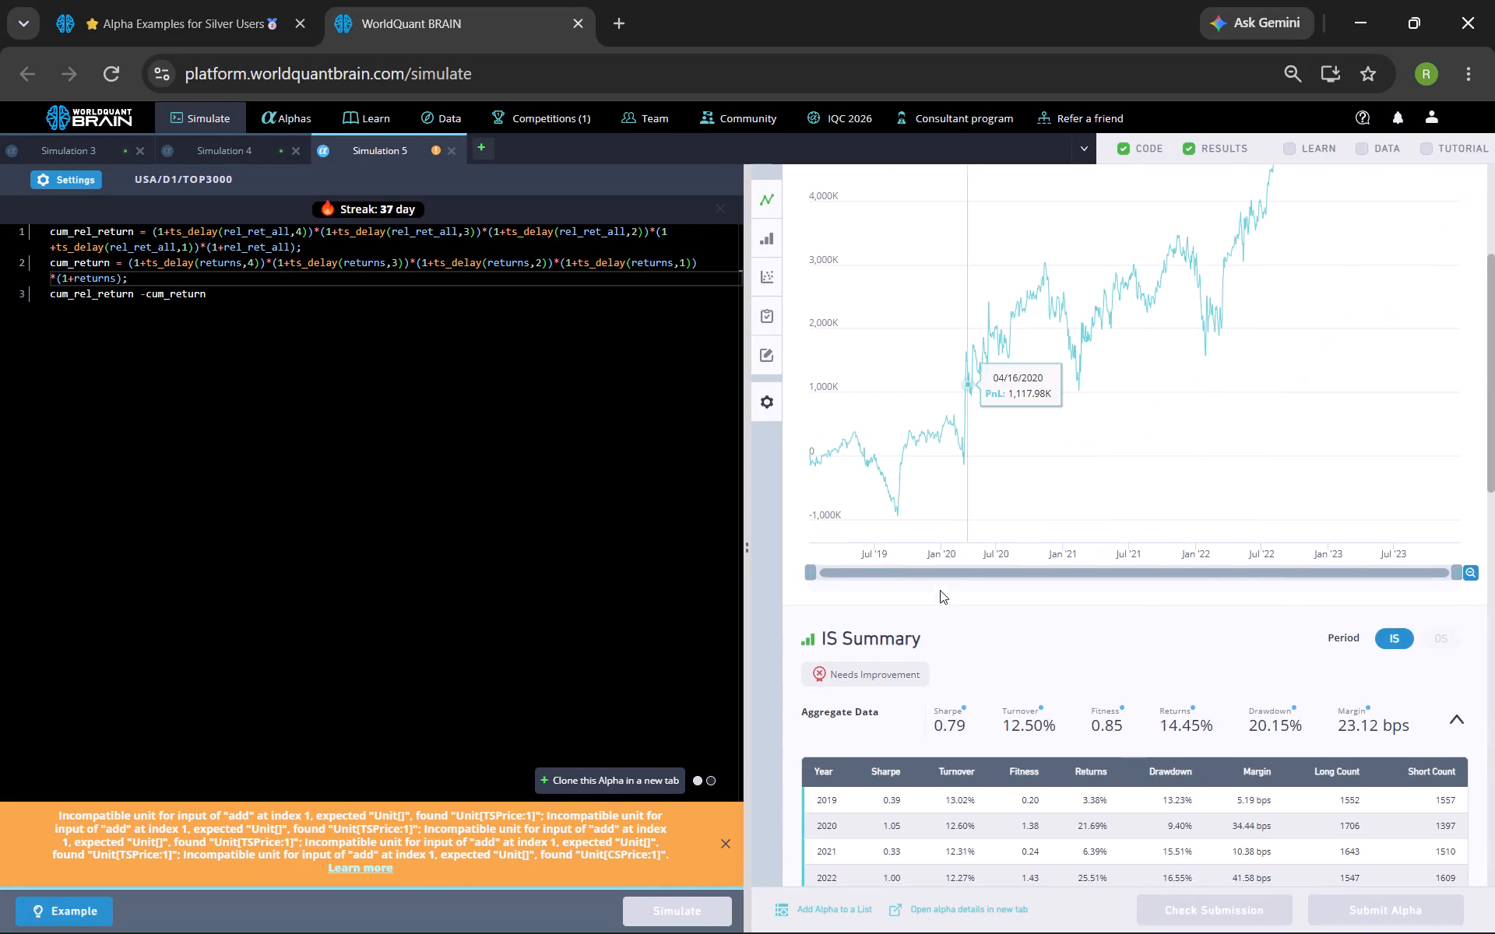
scroll(931, 602, "down", 2)
left_click(893, 657)
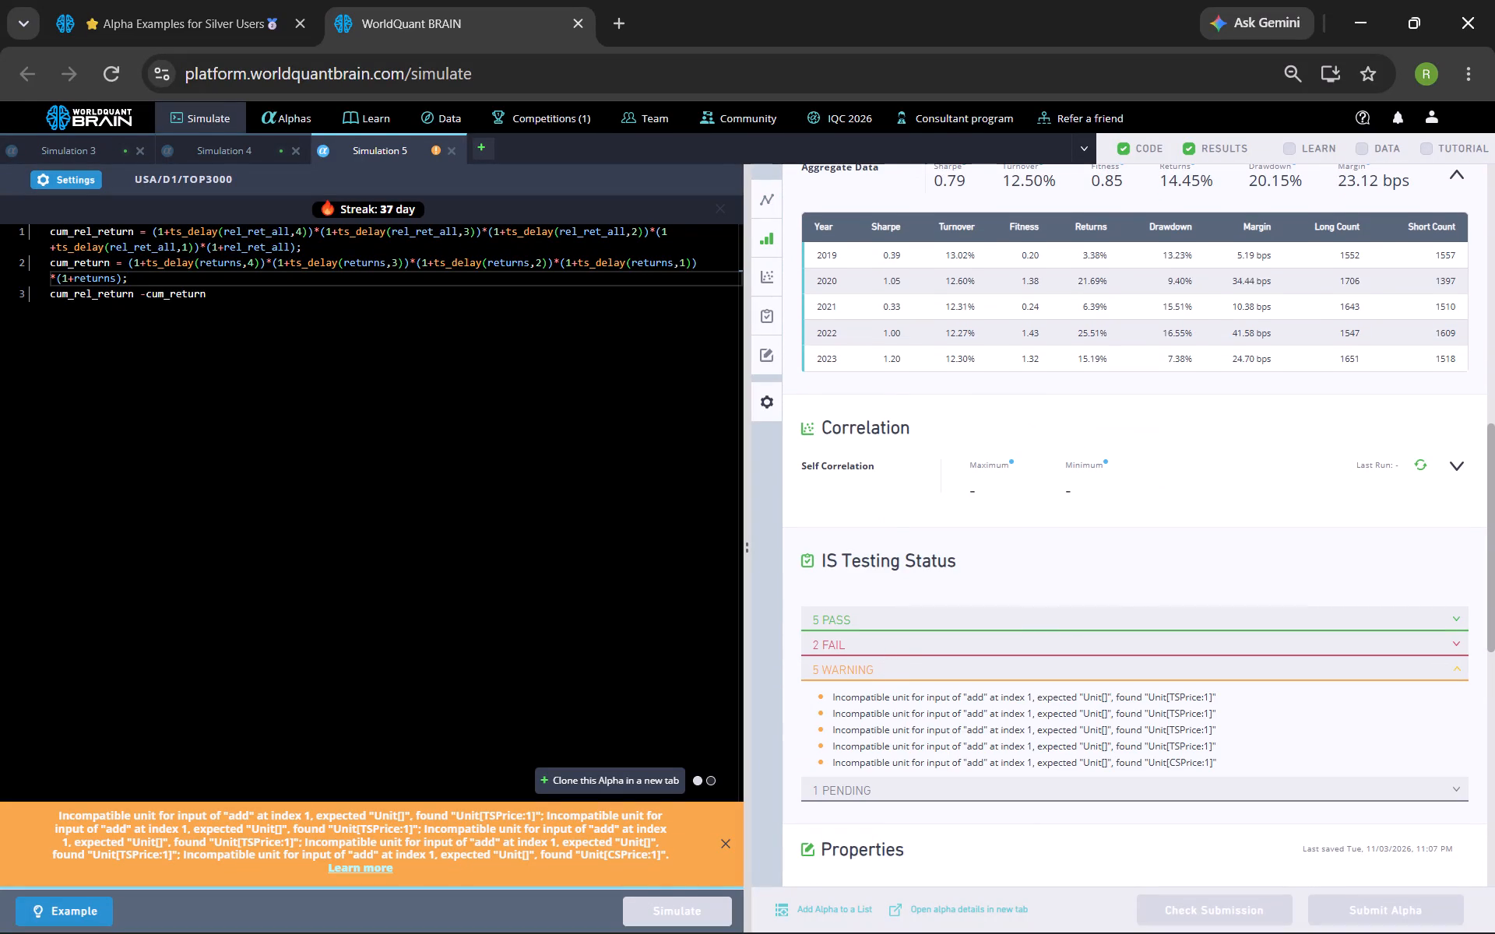
left_click(90, 188)
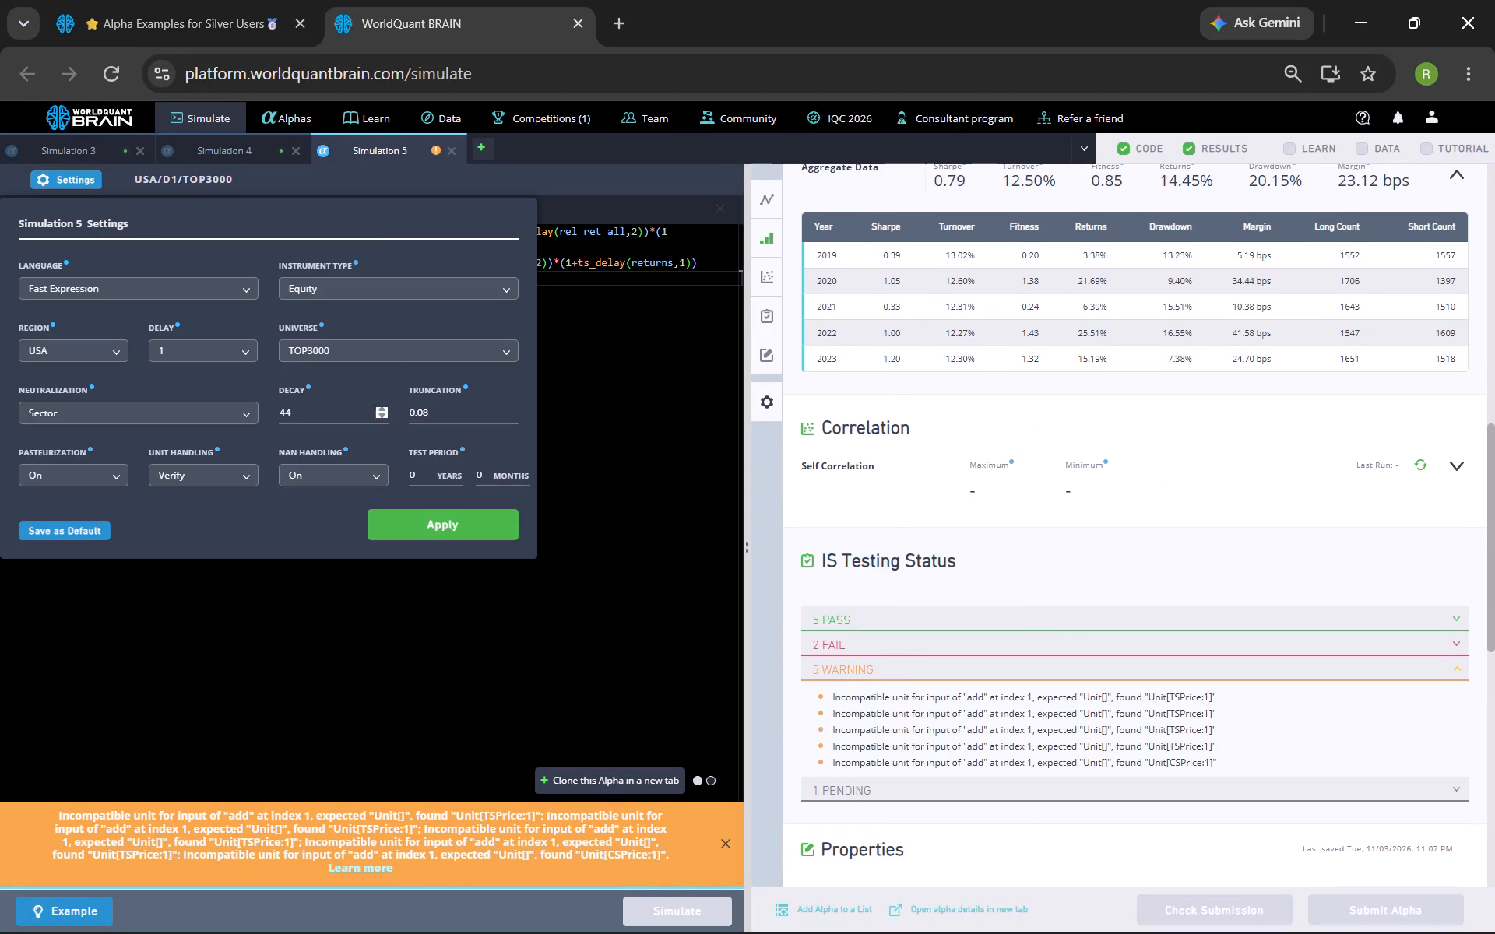
left_click(316, 414)
key("BackSpace")
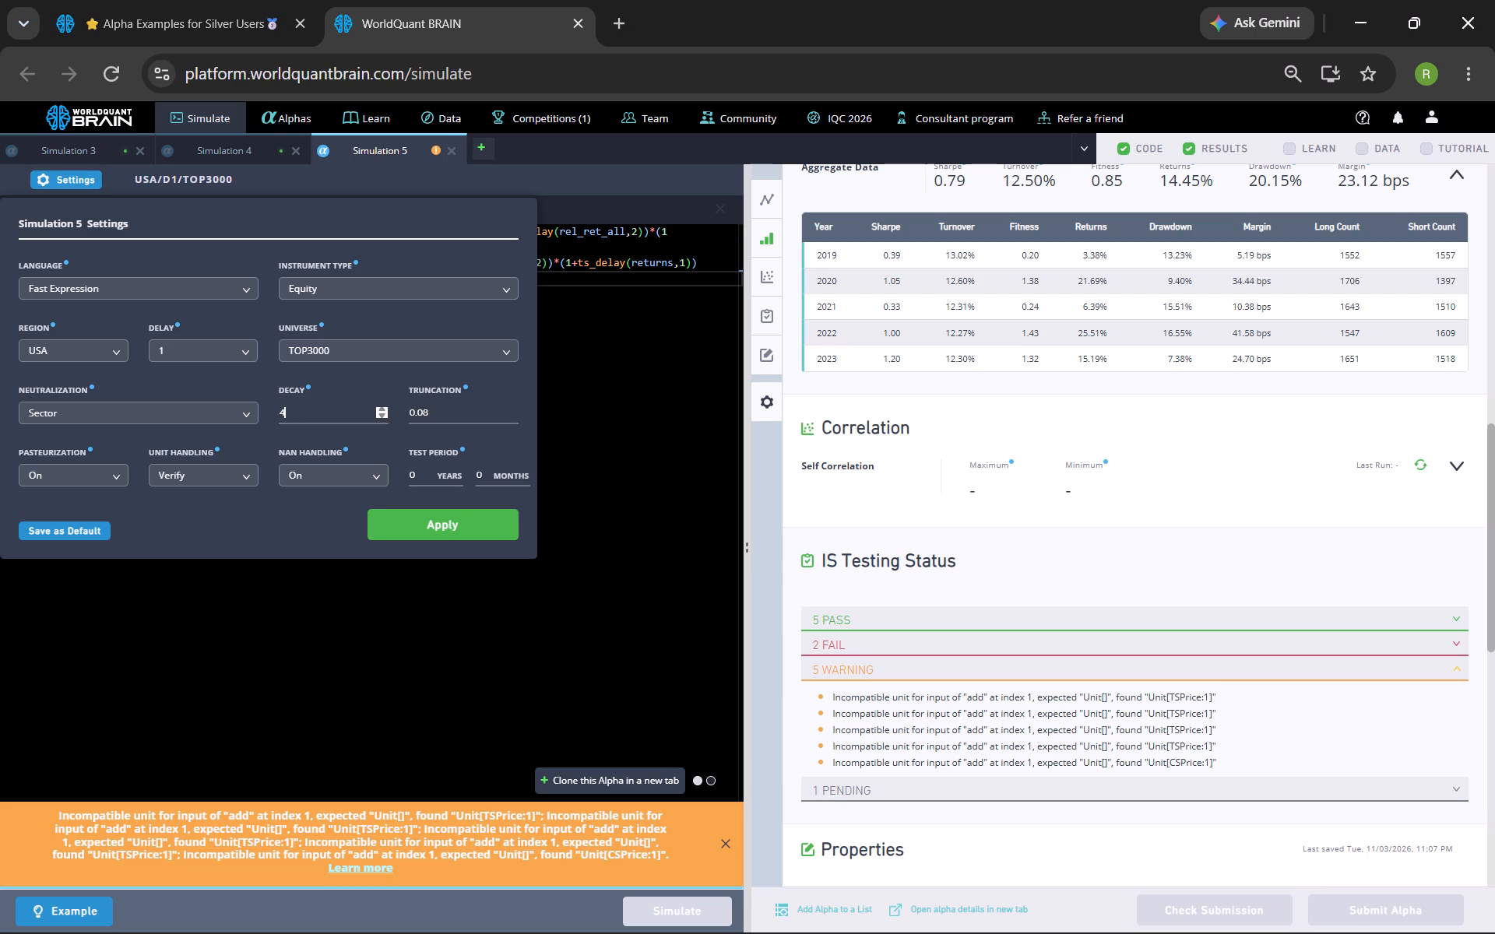
left_click(406, 531)
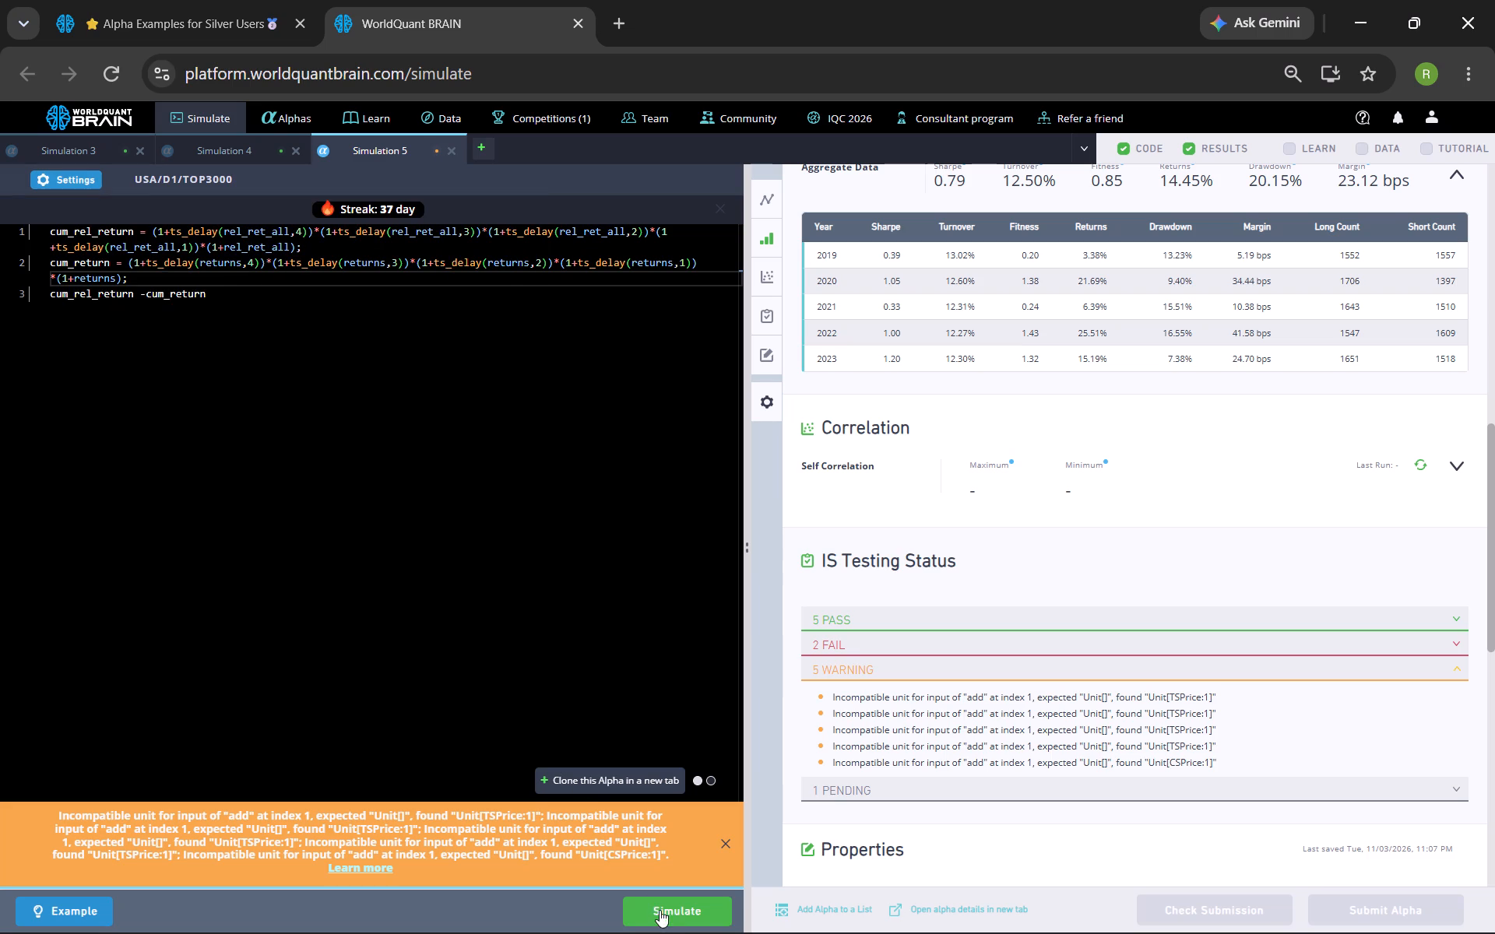
left_click(661, 911)
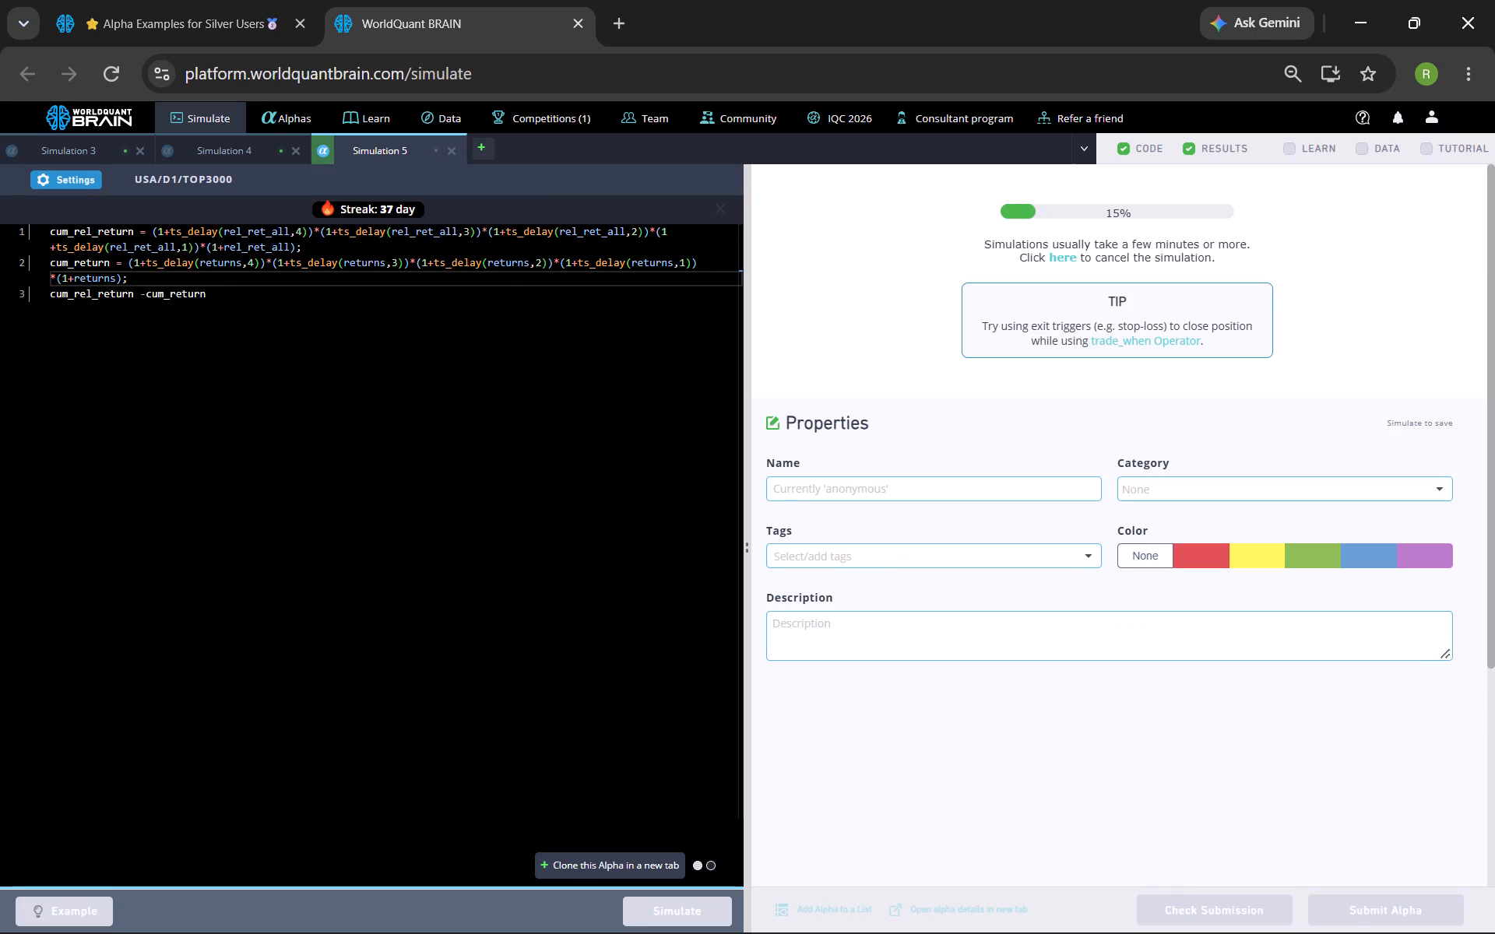
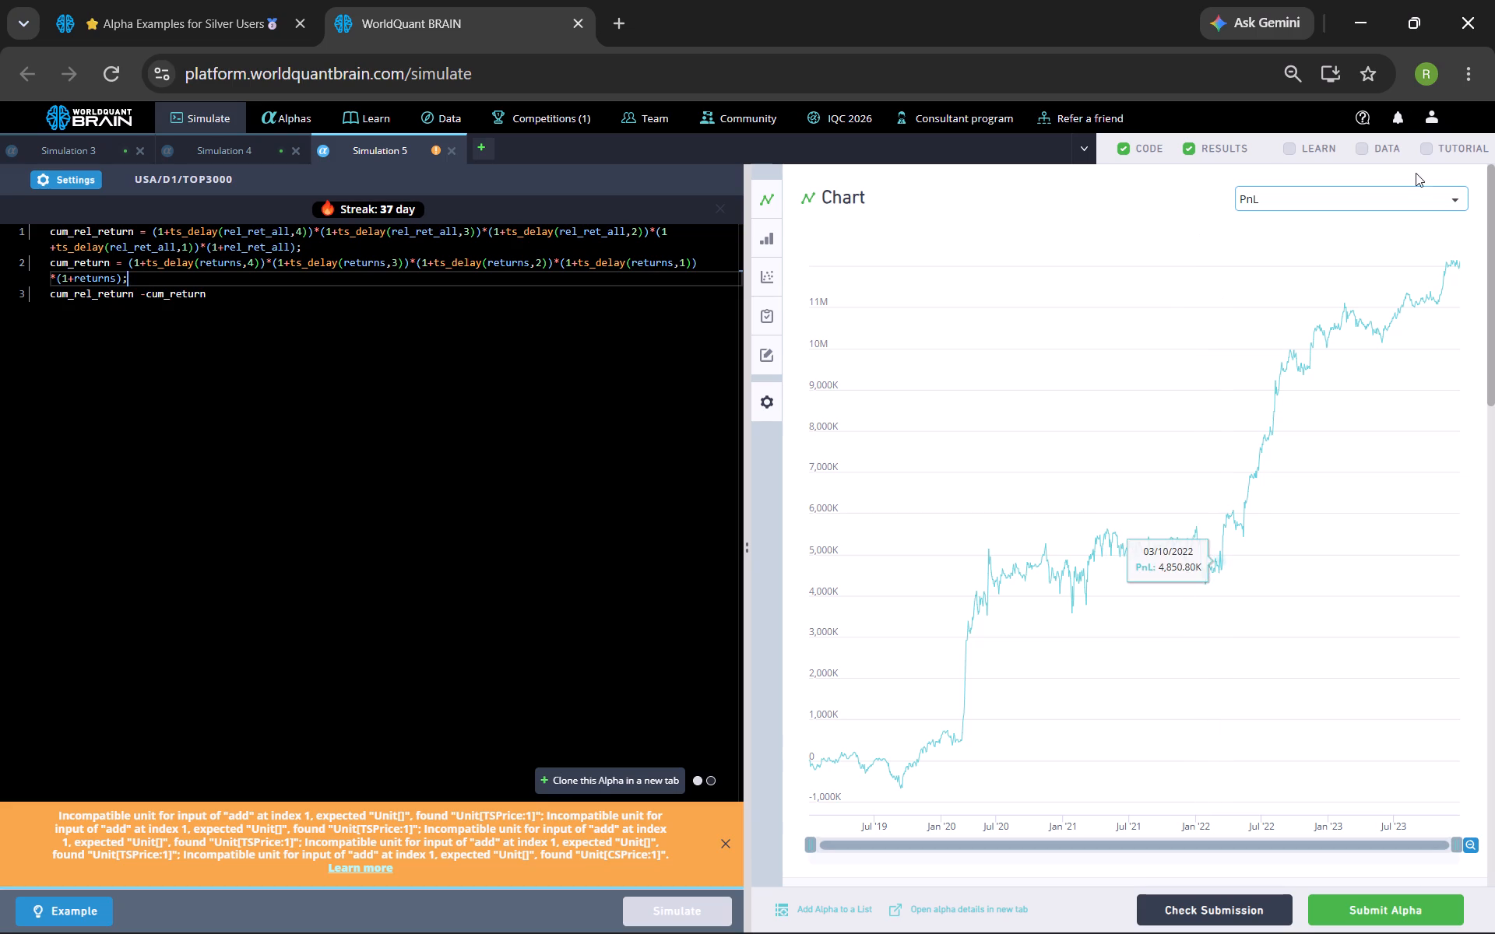
Run the submission check on the Simulation 5 alpha and review its yearly summary and IS Testing Status.
left_click(1226, 895)
scroll(1170, 600, "up", 2)
scroll(1170, 600, "down", 1)
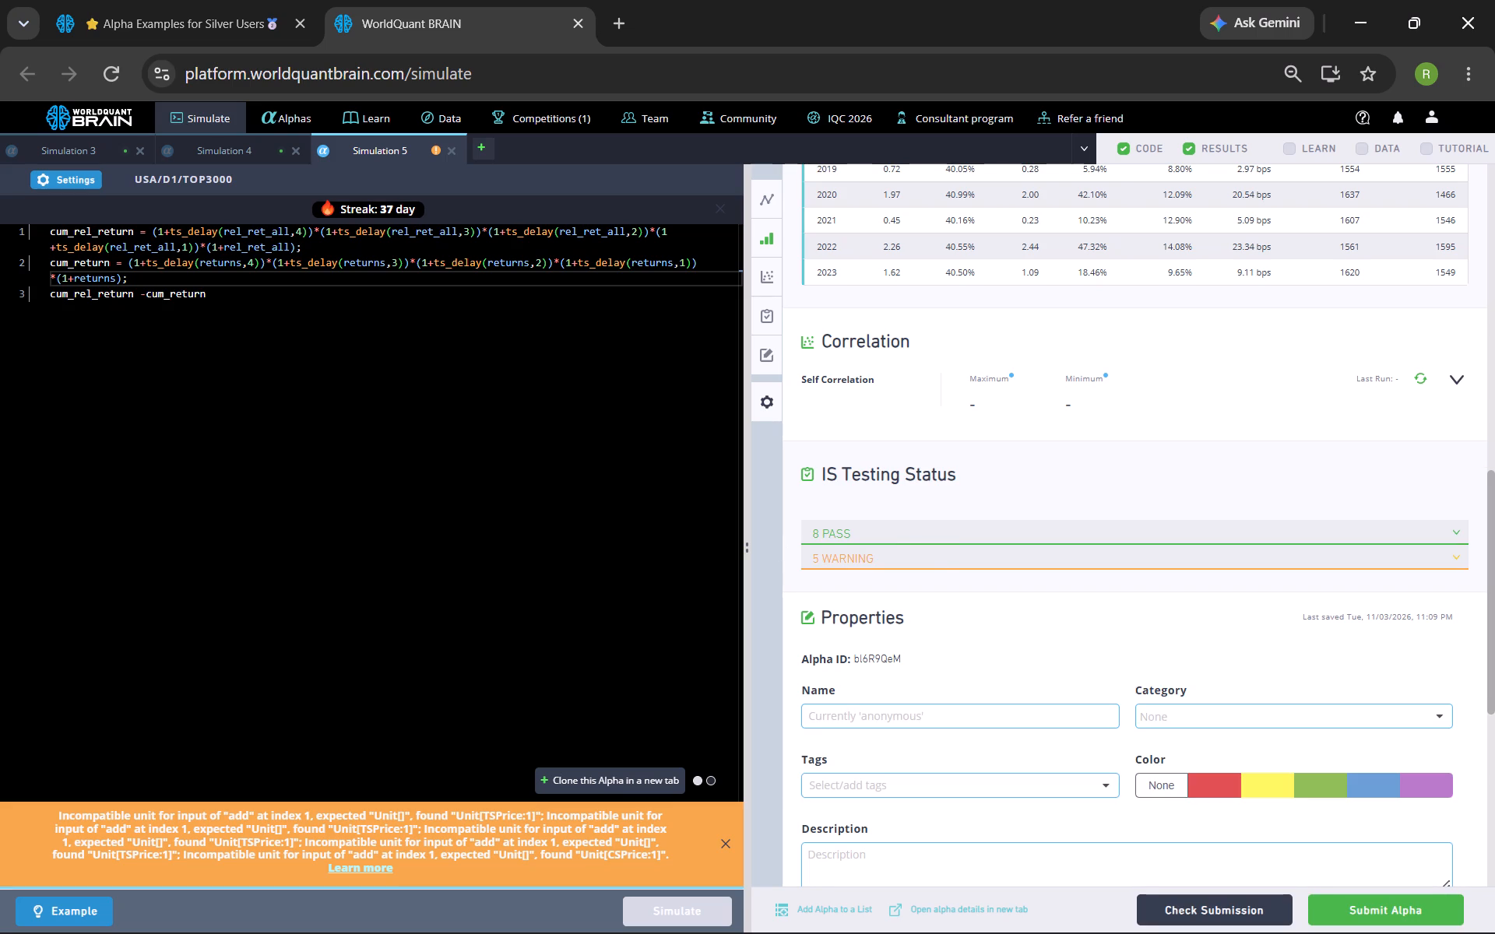
Set the Simulation 5 decay to 6 and truncation to 0.17, apply the settings and simulate the alpha again.
left_click(88, 183)
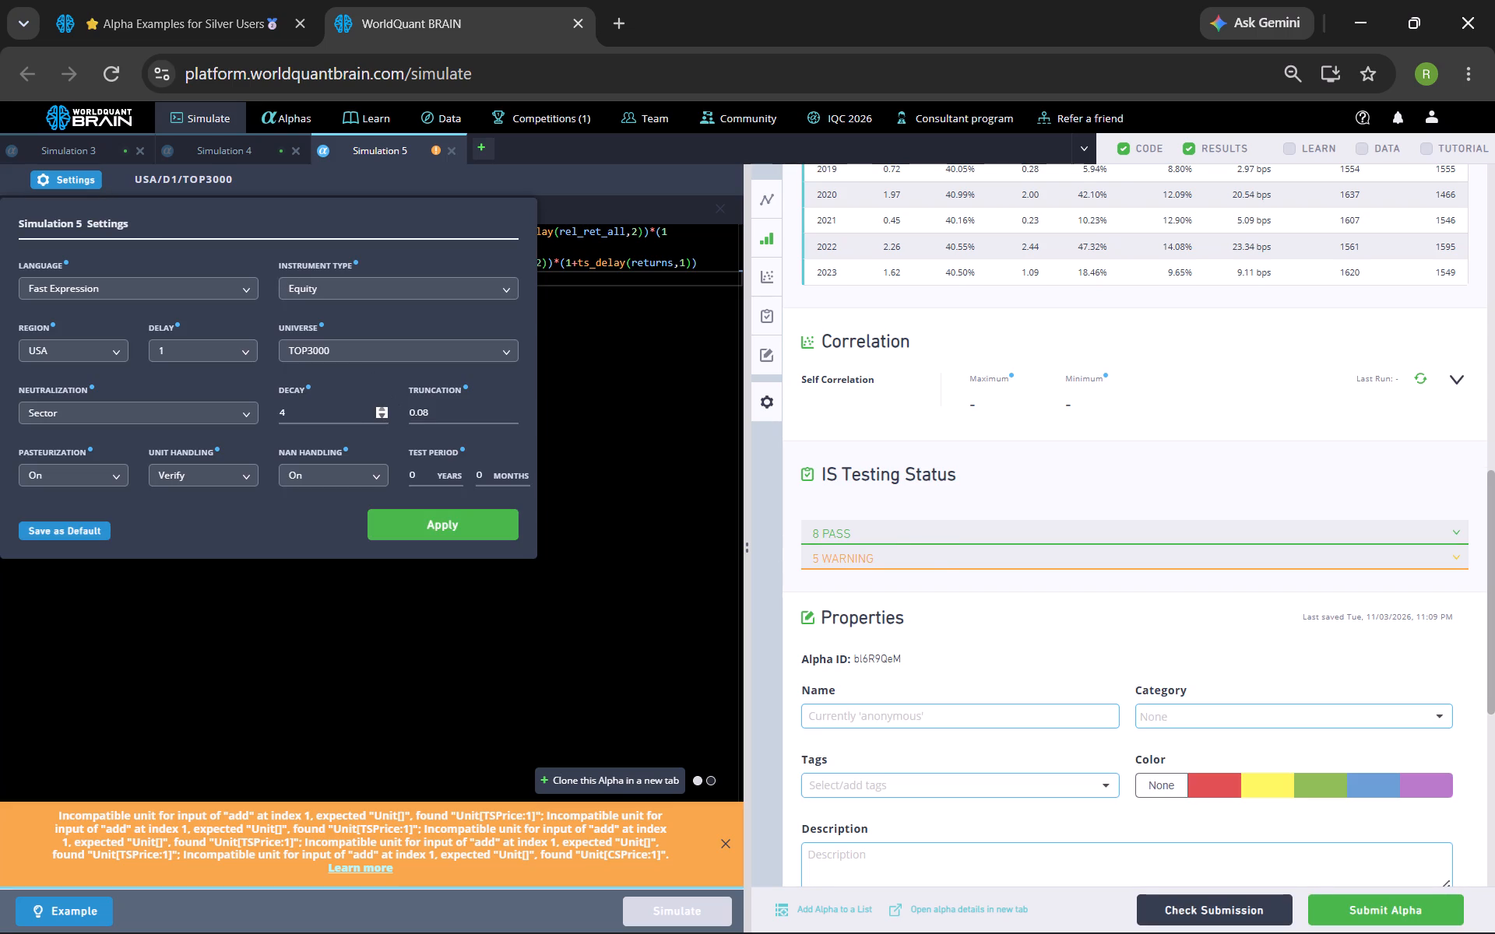
triple_click(381, 405)
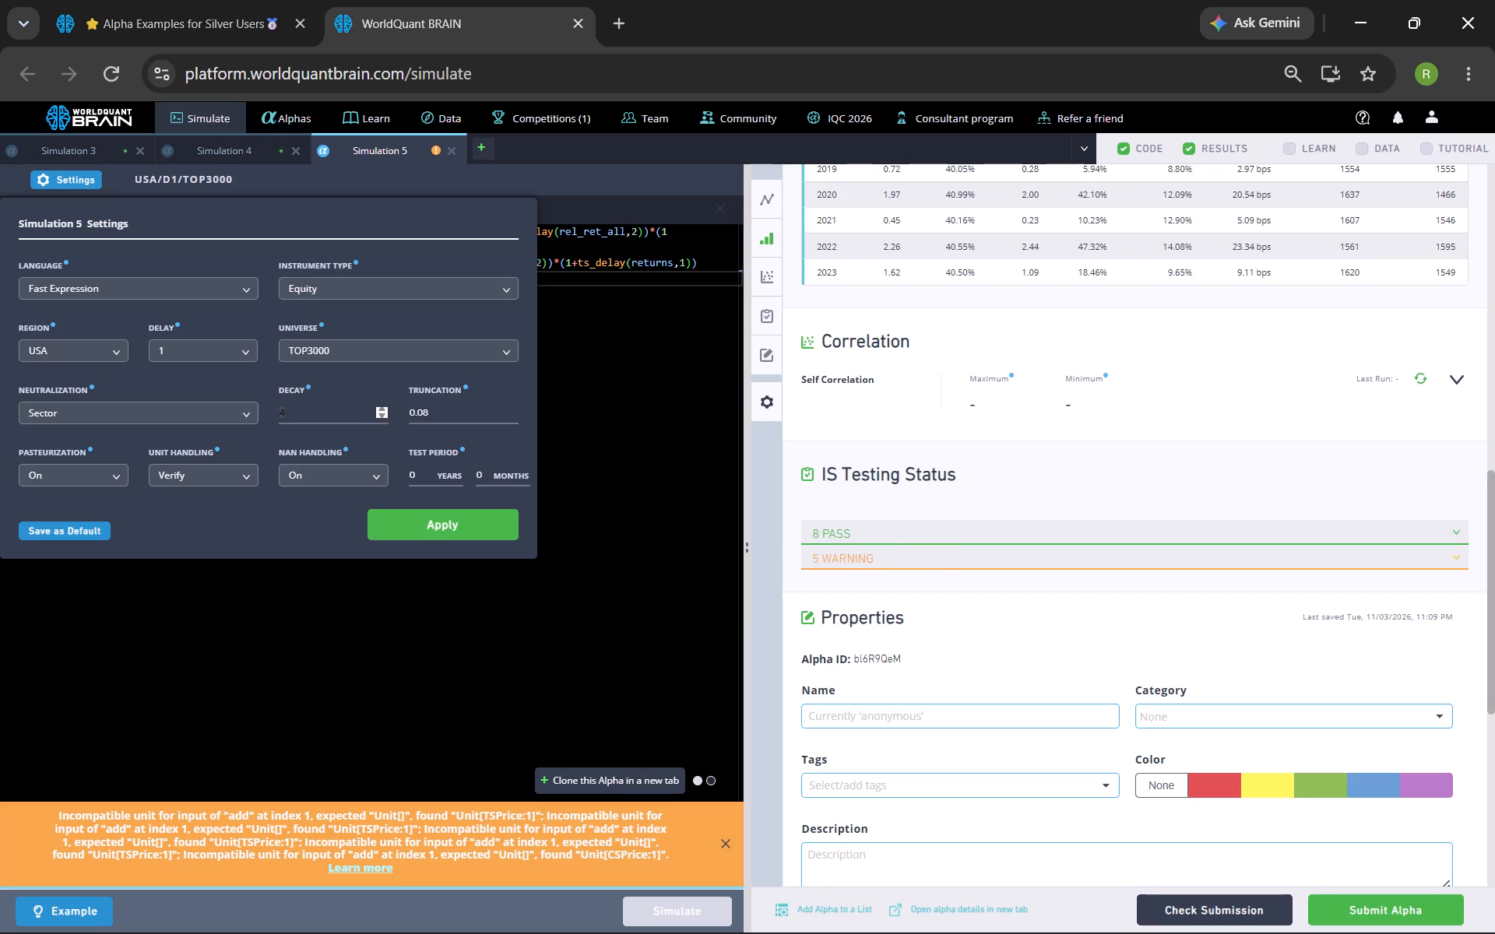
double_click(383, 407)
double_click(510, 416)
left_click(515, 413)
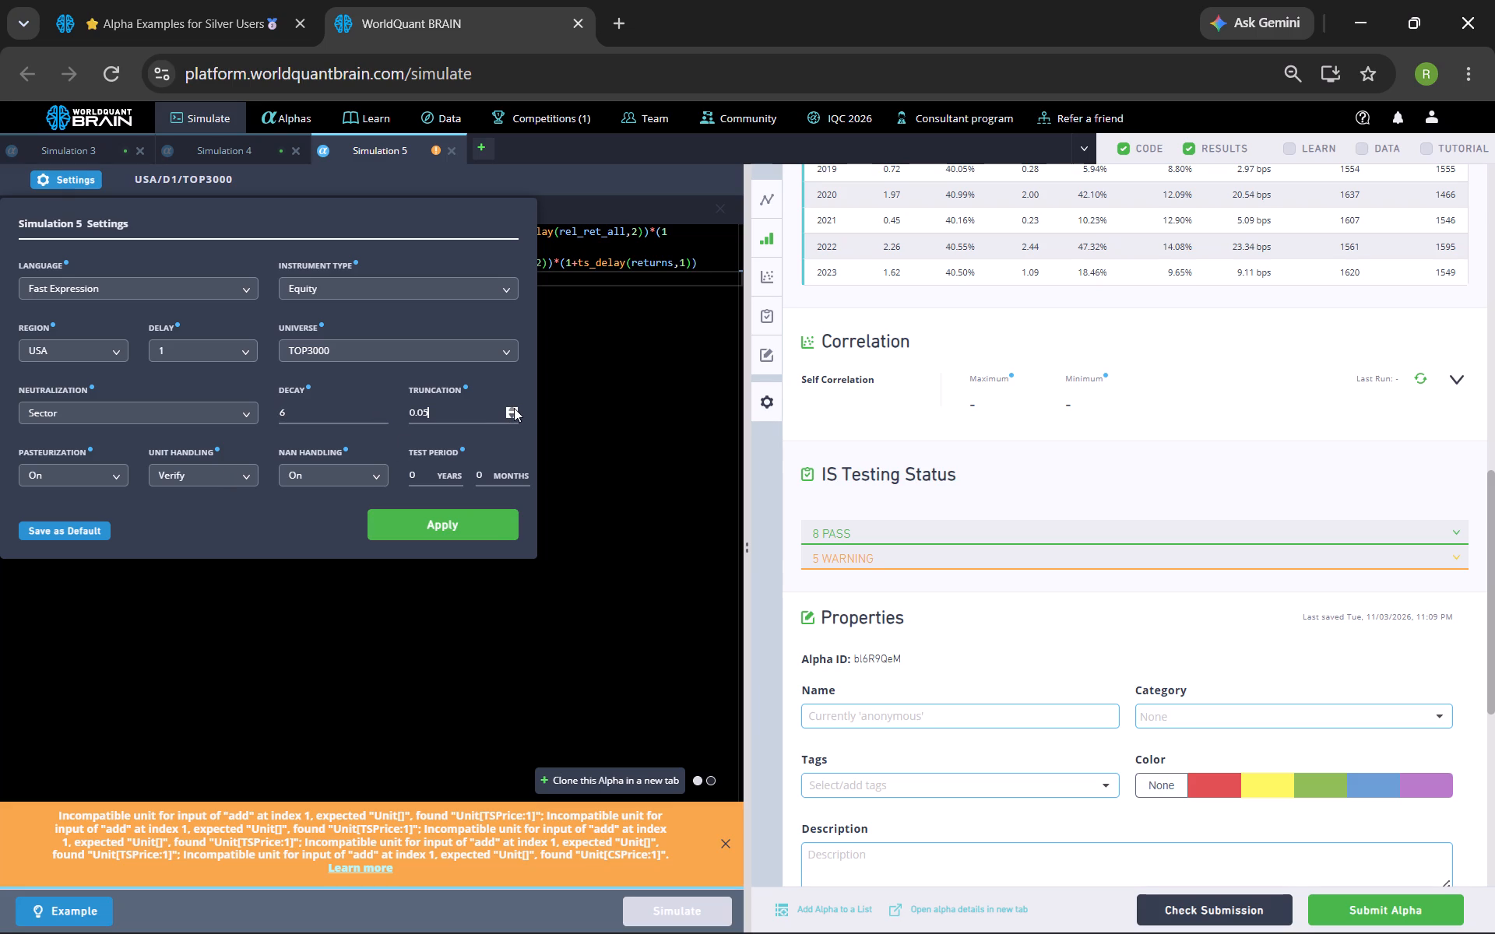
double_click(513, 406)
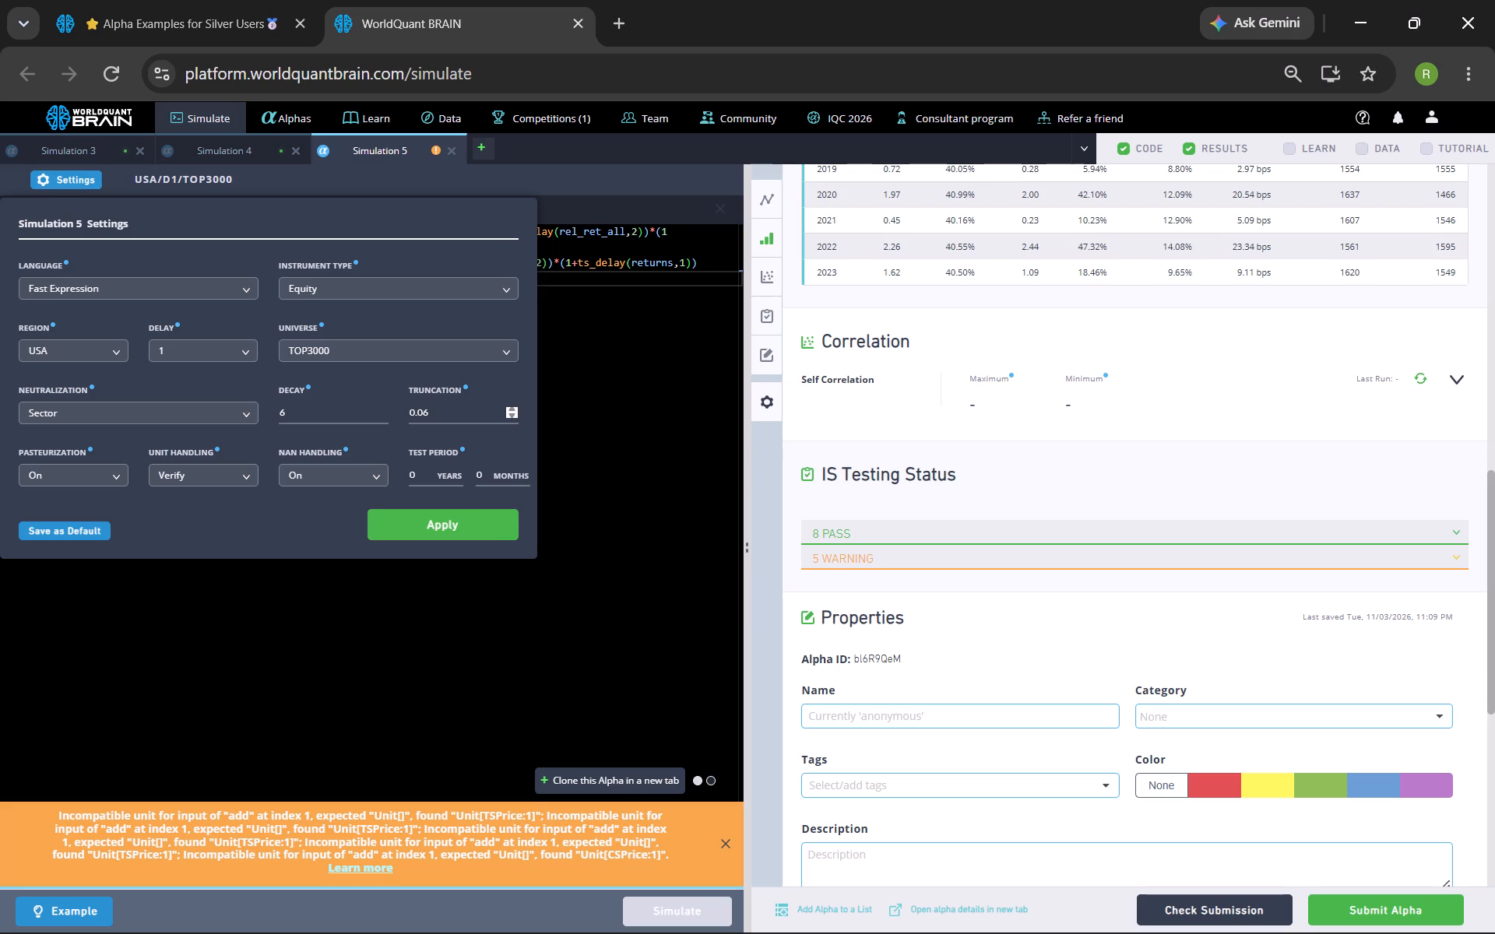
triple_click(513, 408)
left_click(513, 408)
left_click(513, 408)
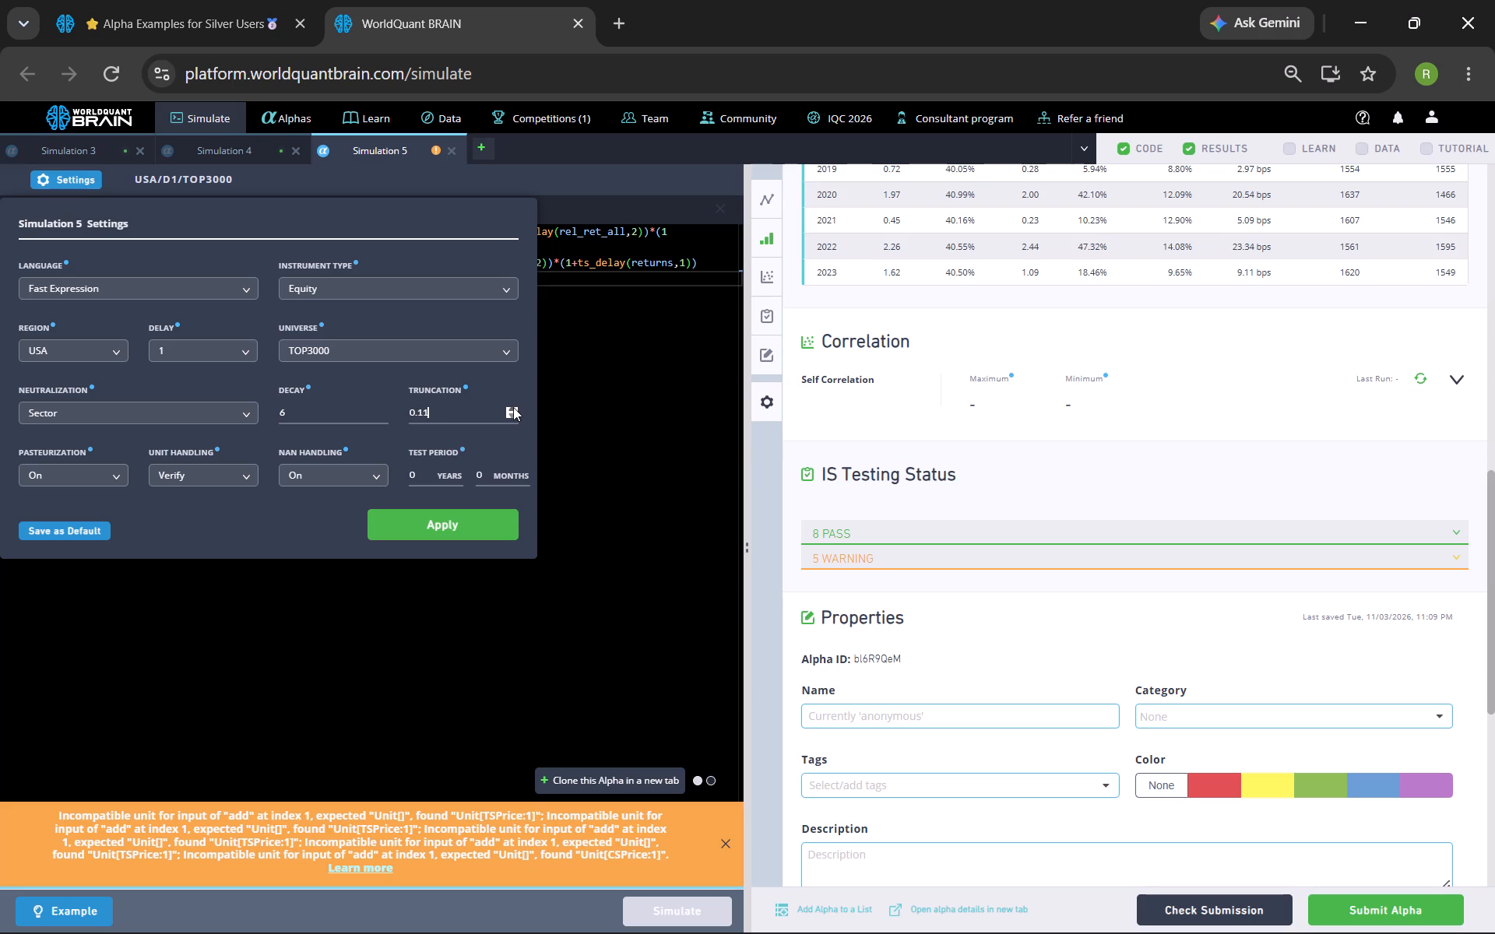
left_click(513, 407)
triple_click(513, 407)
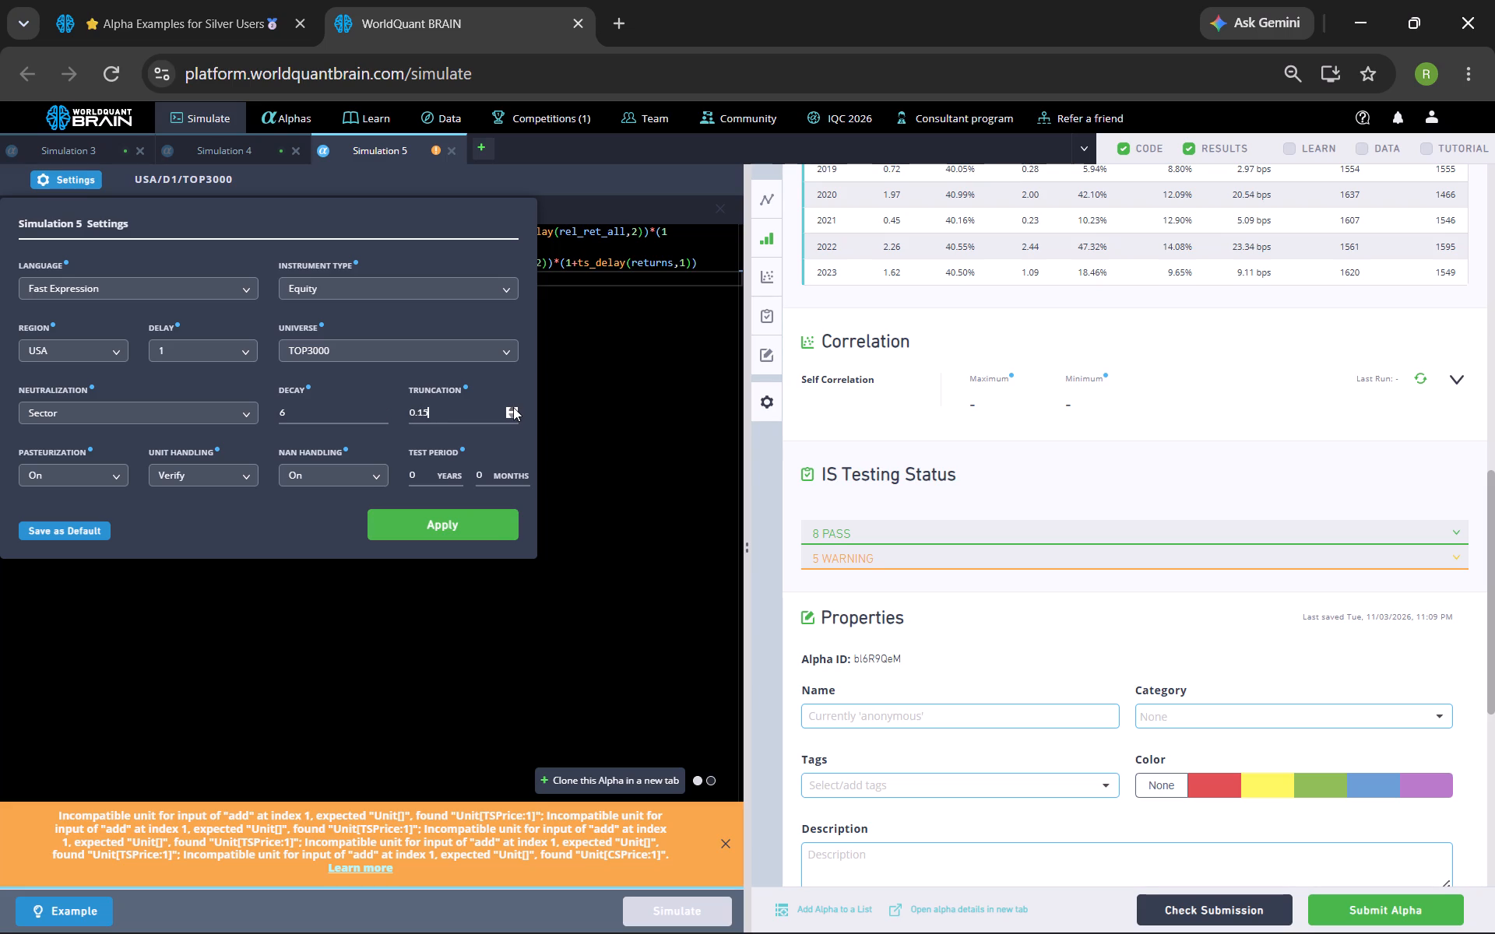
left_click(513, 407)
left_click(513, 407)
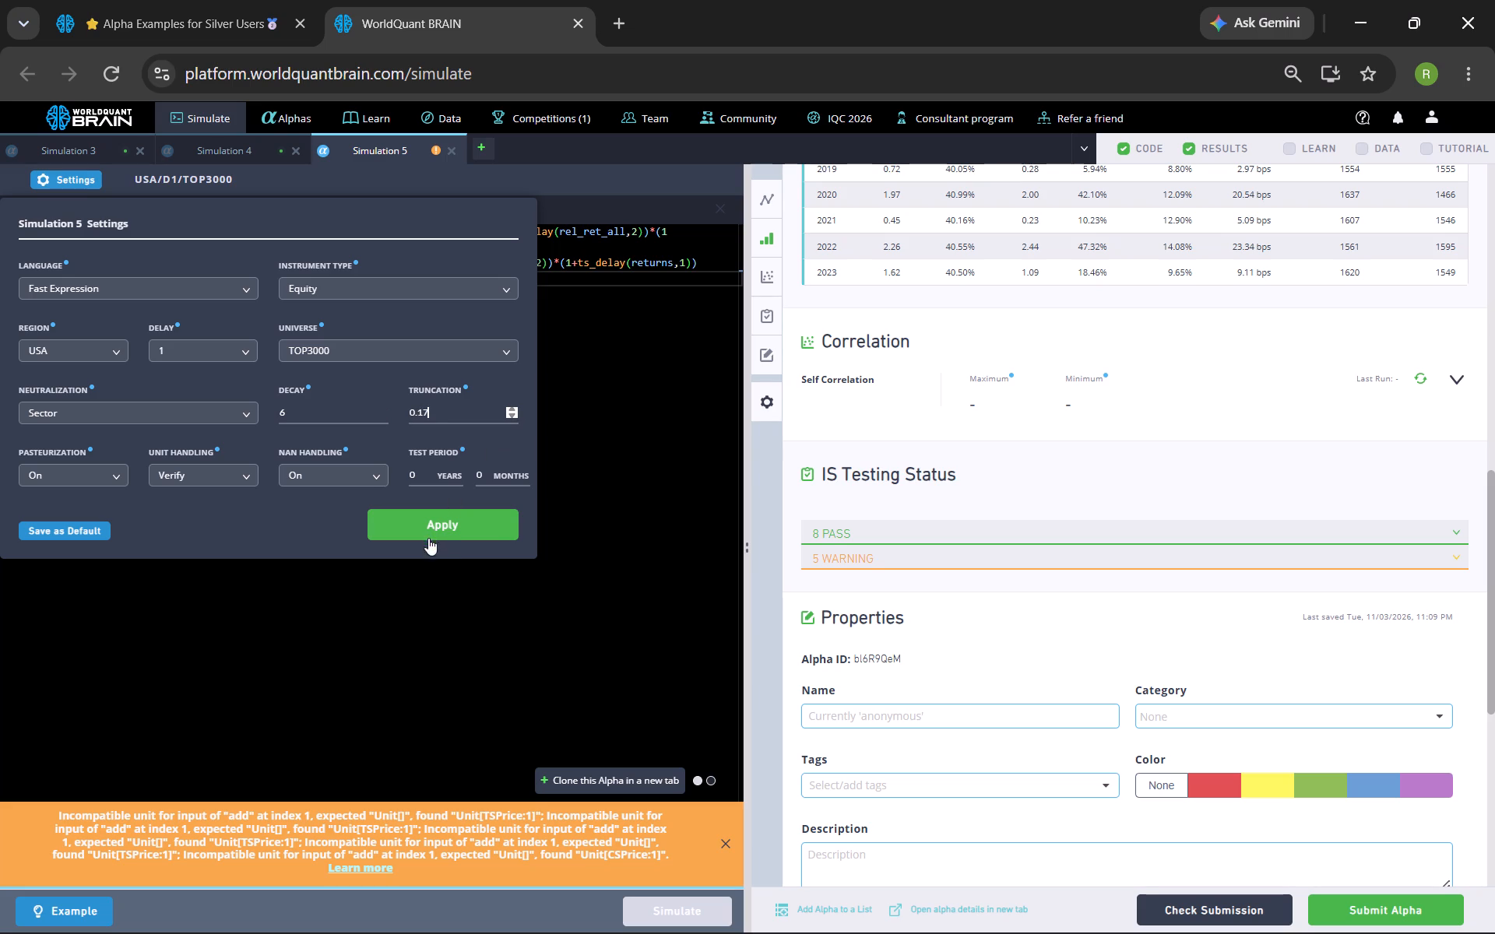
left_click(431, 524)
left_click(692, 901)
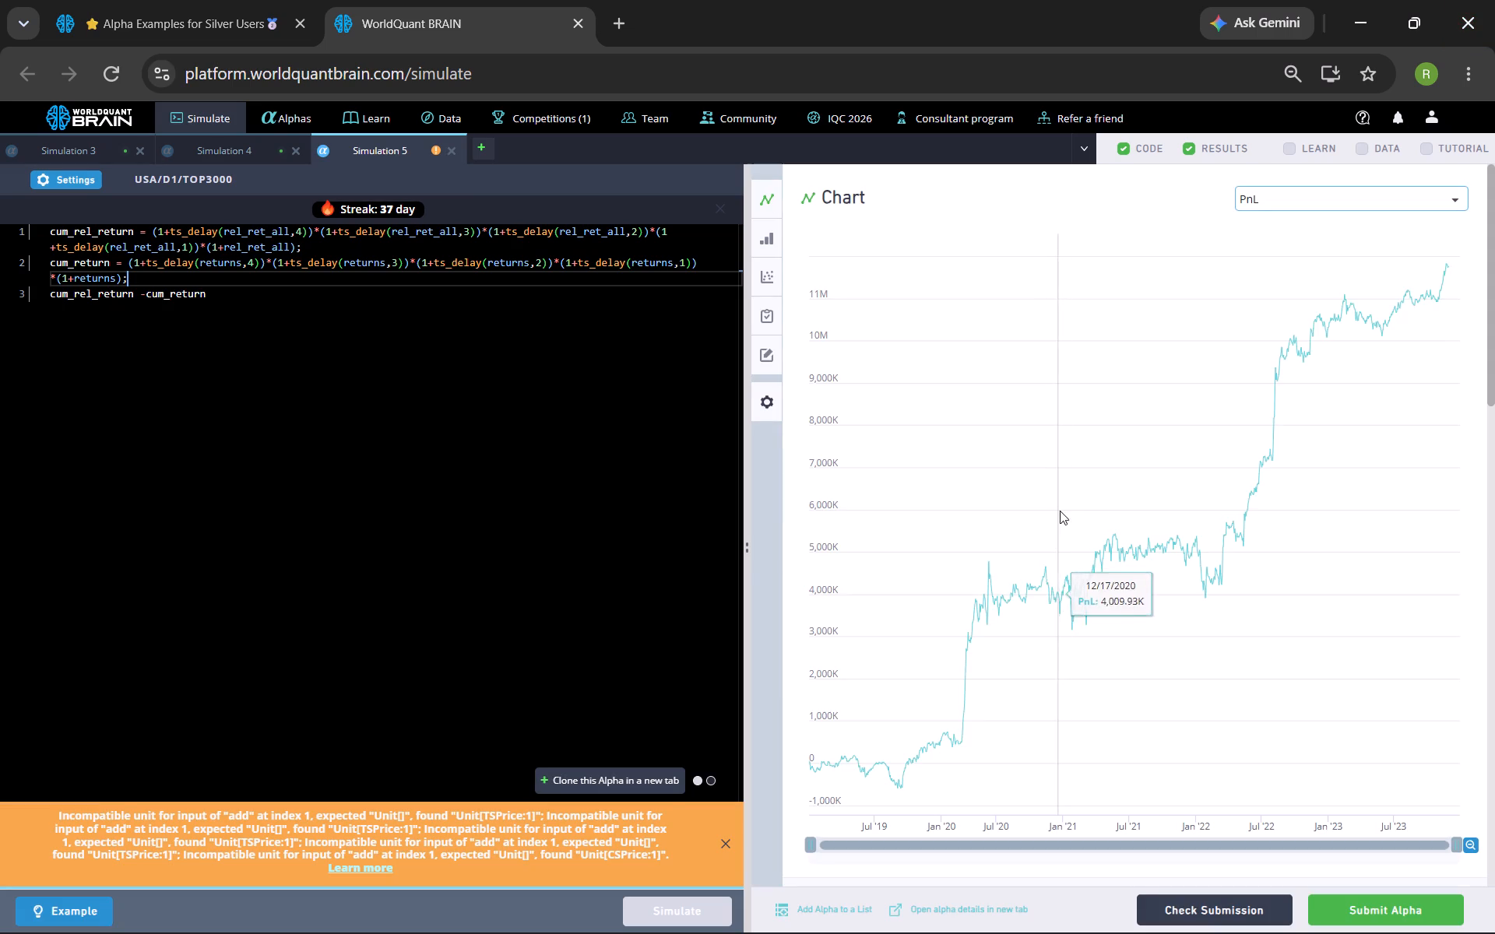
Check the new IS Testing Status, and rerun the Simulation 5 alpha with its decay set to 8.
scroll(1046, 541, "down", 4)
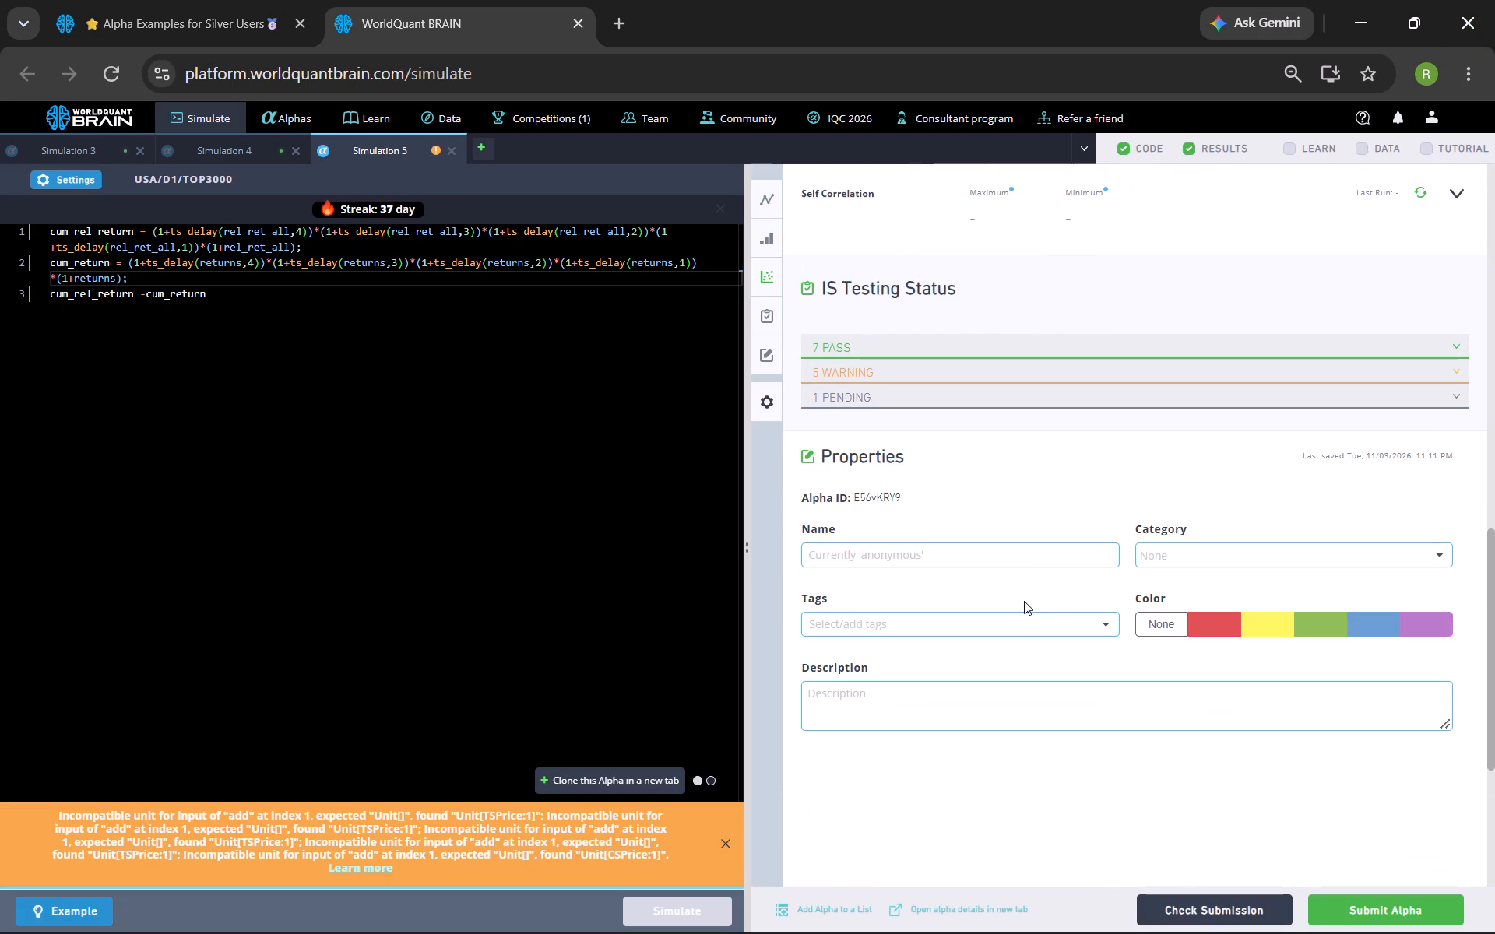
left_click(57, 177)
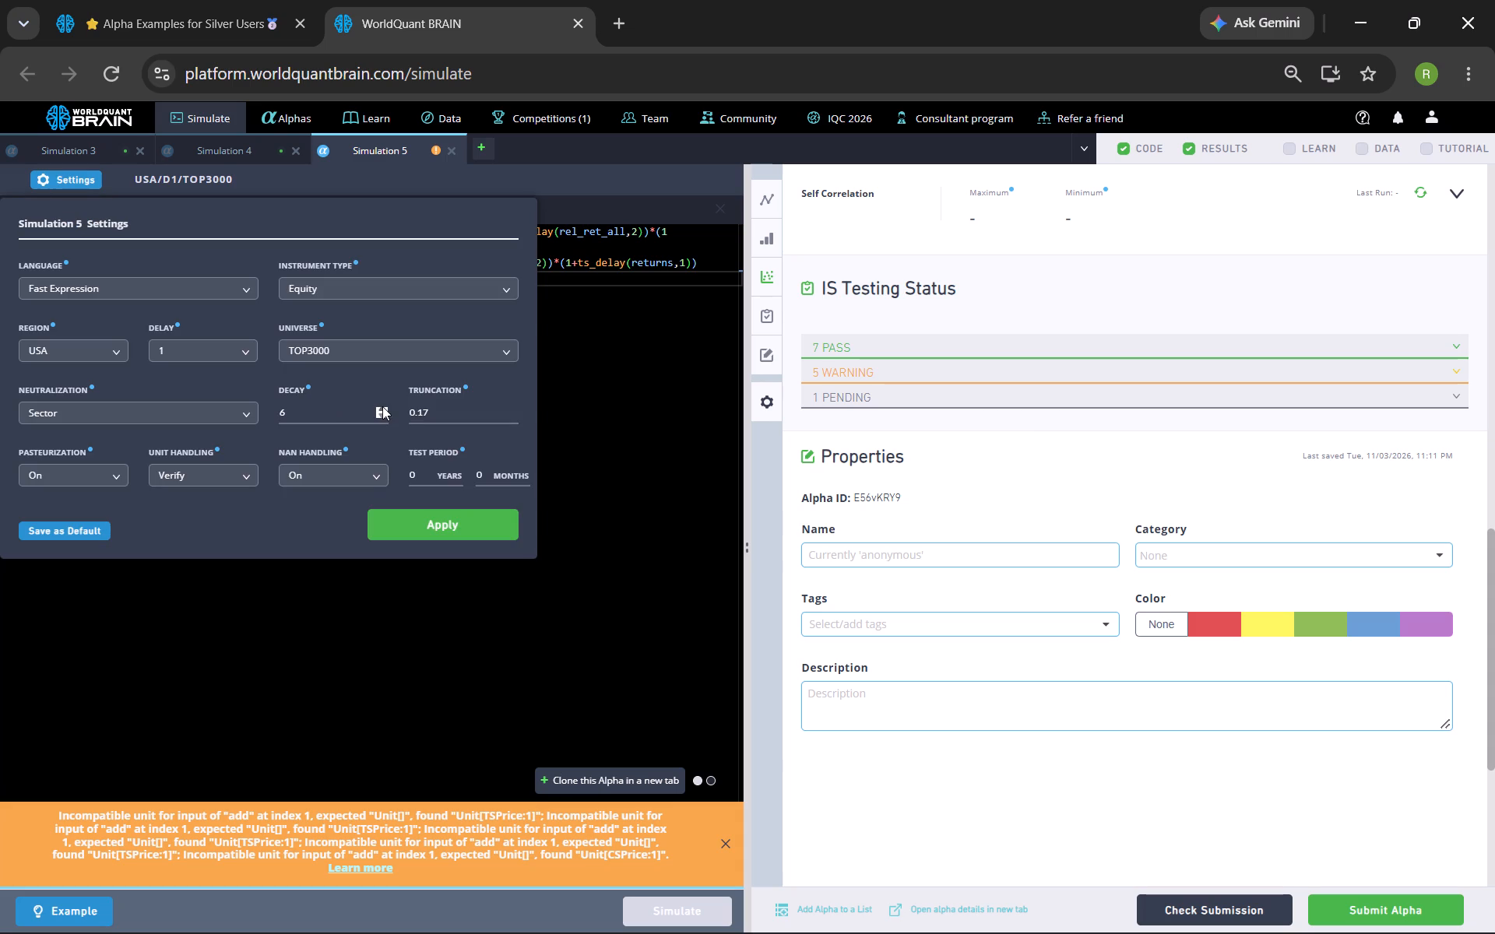
left_click(382, 407)
left_click(382, 409)
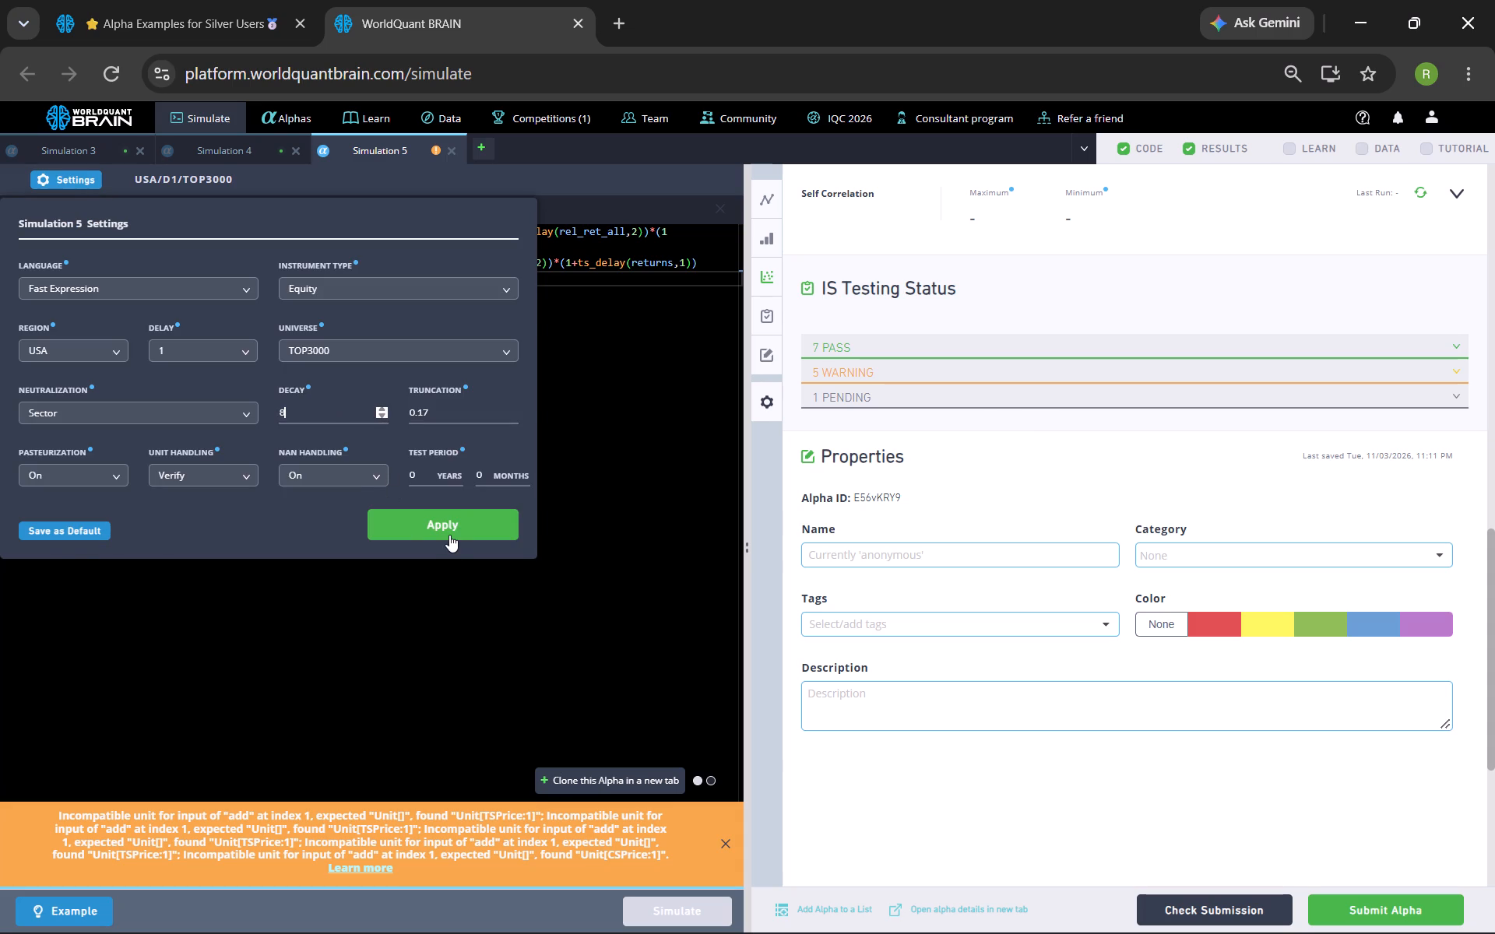
left_click(449, 535)
left_click(706, 908)
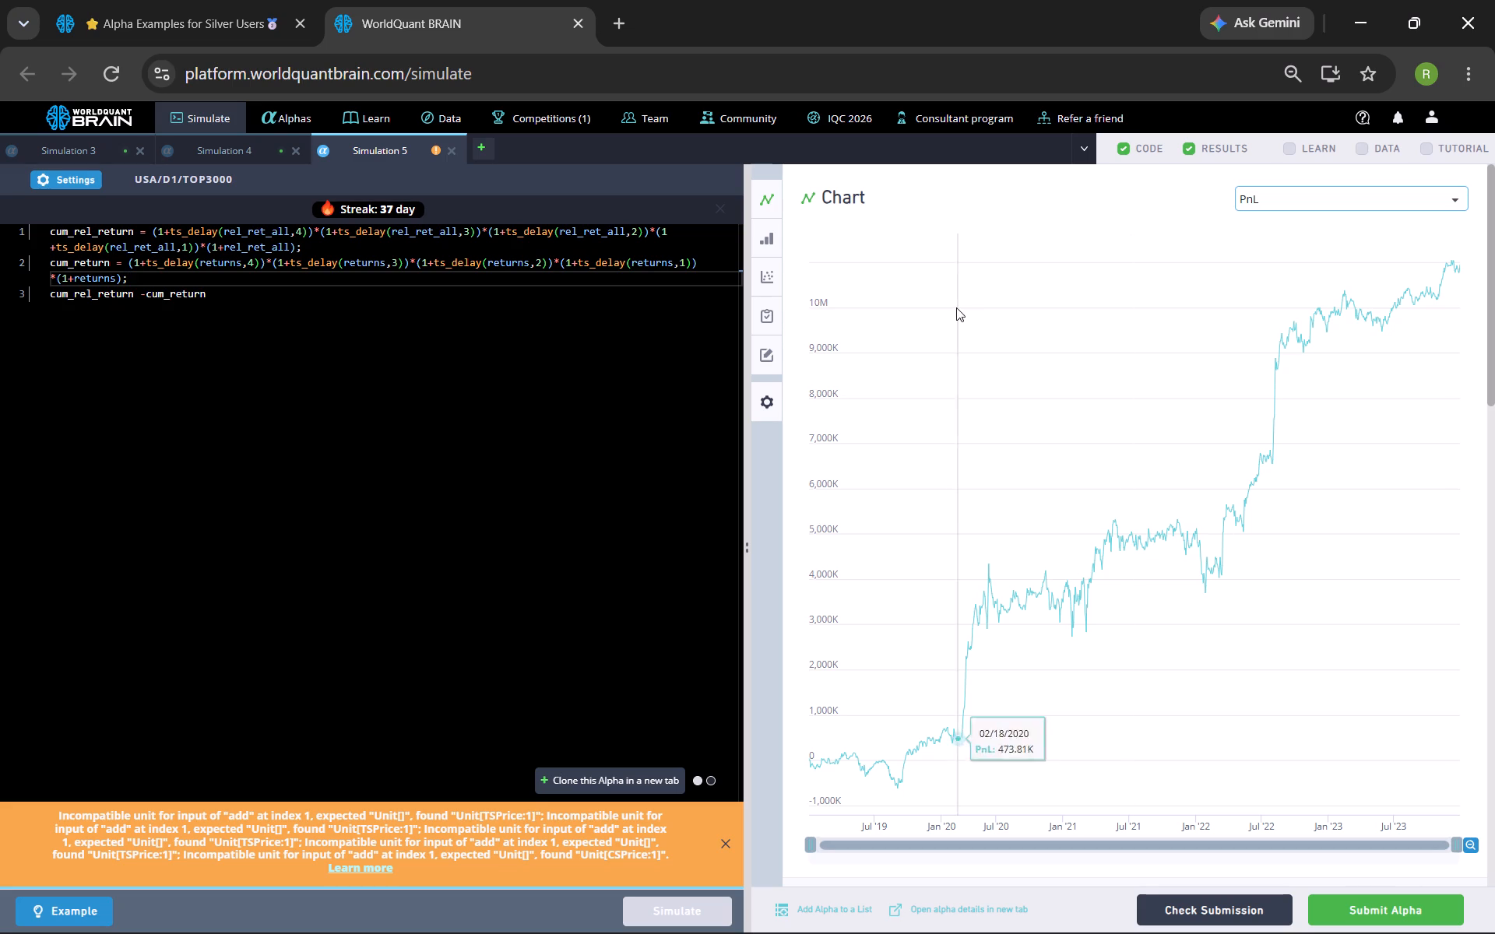
Check the new yearly results and IS Testing Status, and rerun the Simulation 5 alpha with neutralization set to Subindustry.
scroll(1076, 568, "down", 3)
scroll(1073, 570, "up", 2)
scroll(1073, 570, "down", 2)
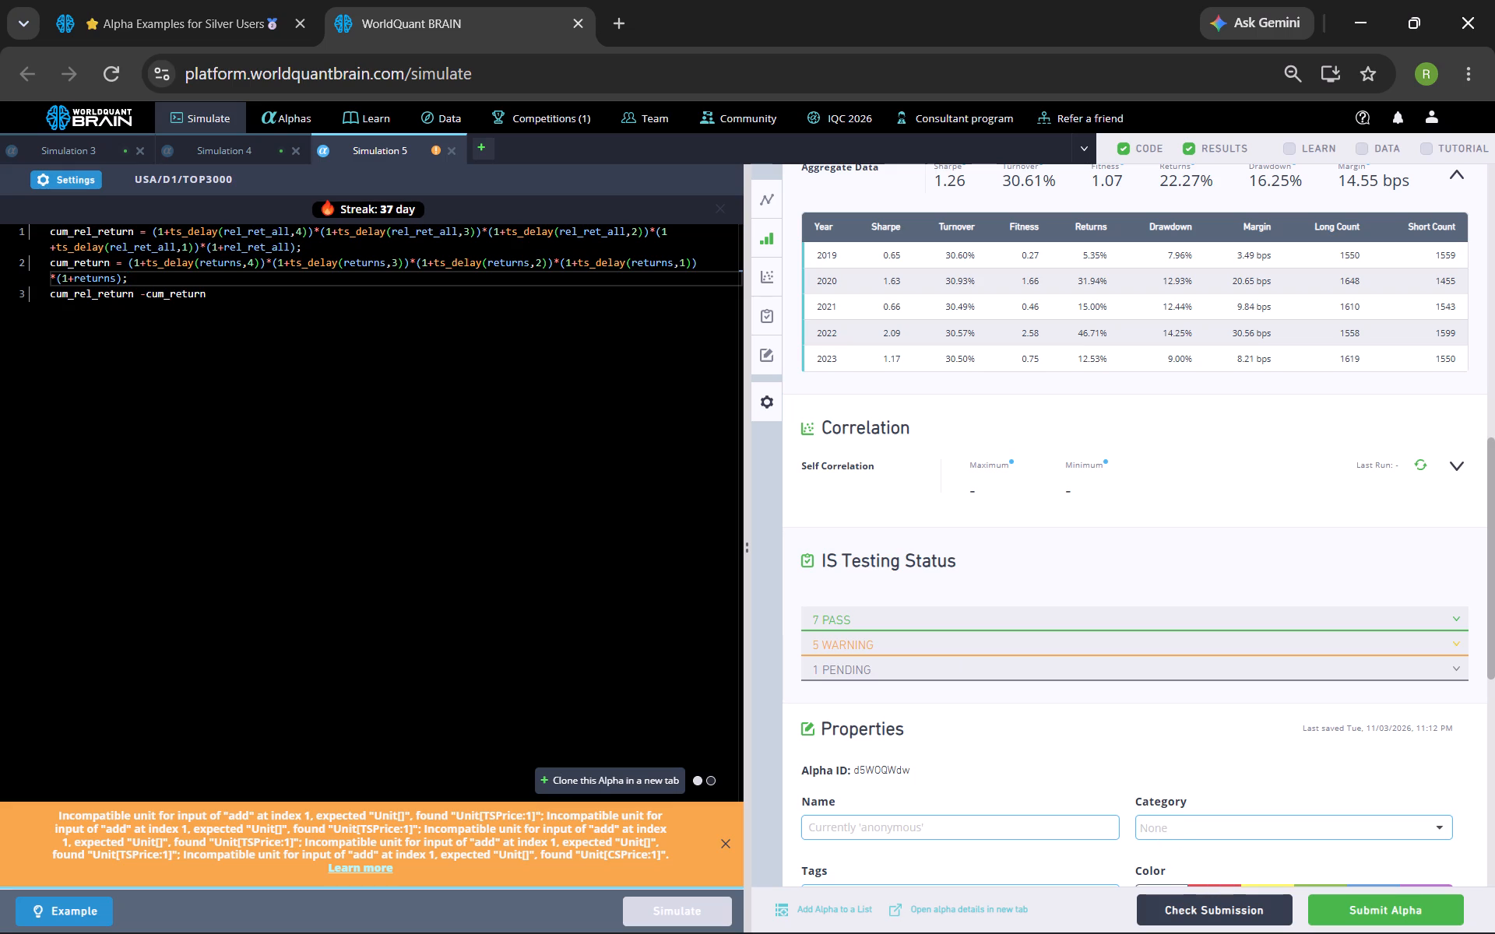
left_click(76, 178)
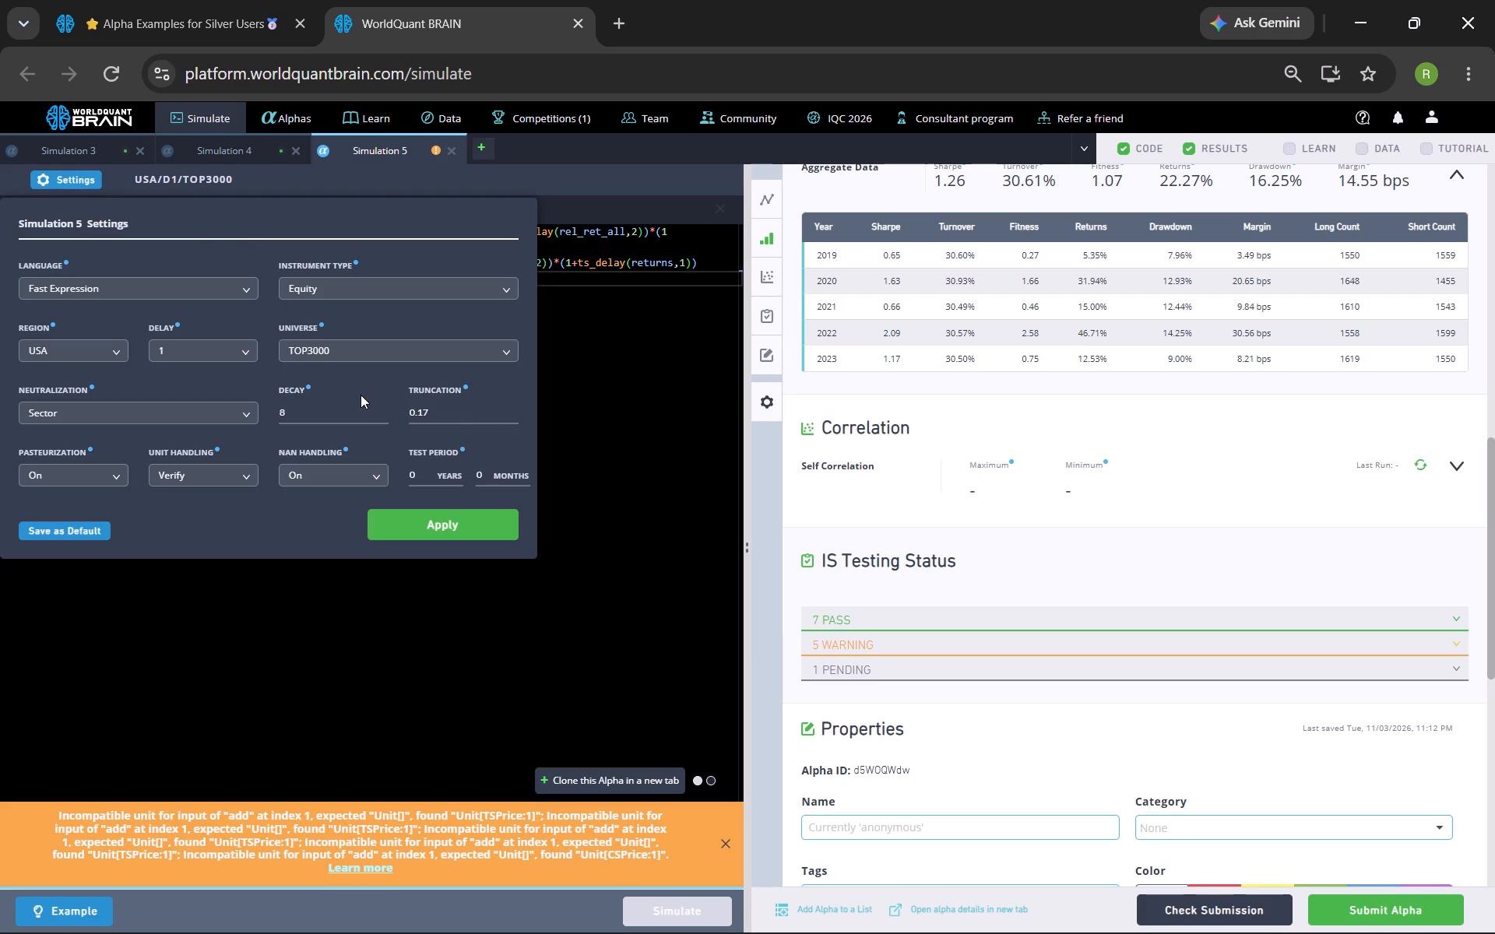
left_click(208, 404)
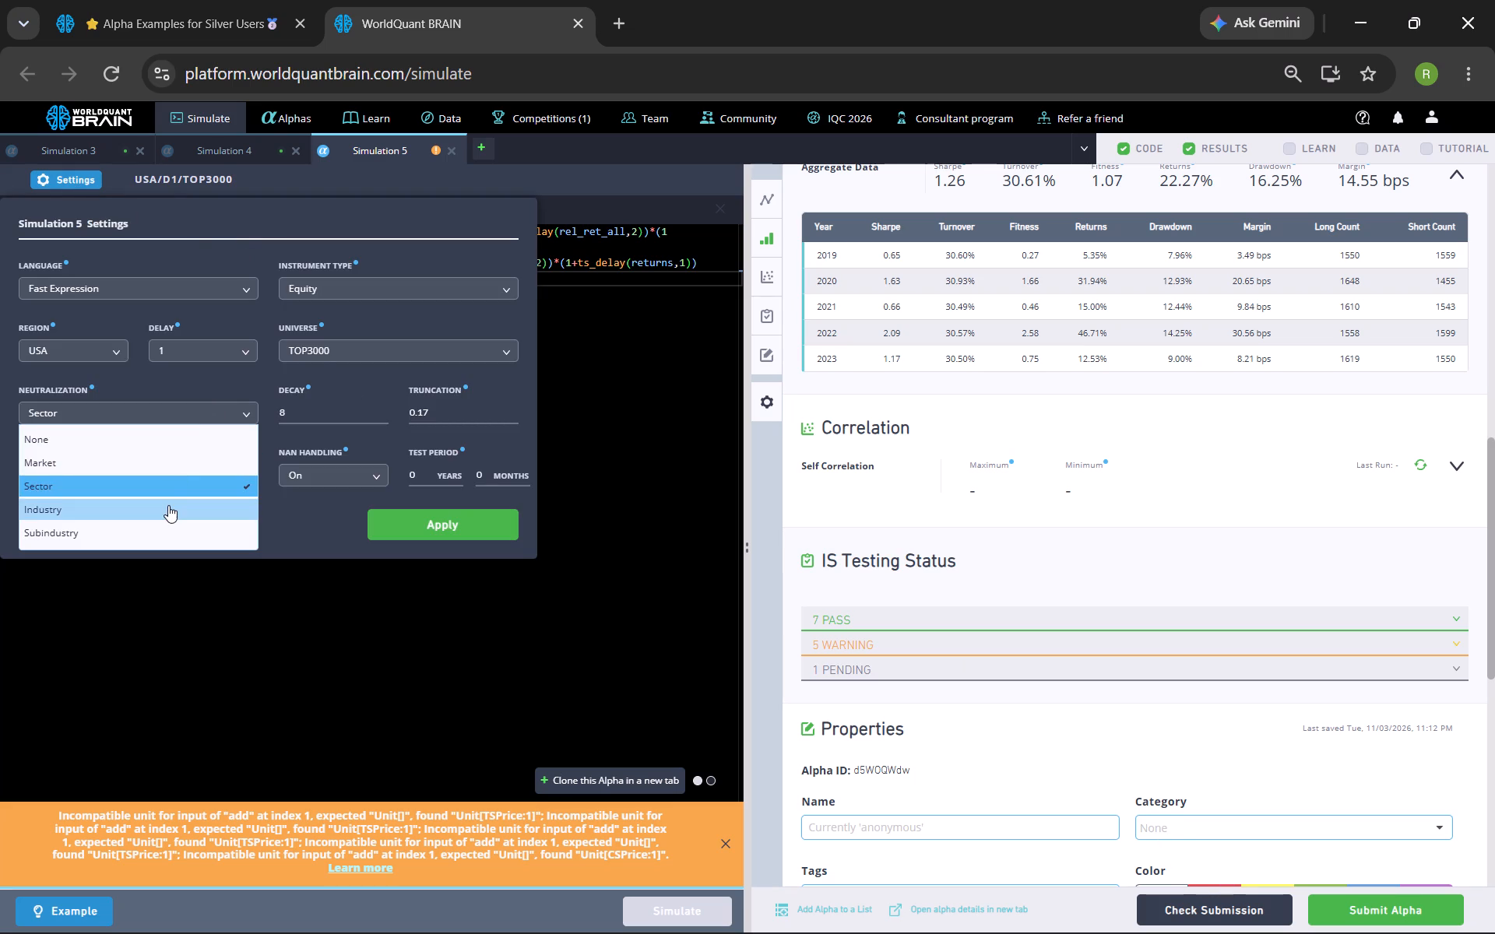
left_click(173, 532)
left_click(458, 531)
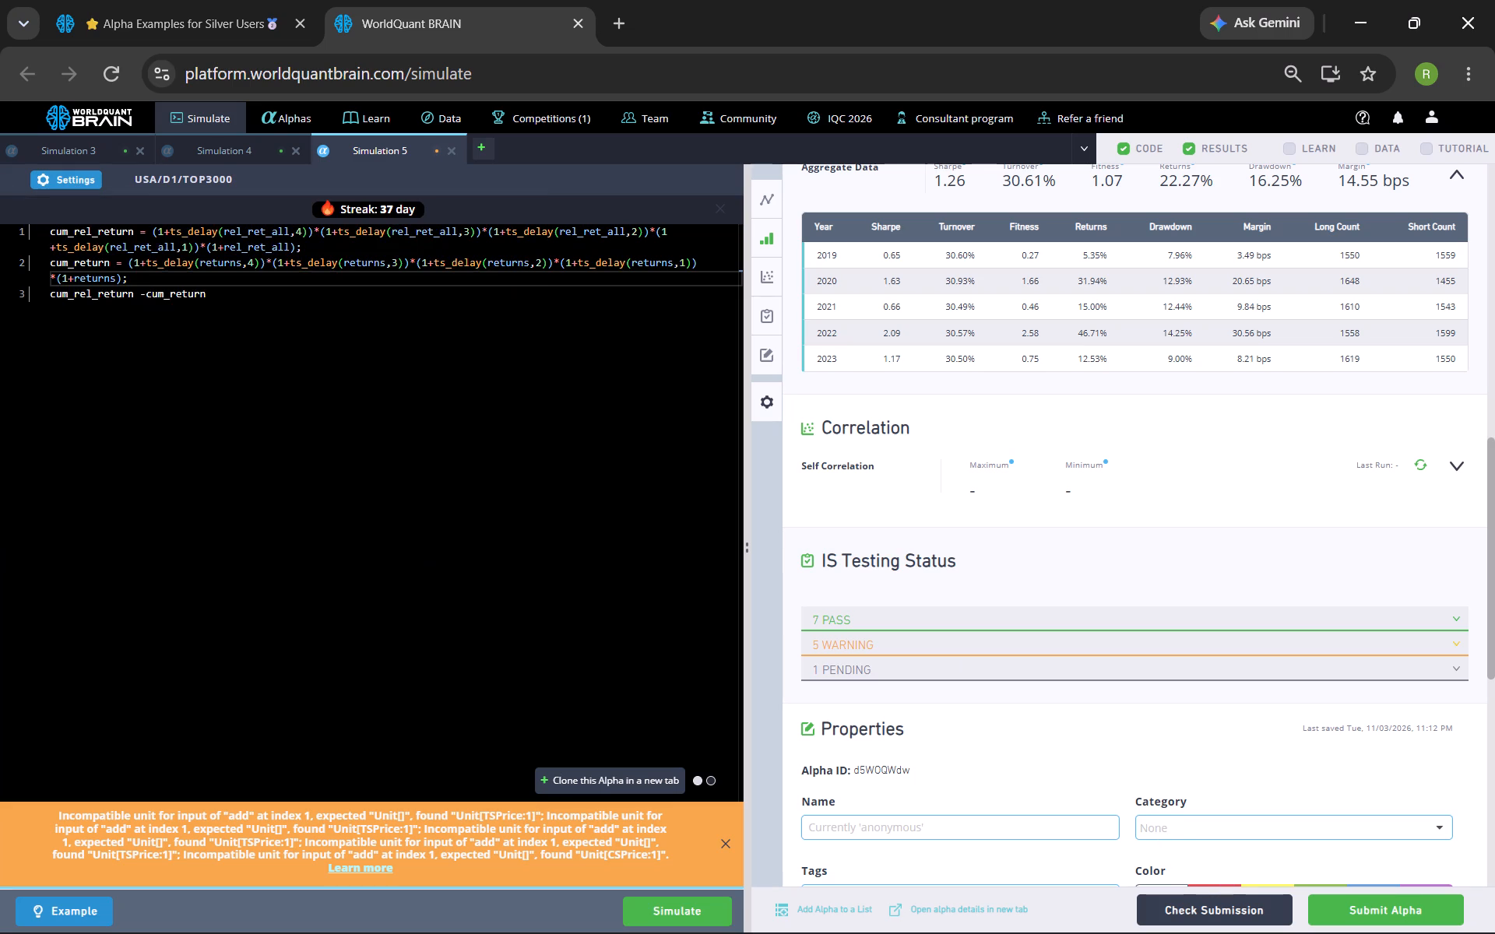
left_click(665, 908)
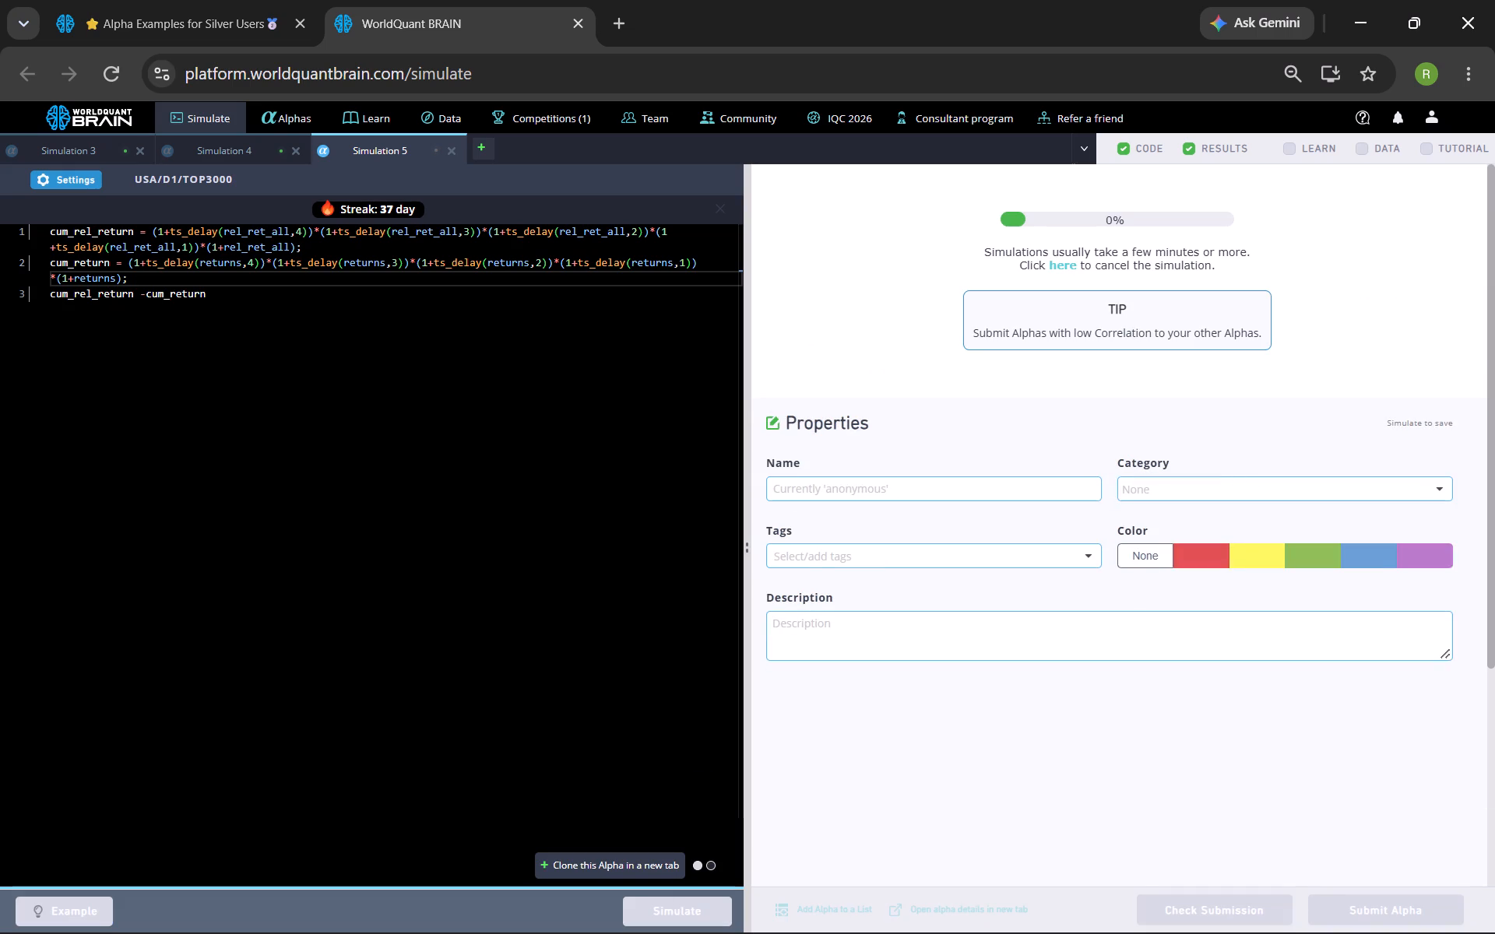
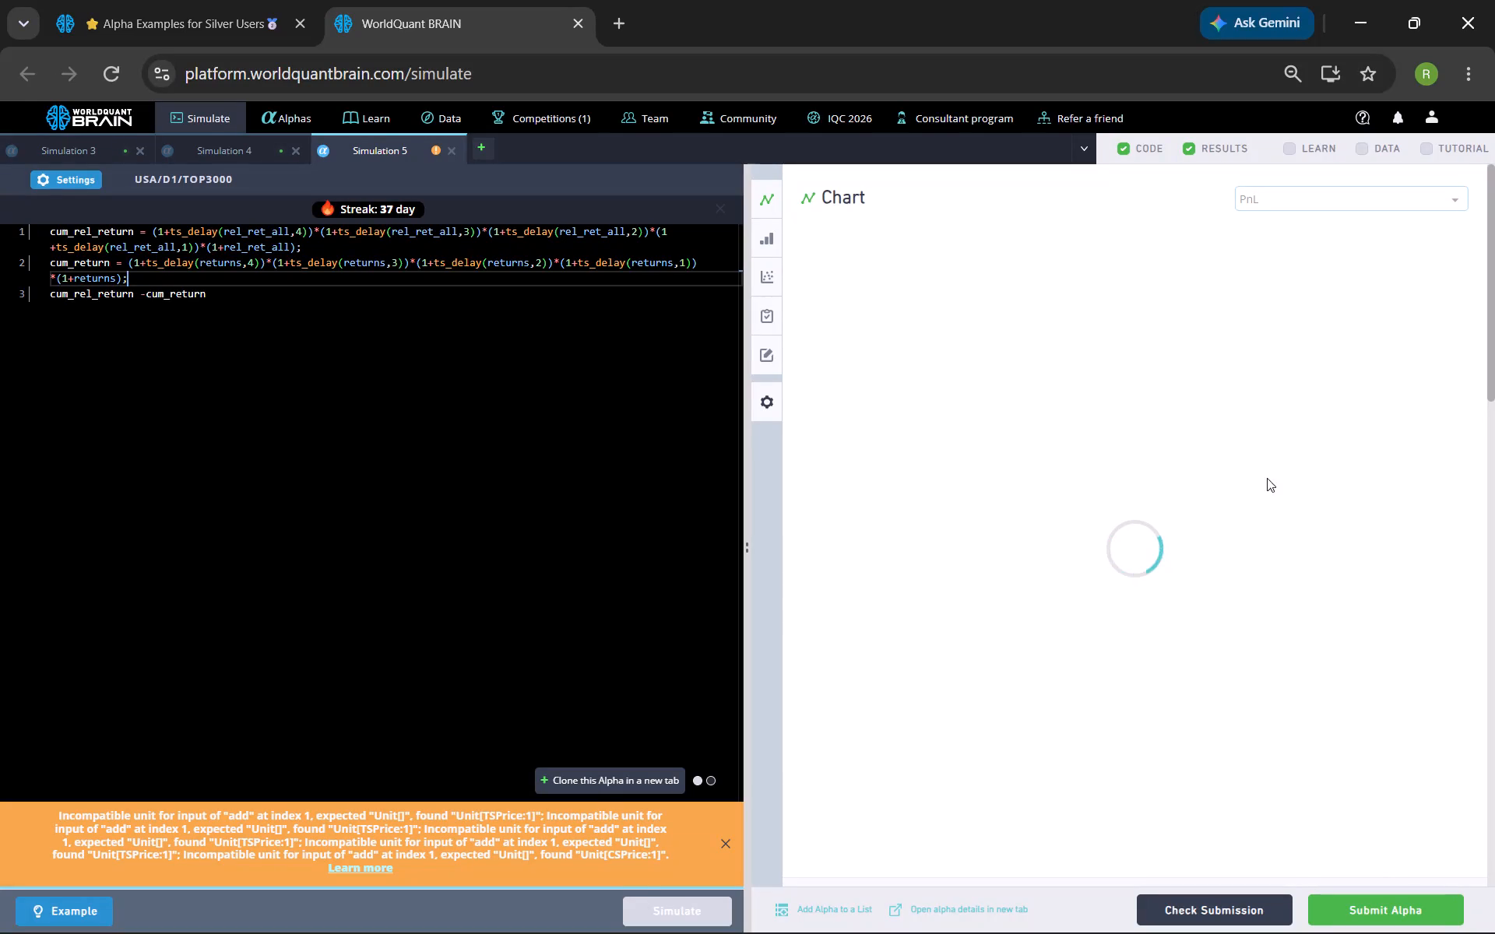
Check the Simulation 5 alpha's yearly summary and IS Testing Status, and submit the alpha.
scroll(1114, 486, "down", 2)
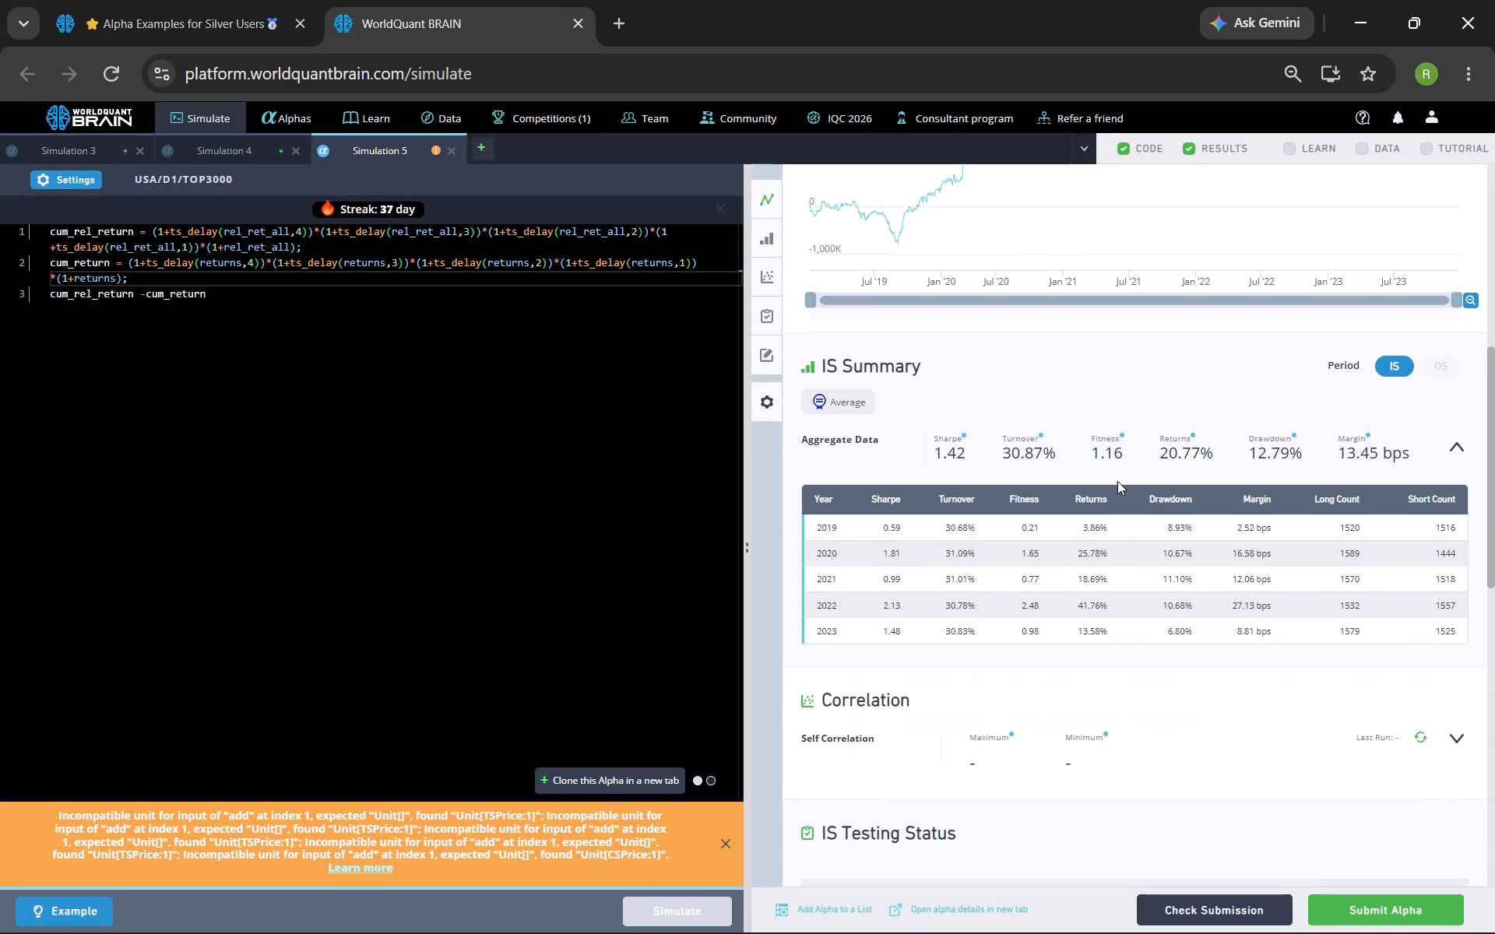
scroll(1124, 579, "down", 2)
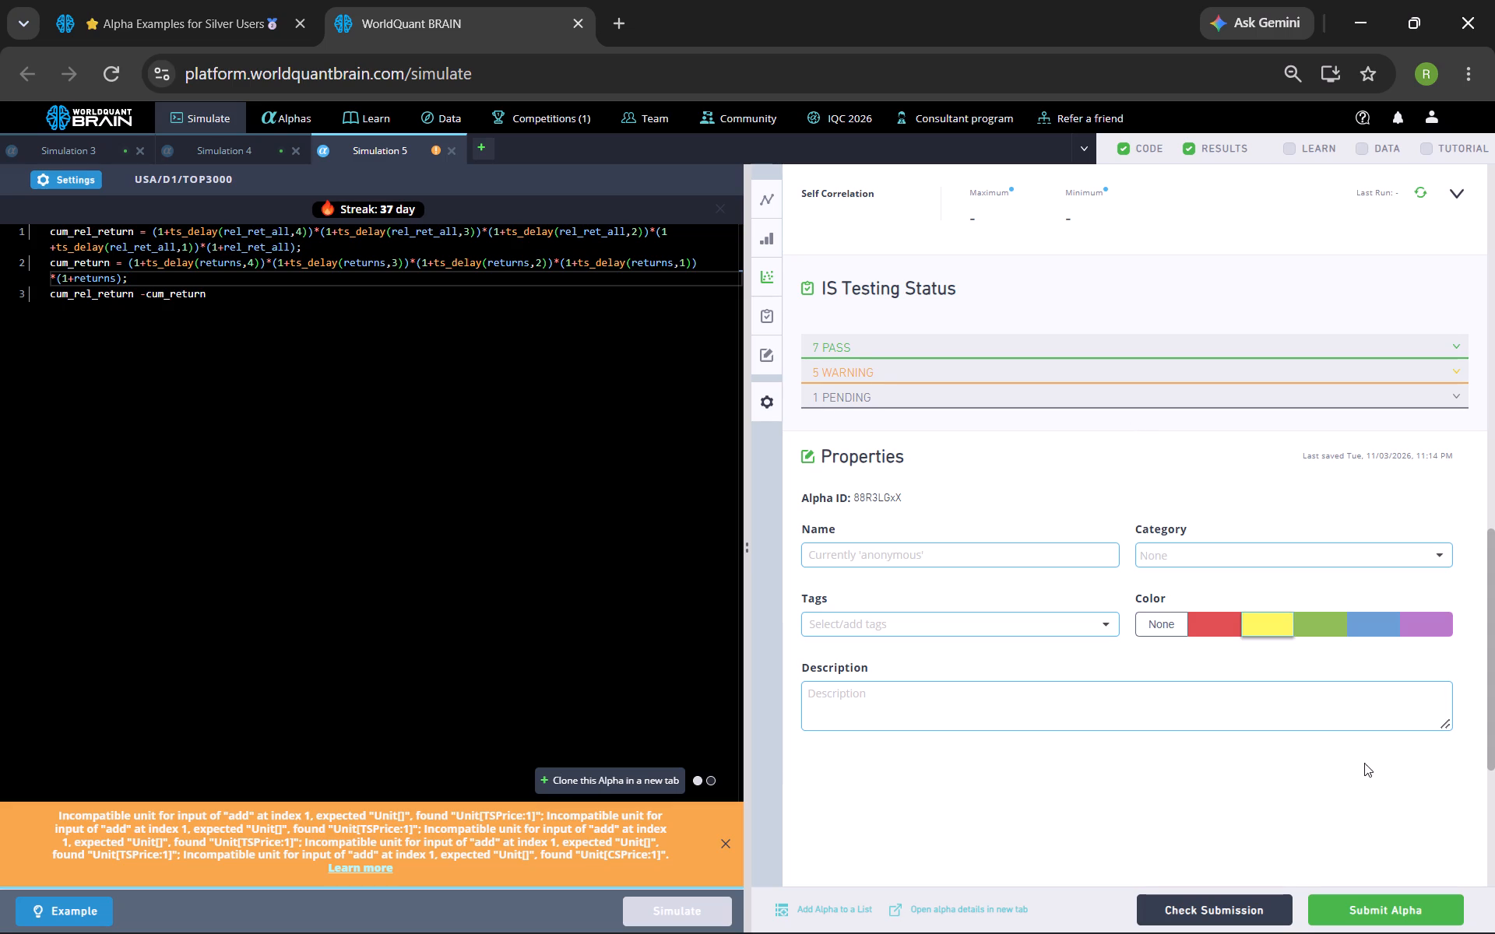
left_click(1378, 900)
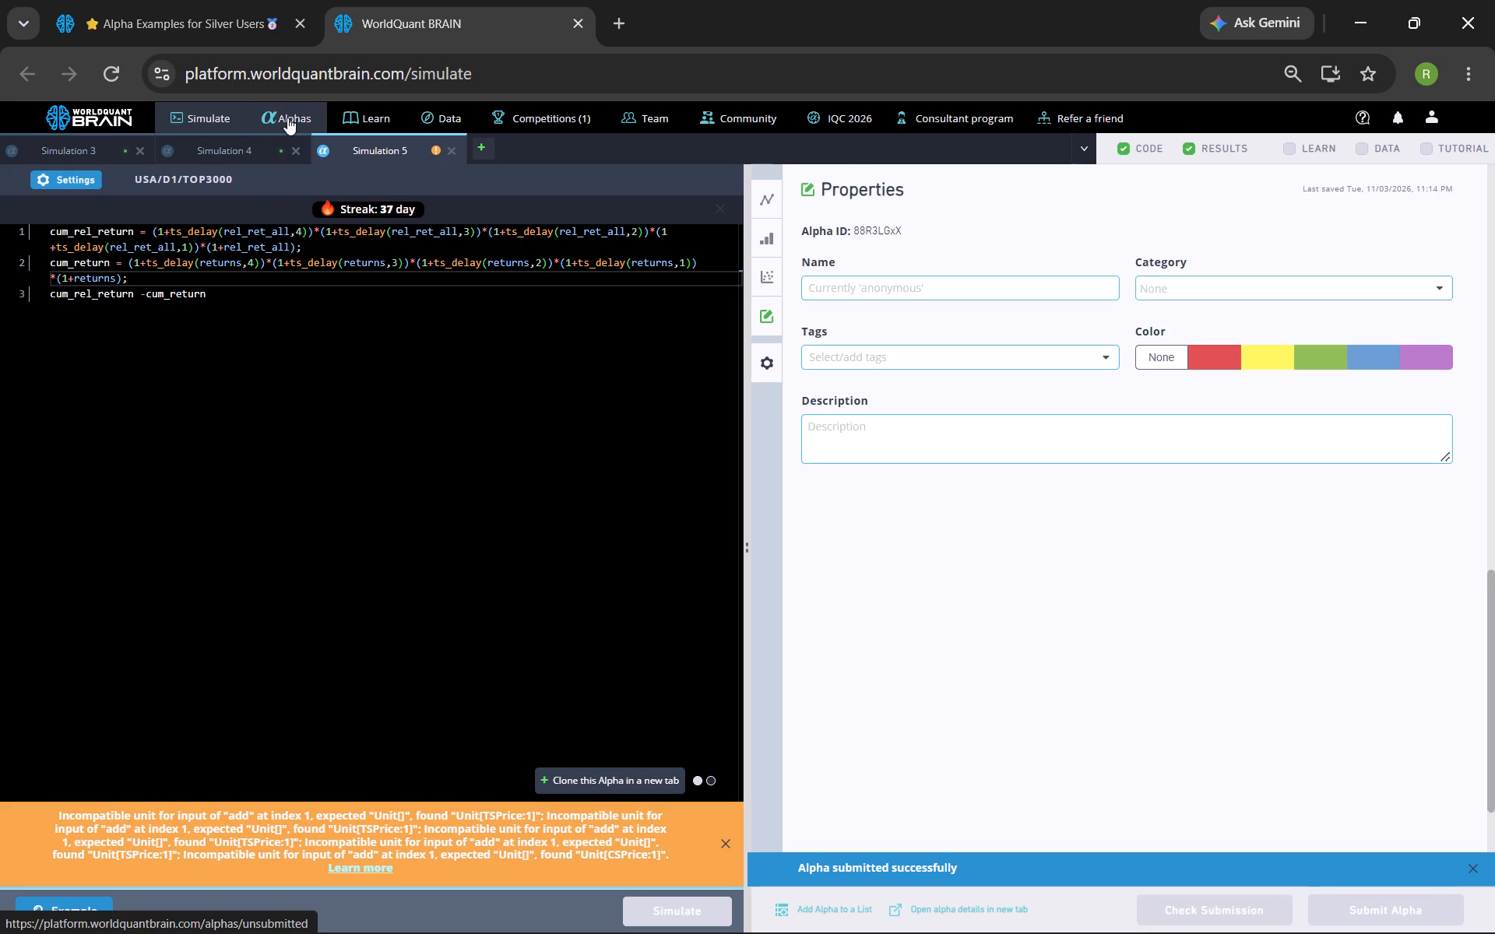
Open the Alpha Examples for Silver Users article from the Examples documentation in the Learn section.
left_click(378, 119)
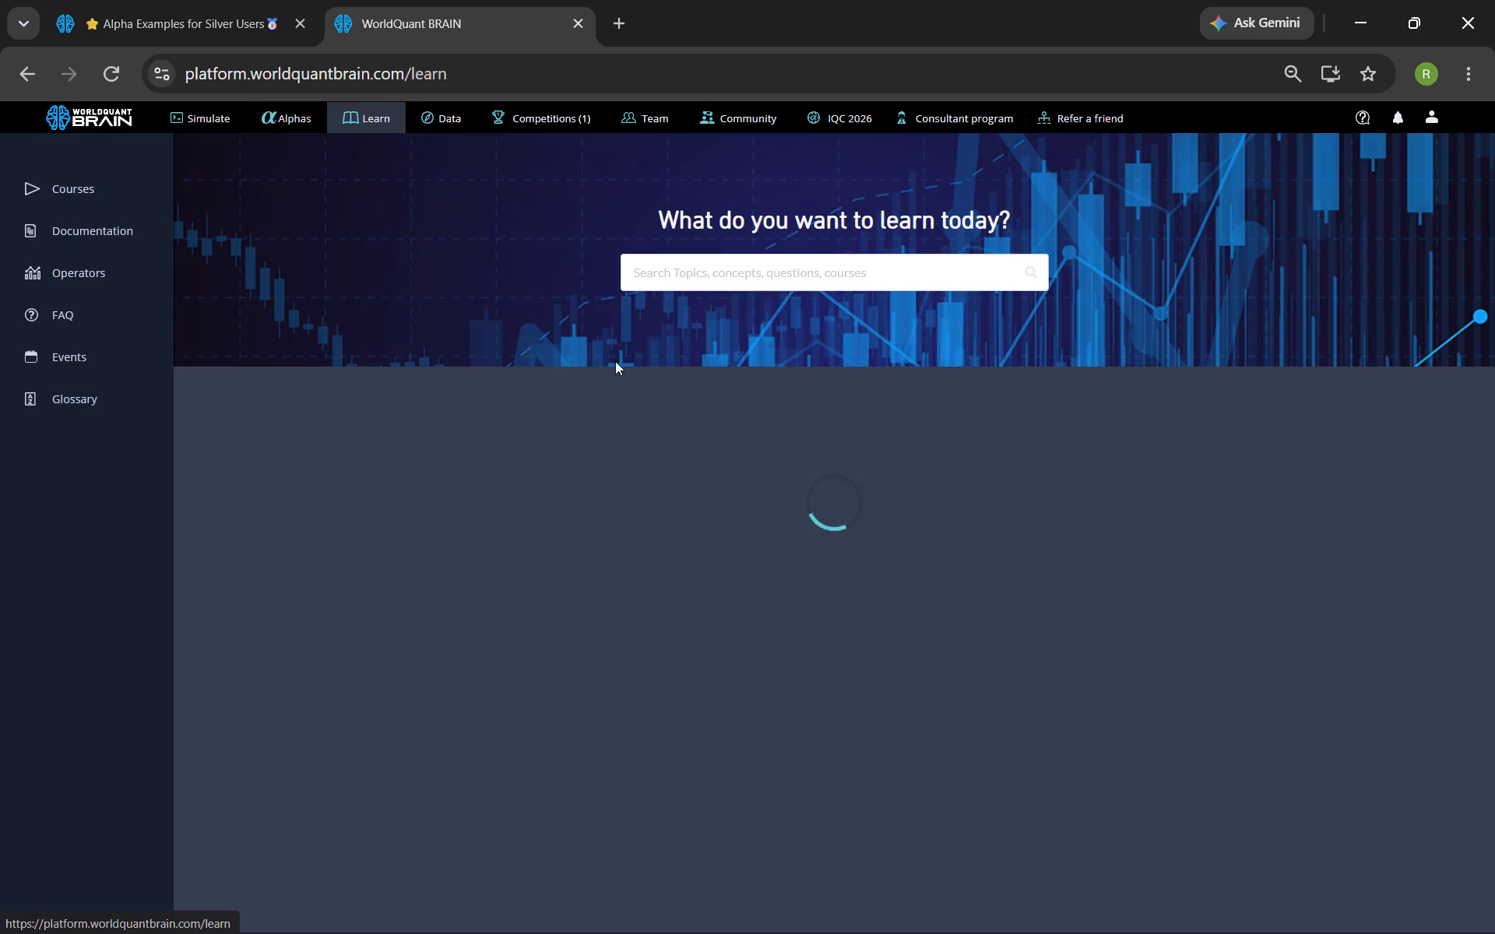
scroll(782, 500, "down", 4)
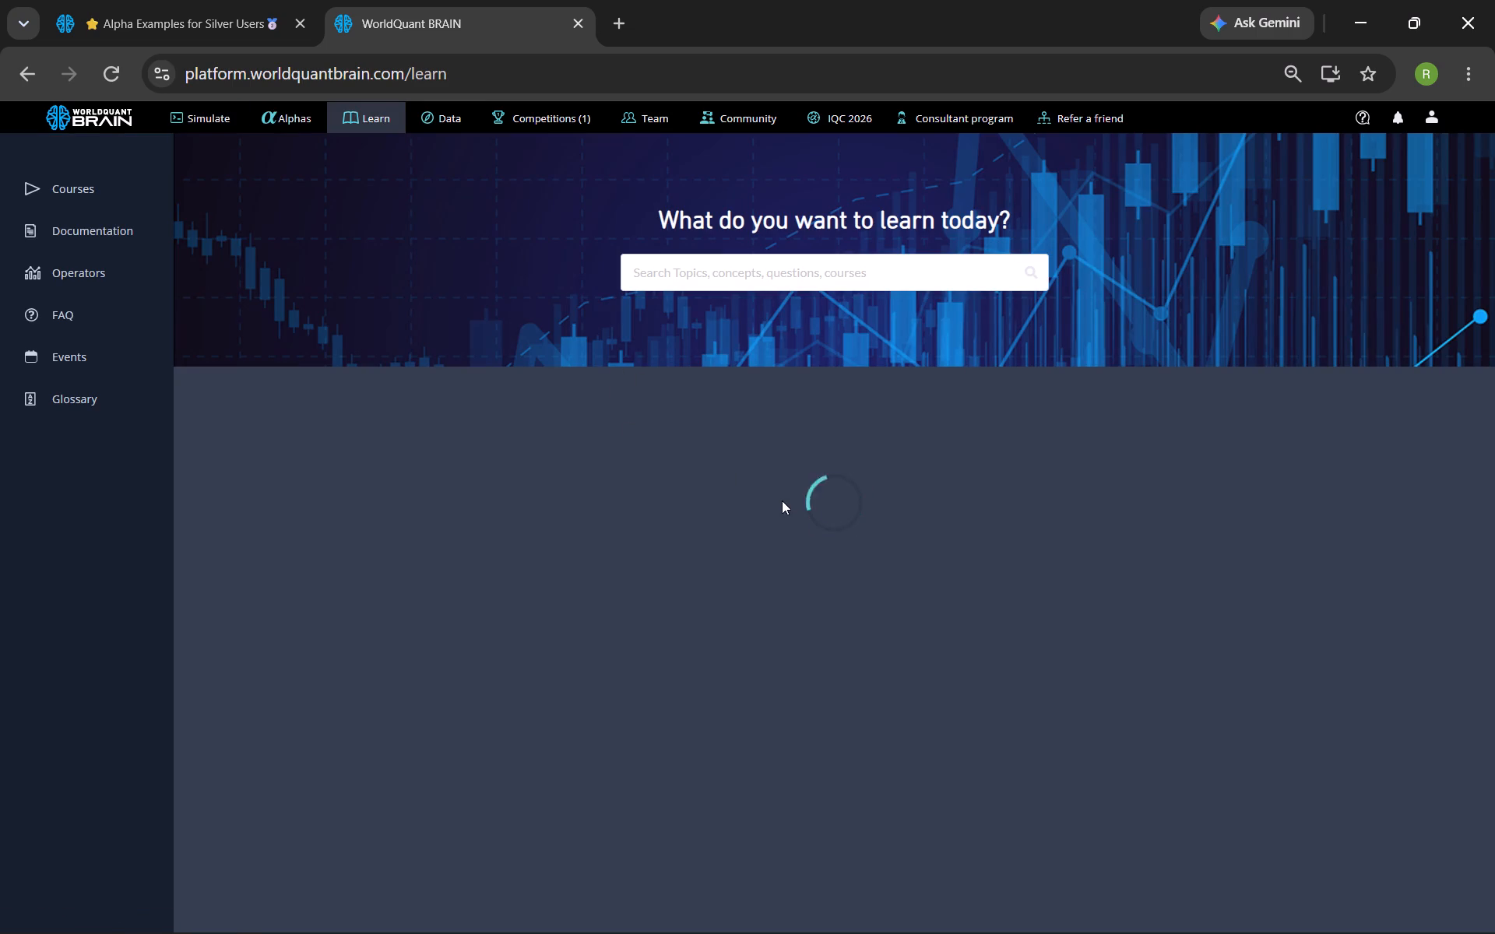
scroll(782, 500, "down", 7)
scroll(782, 501, "up", 2)
scroll(782, 501, "down", 2)
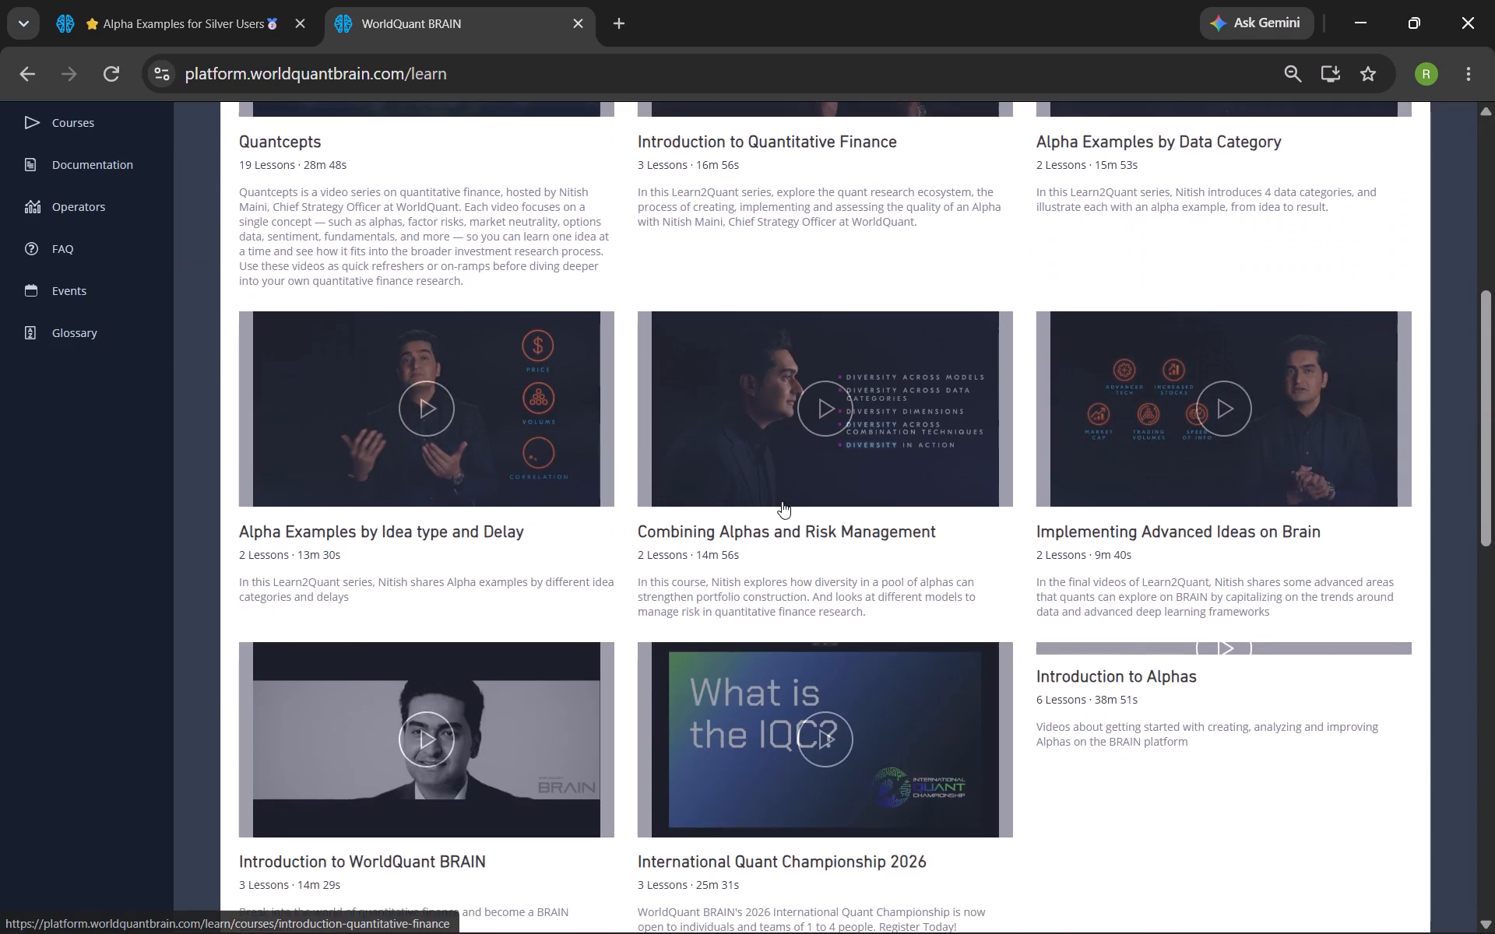
scroll(783, 503, "down", 4)
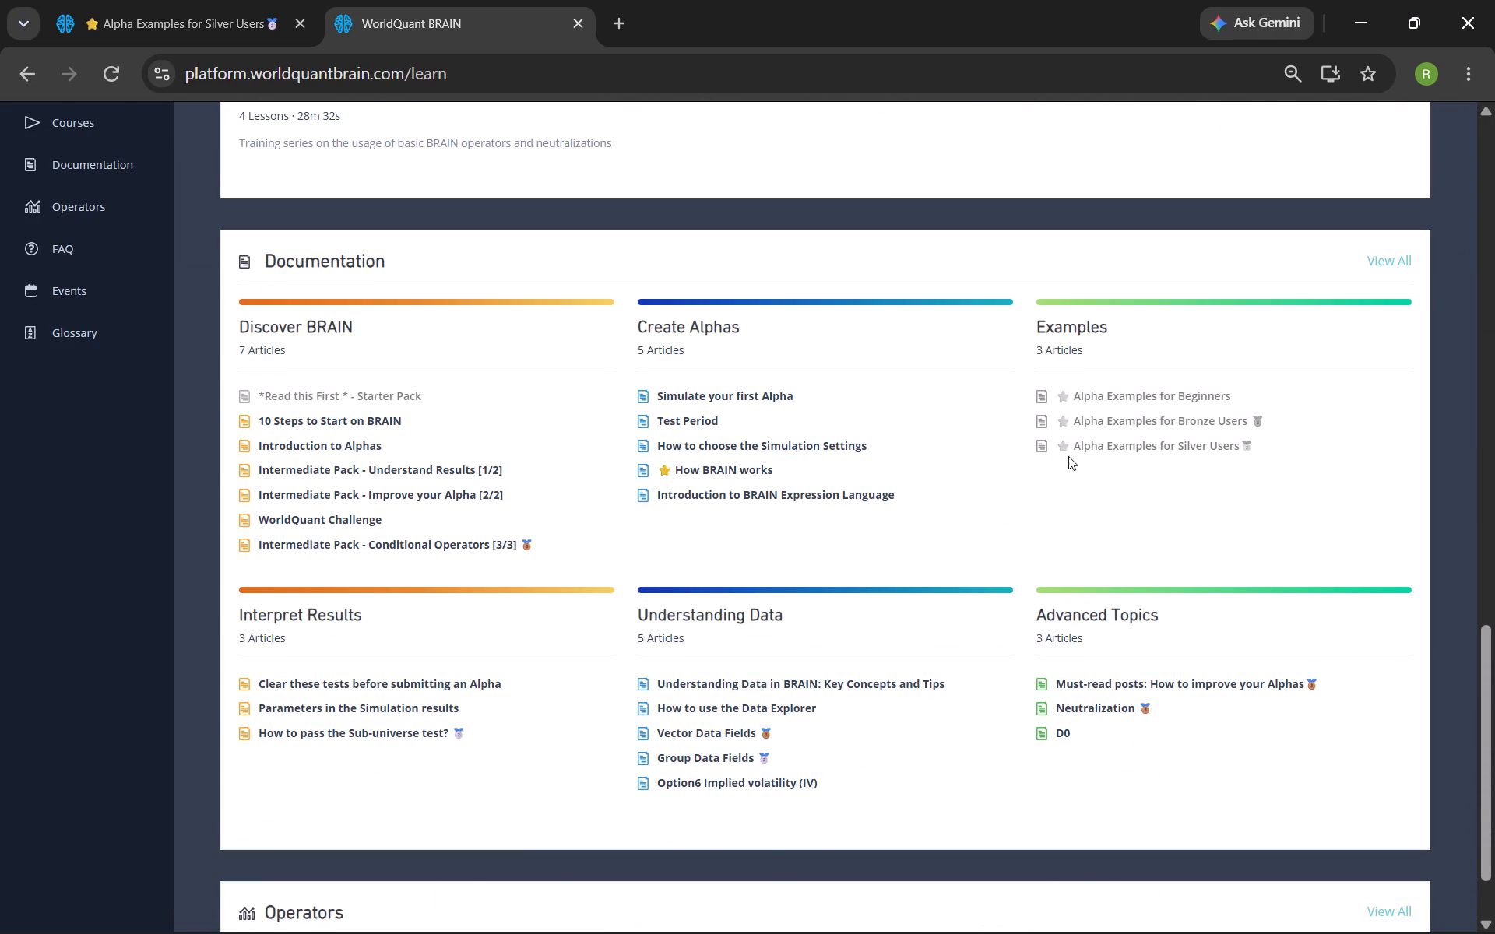
left_click(1083, 444)
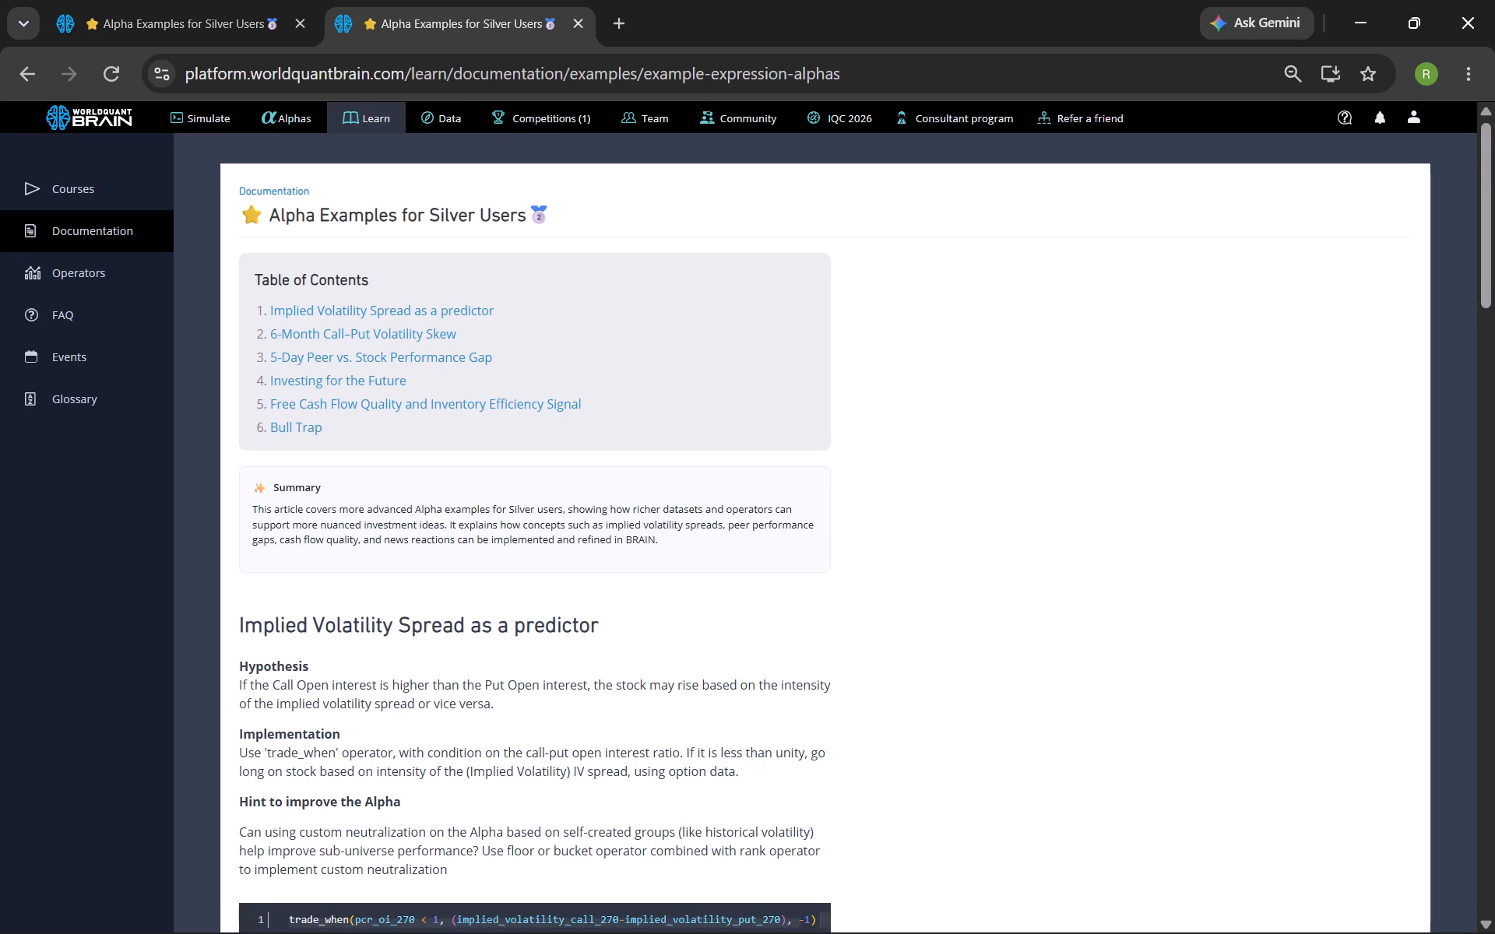
Open the article's Bull Trap example alpha in Simulate and close the article page it was opened from.
scroll(715, 507, "down", 12)
scroll(572, 669, "down", 11)
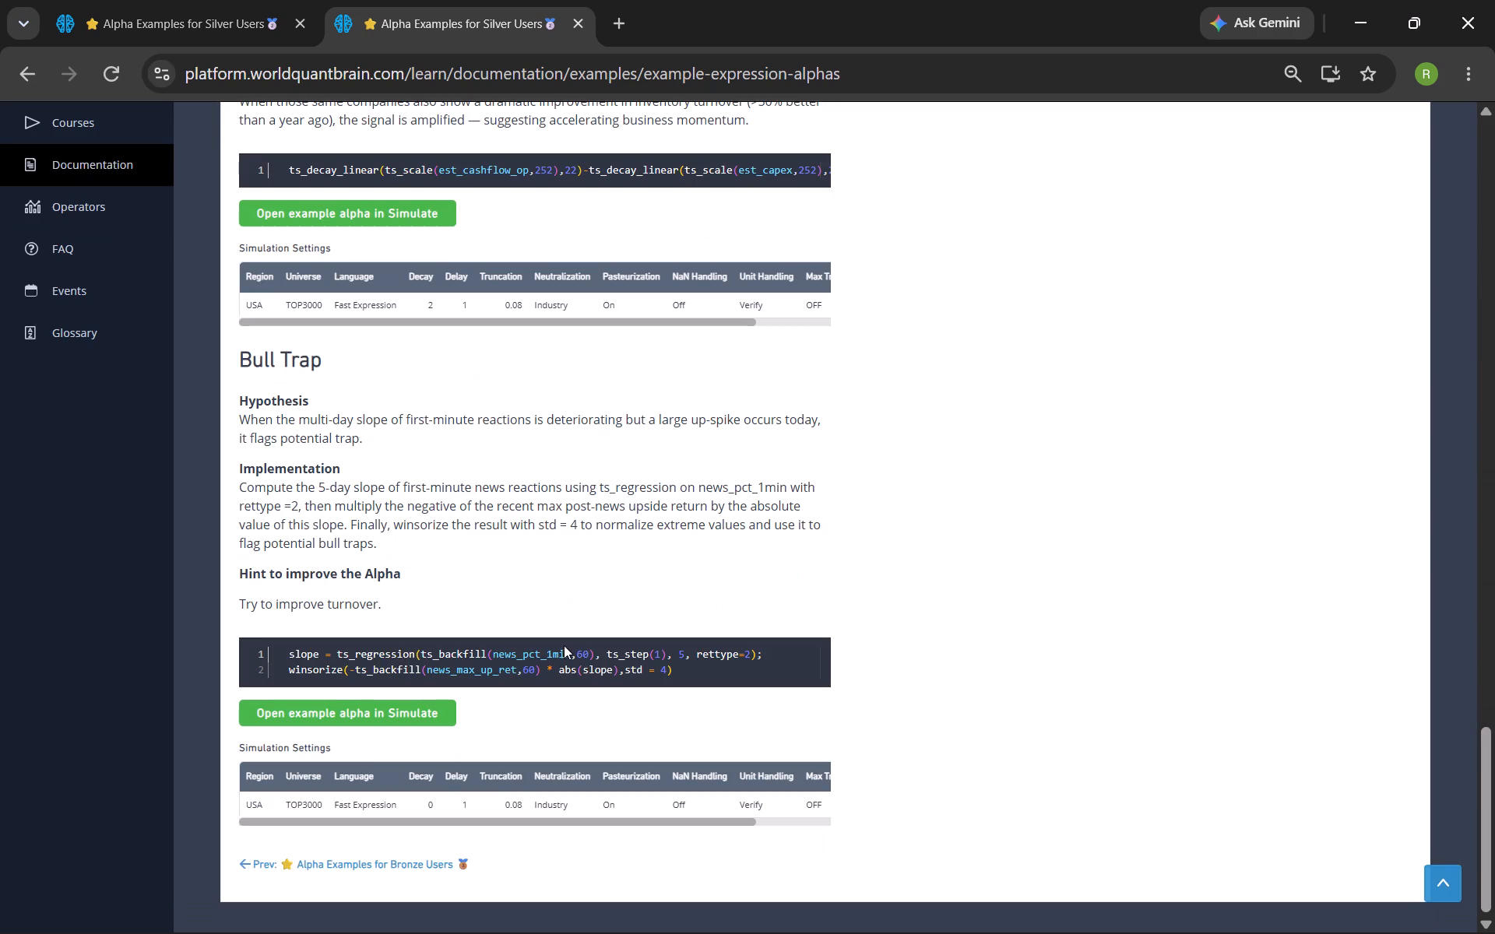
scroll(564, 645, "down", 4)
scroll(509, 754, "down", 5)
left_click(389, 712)
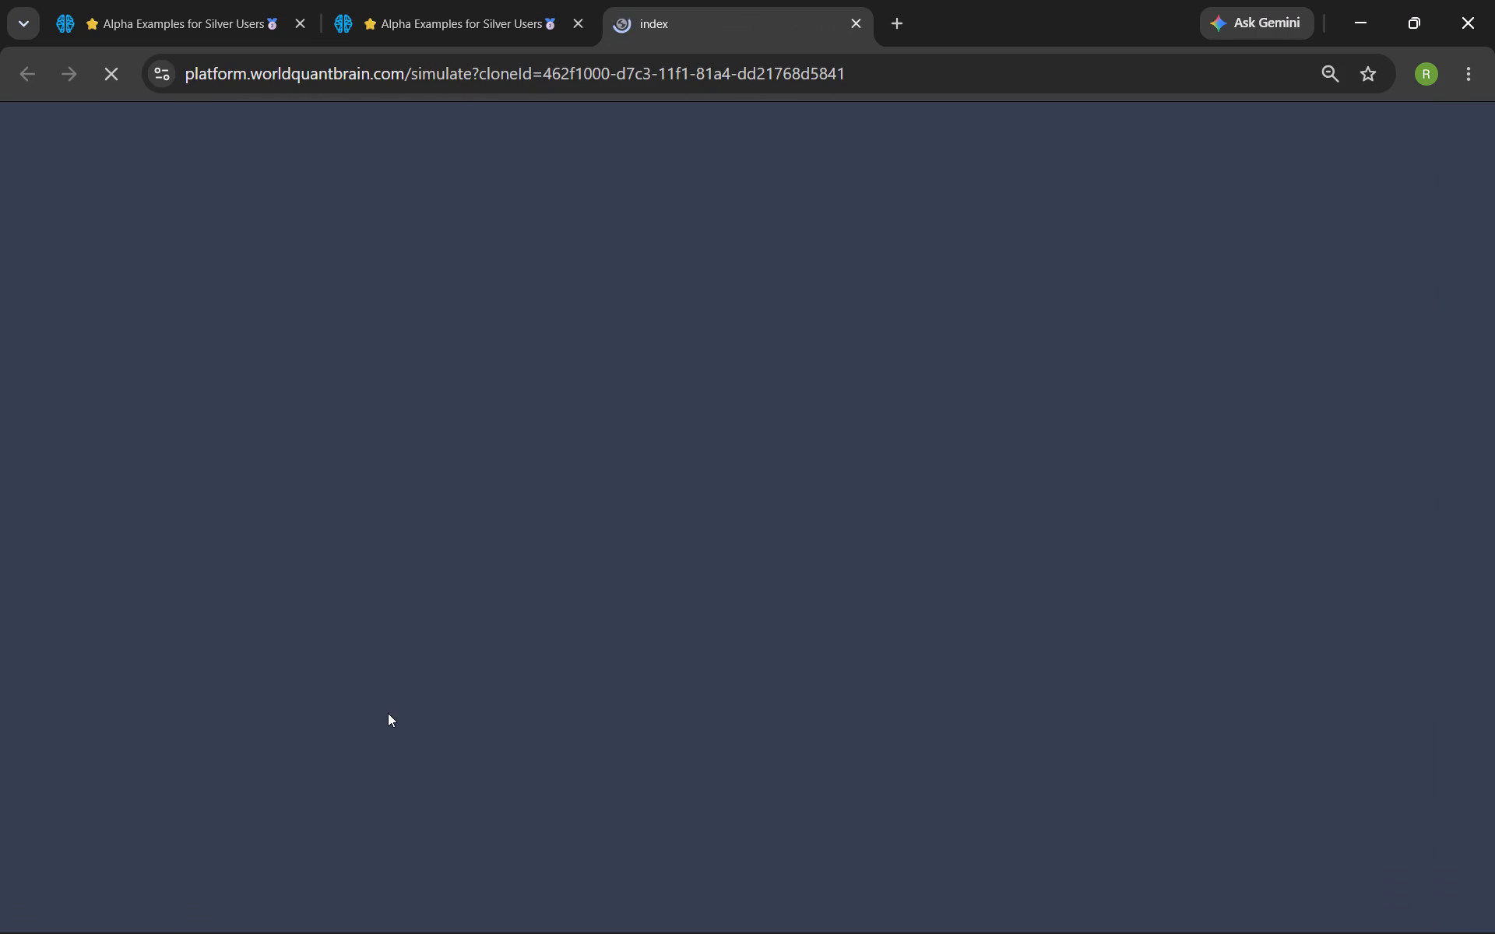
left_click(575, 30)
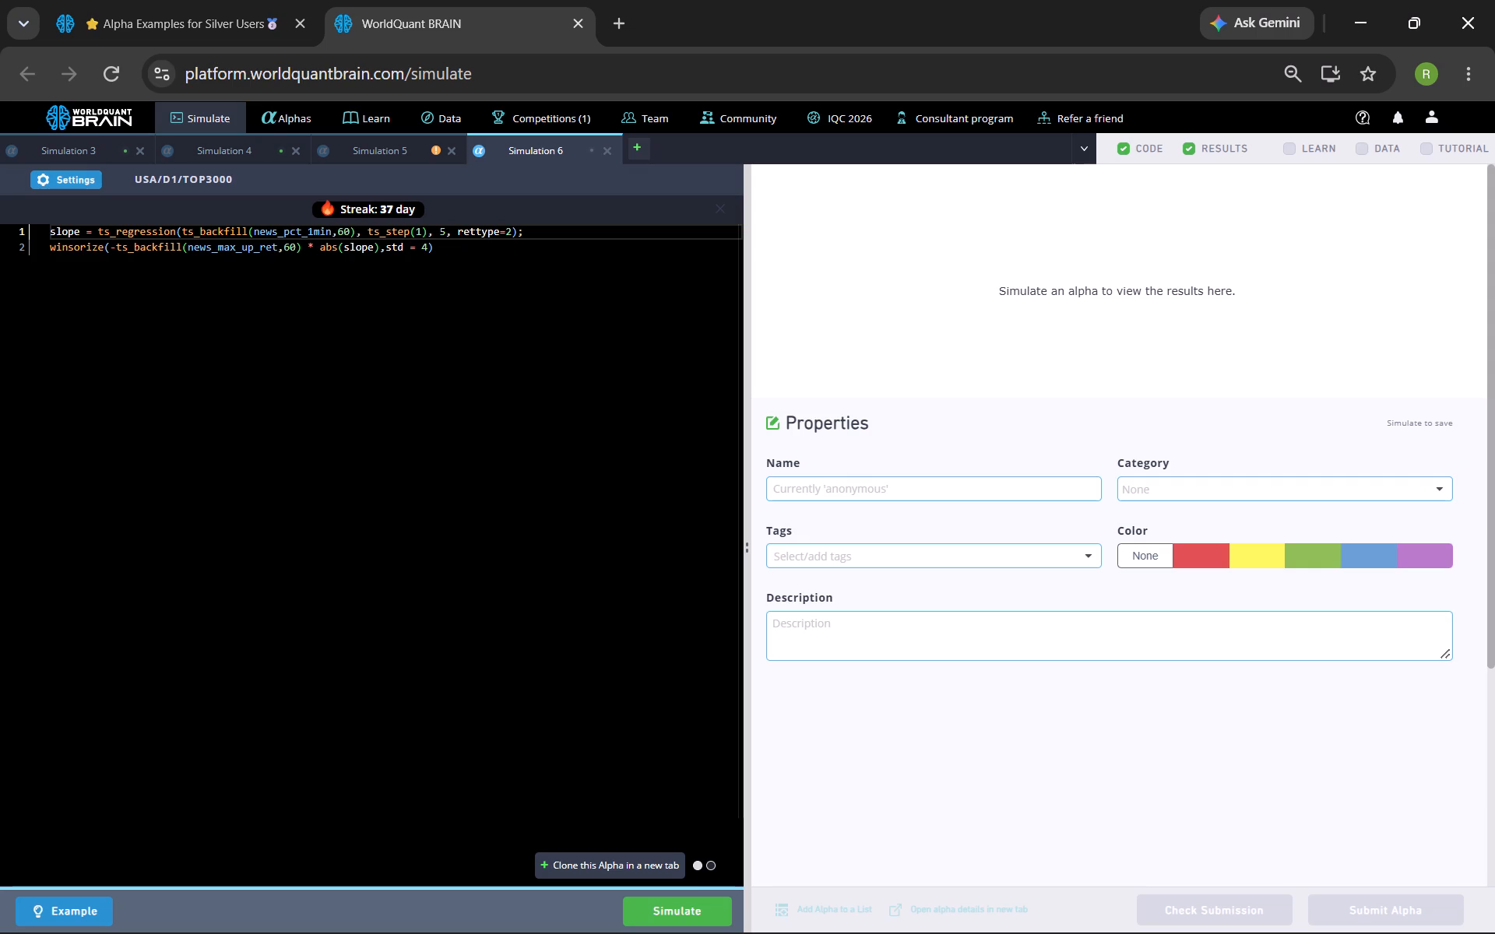
Simulate the Bull Trap alpha in Simulation 6 and review its IS Summary and IS Testing Status.
left_click(689, 903)
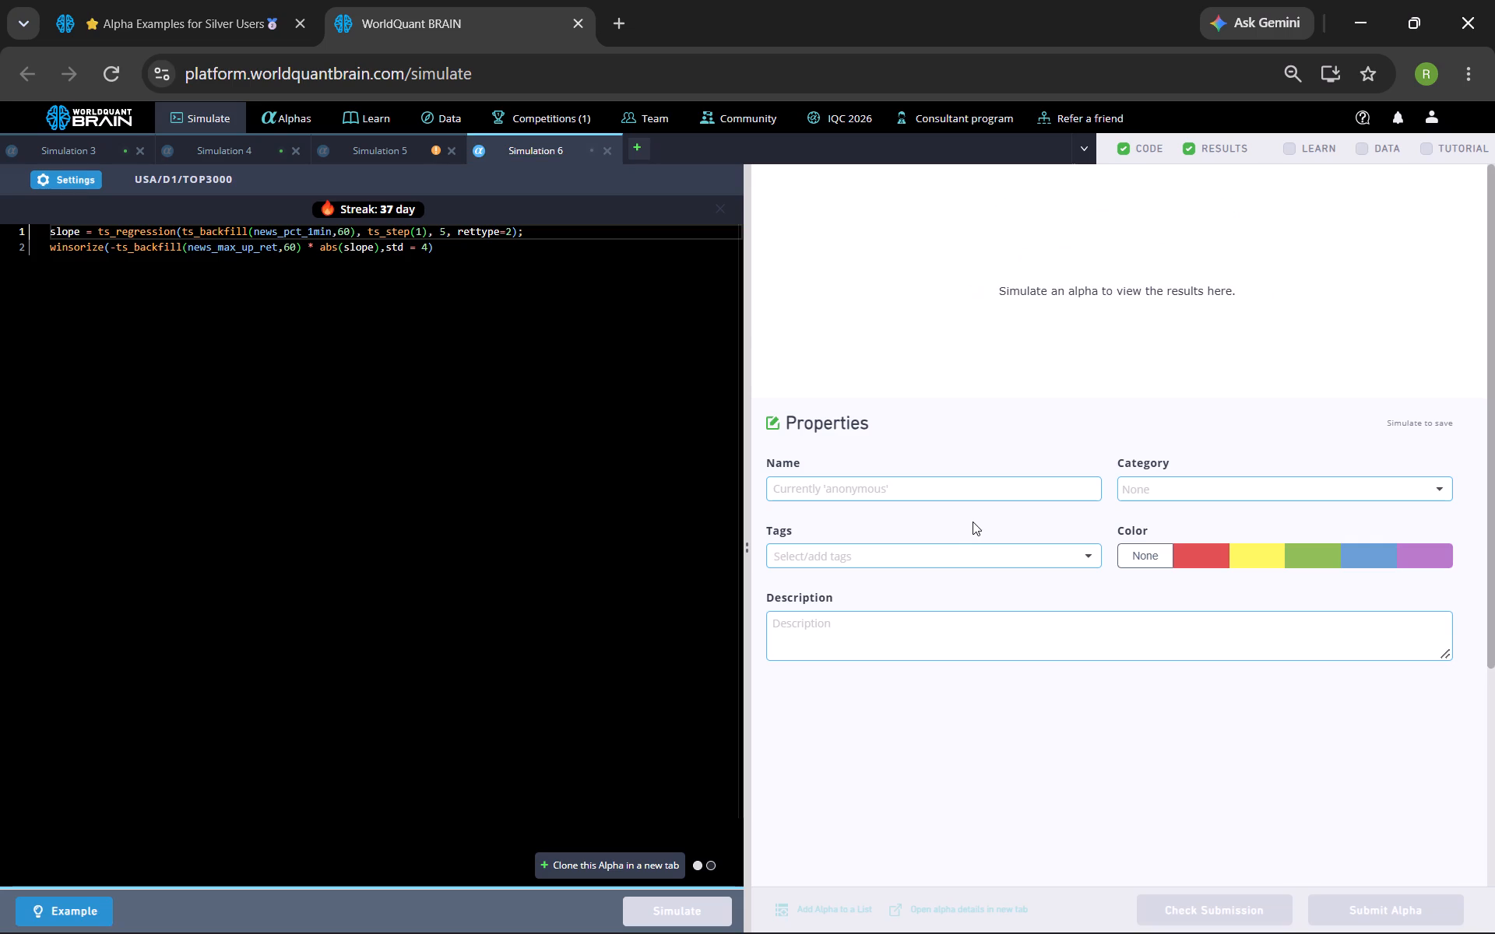
scroll(992, 527, "down", 2)
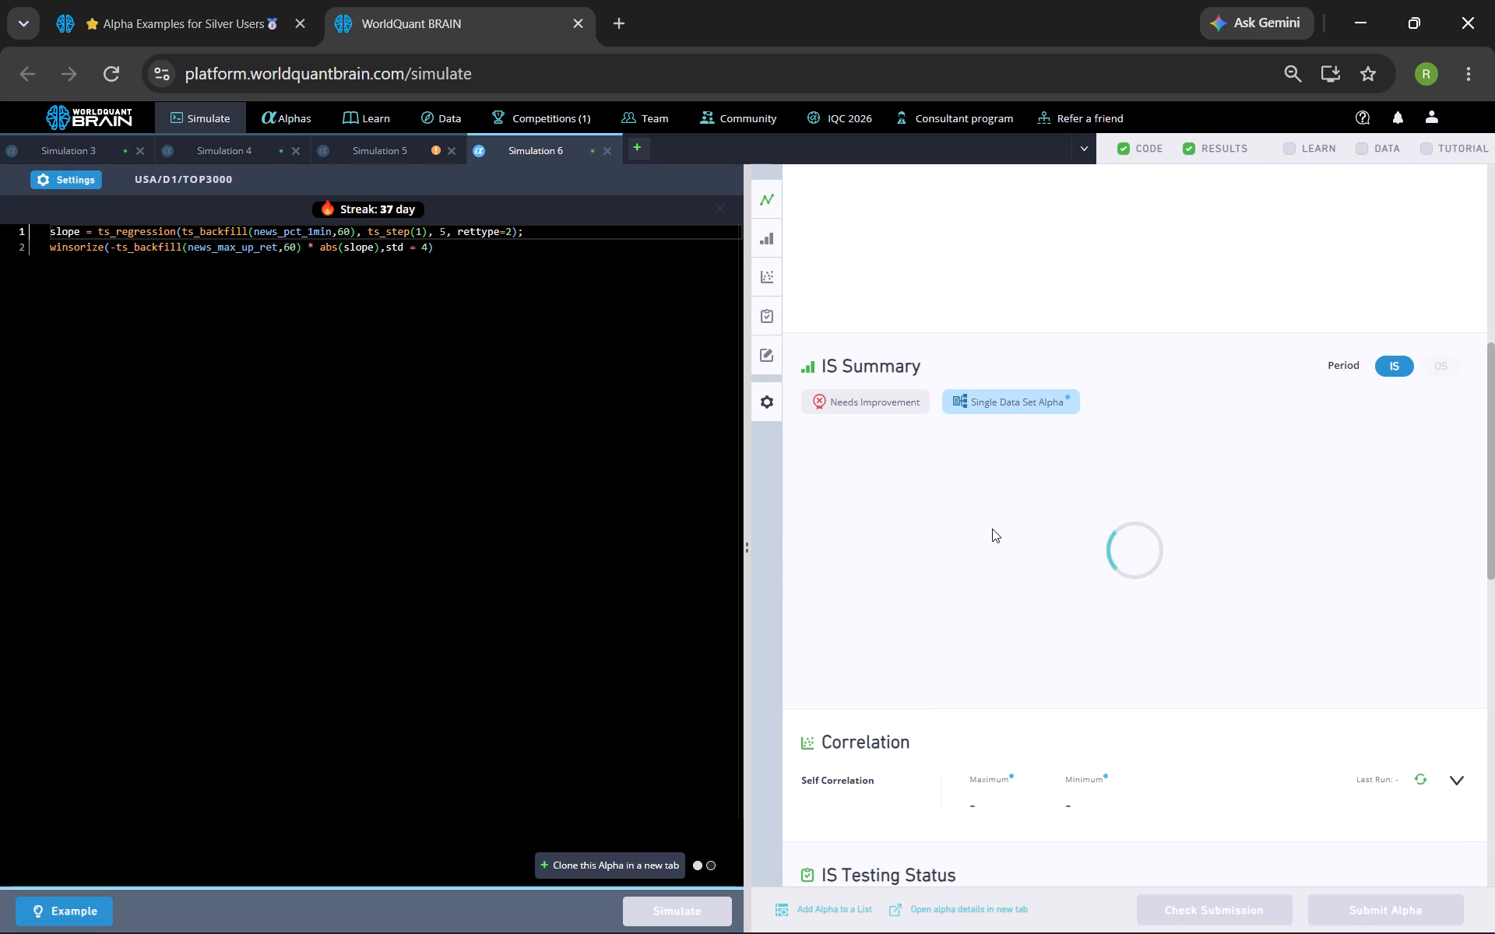
left_click(994, 532)
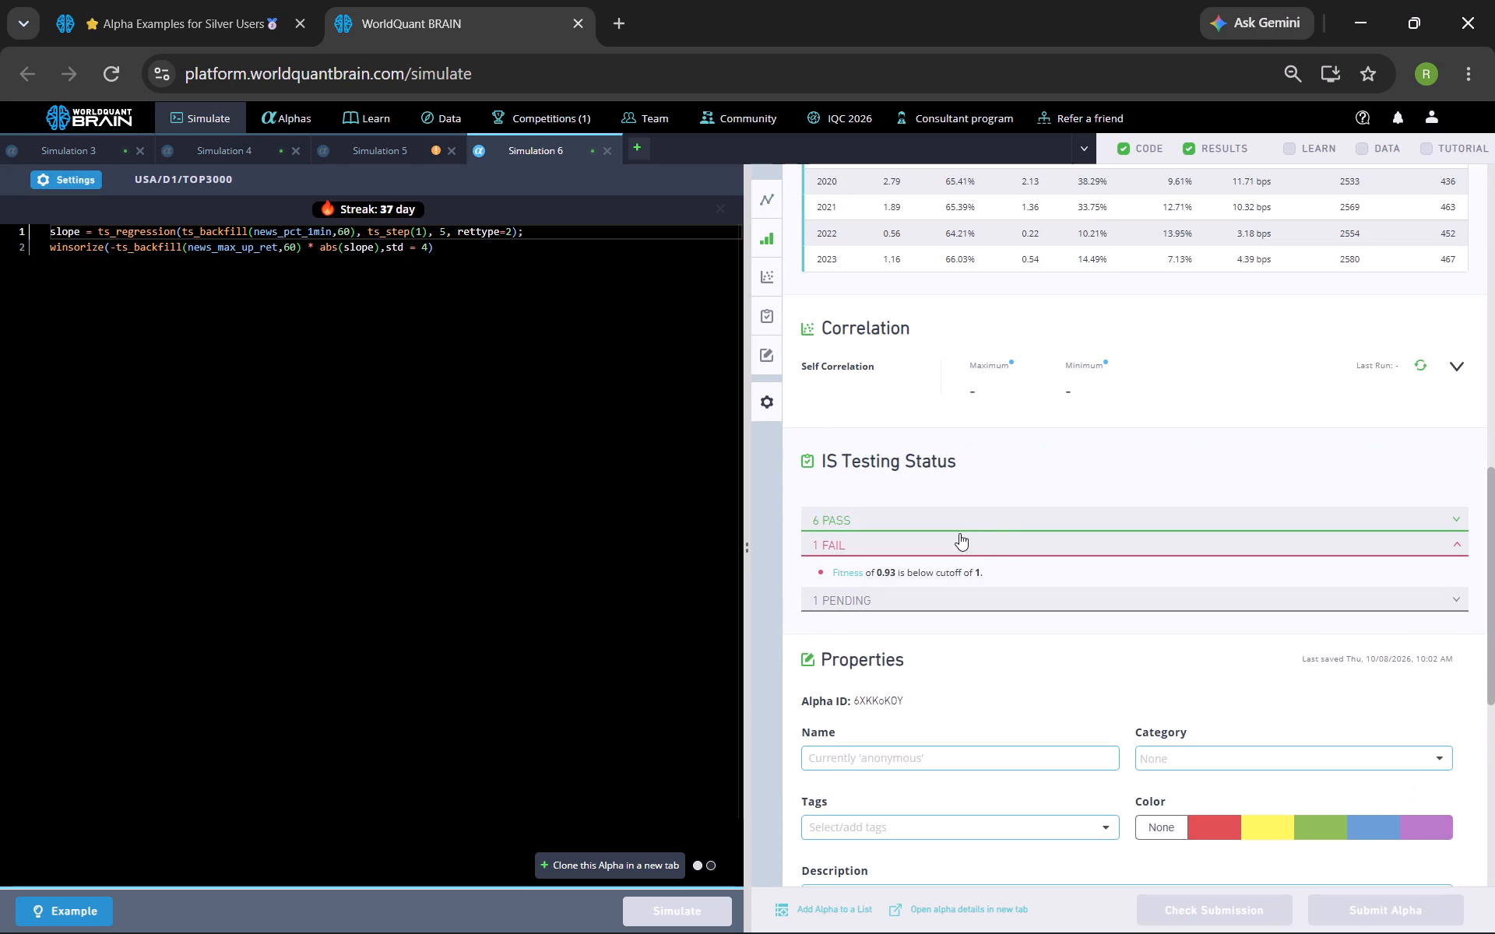
Set the Simulation 6 decay to 2, apply the settings and simulate the Bull Trap alpha again.
left_click(85, 173)
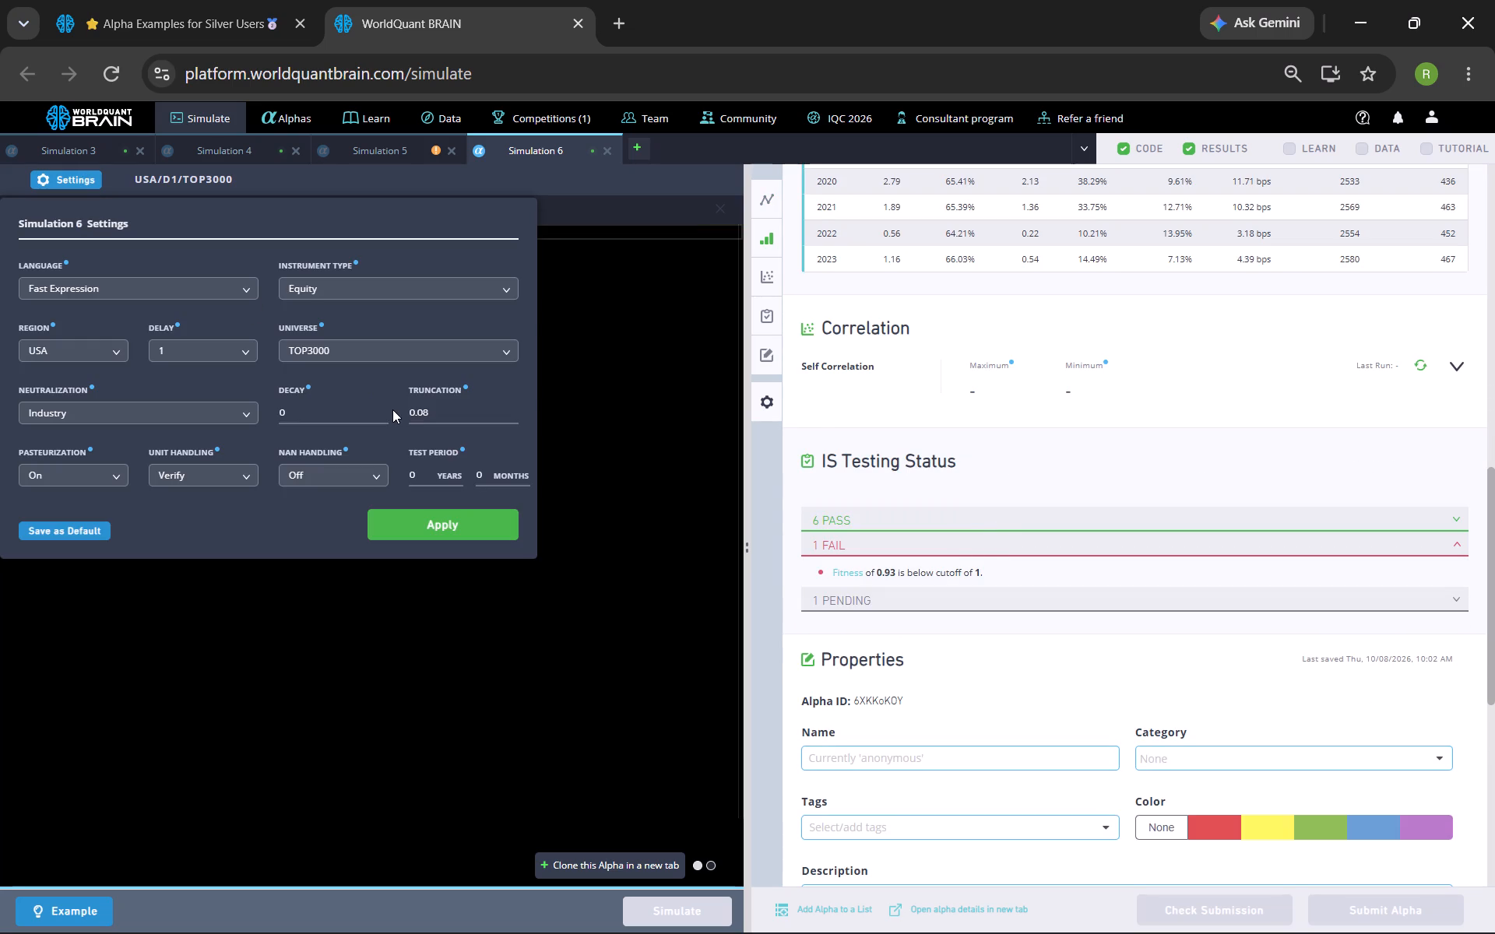
left_click(379, 412)
left_click(378, 406)
left_click(419, 521)
left_click(683, 911)
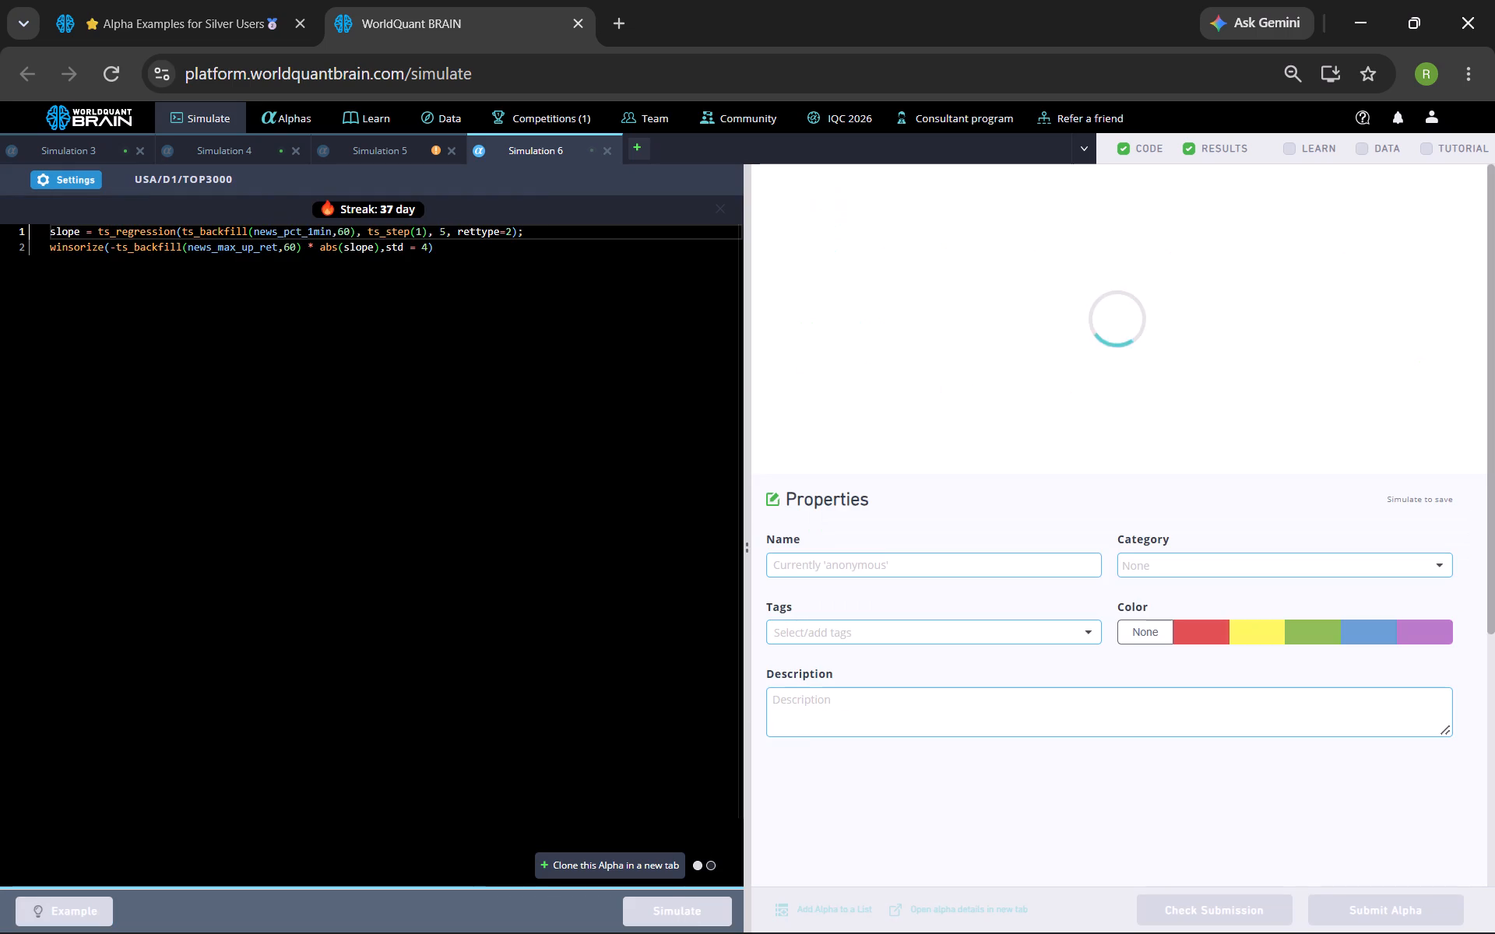
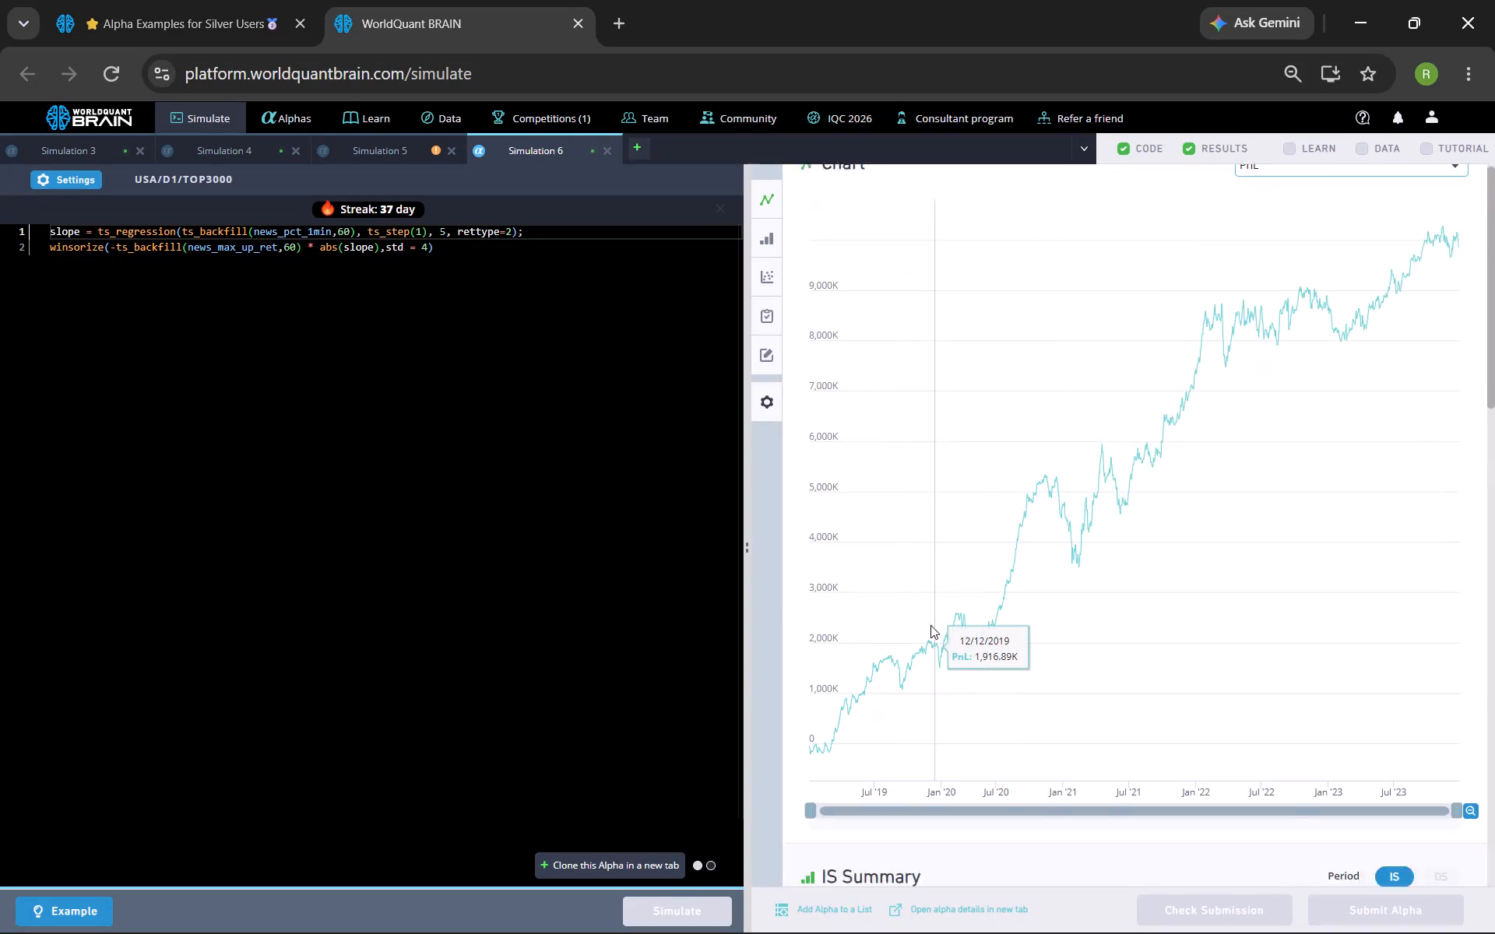
Check the failed test in IS Testing Status, then apply a decay of 4 to Simulation 6 and simulate the Bull Trap alpha again.
scroll(944, 683, "down", 2)
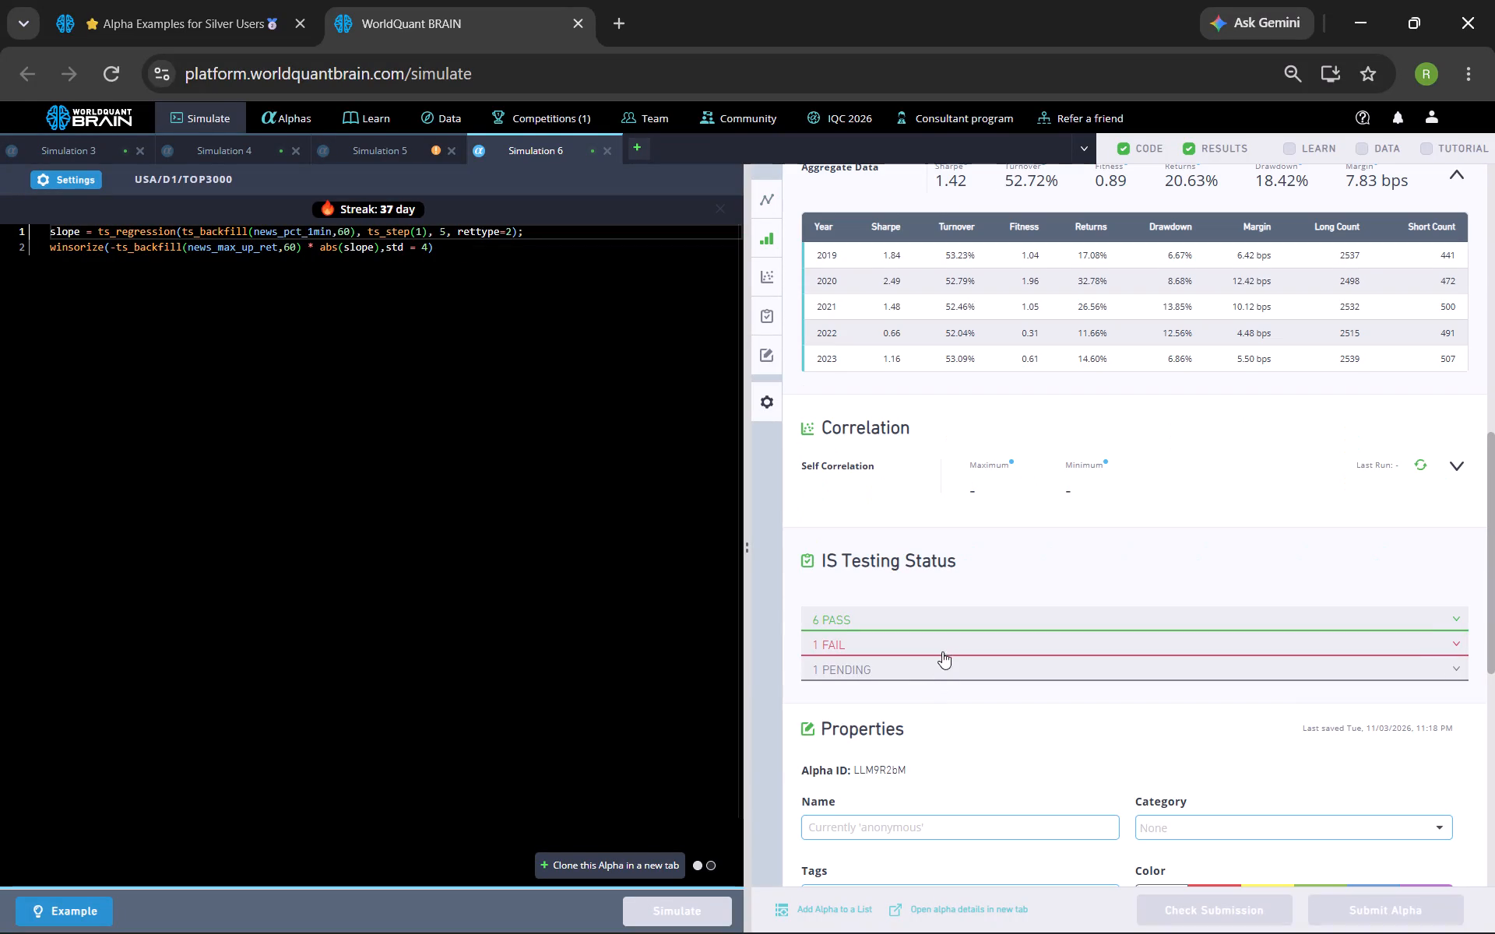
left_click(940, 644)
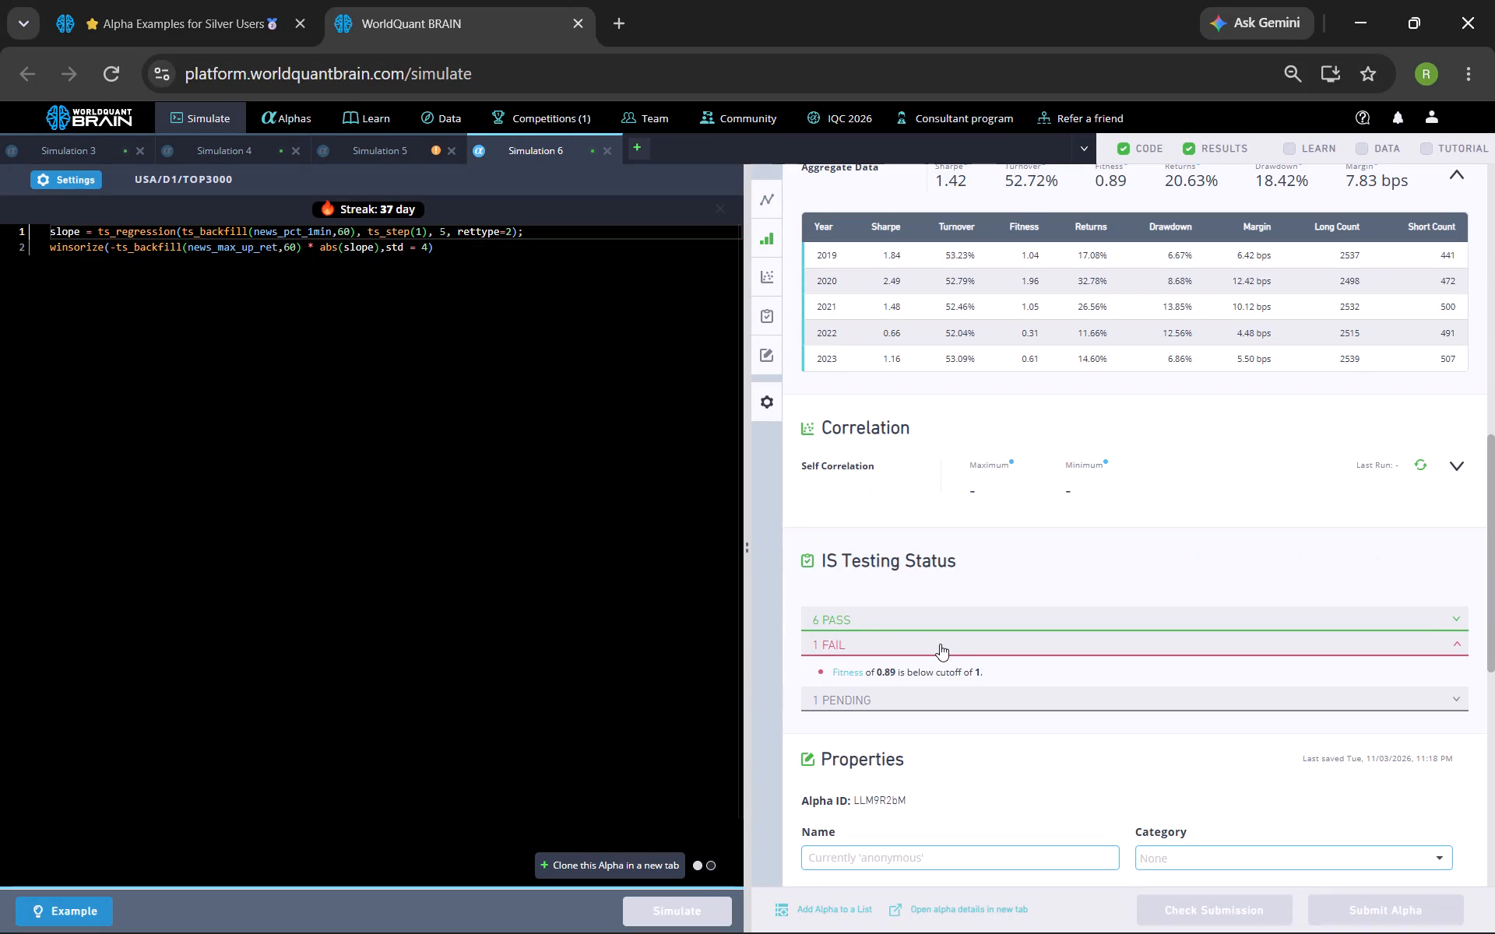
left_click(58, 187)
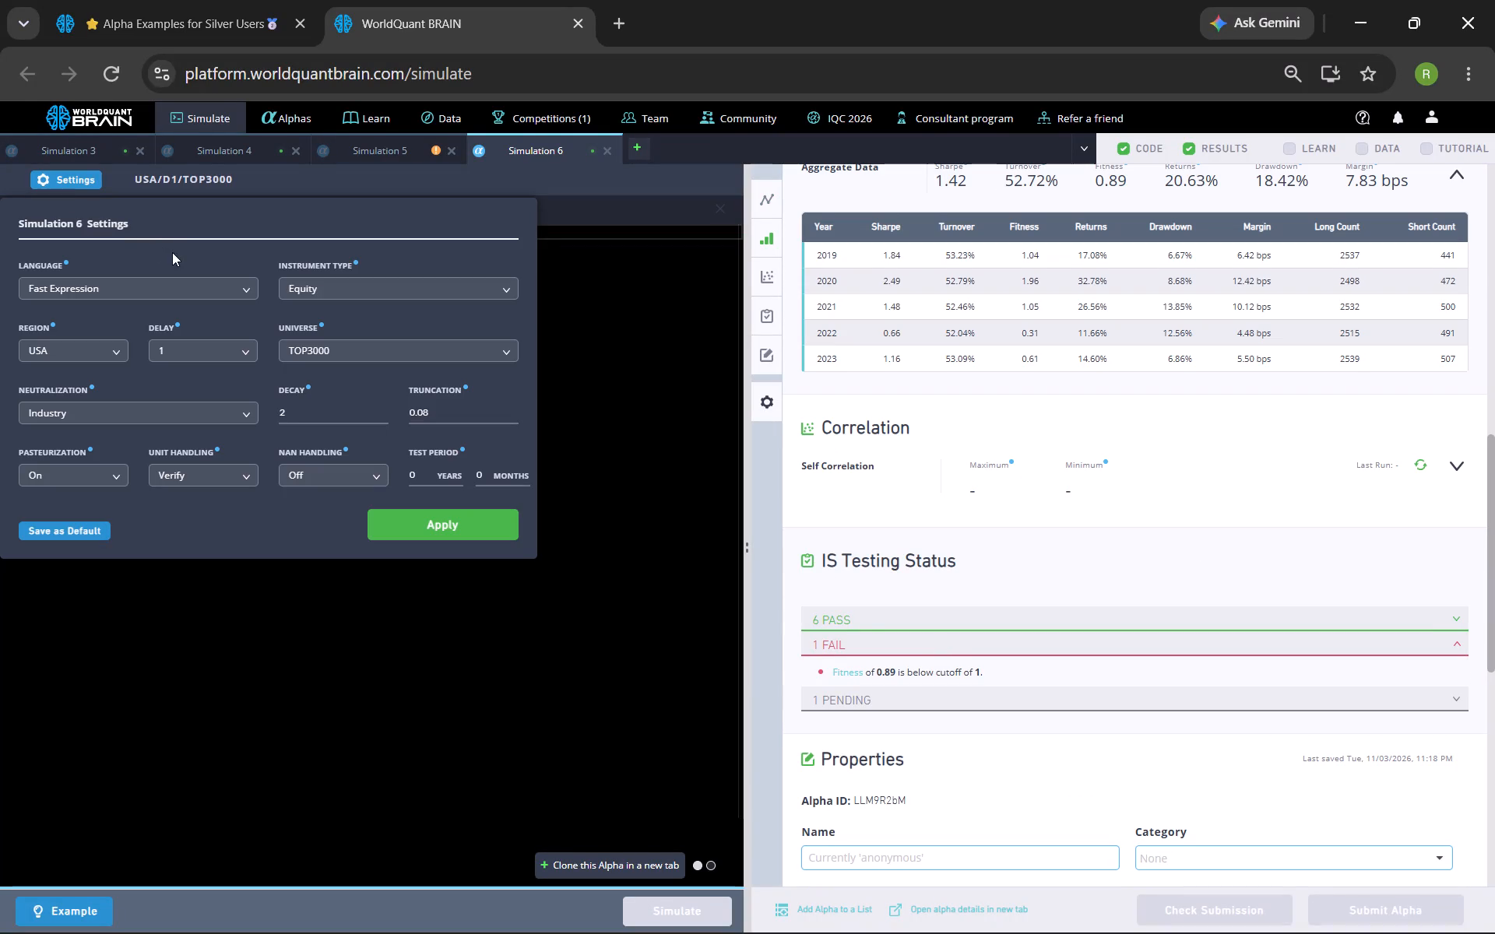
double_click(384, 410)
left_click(450, 528)
left_click(662, 905)
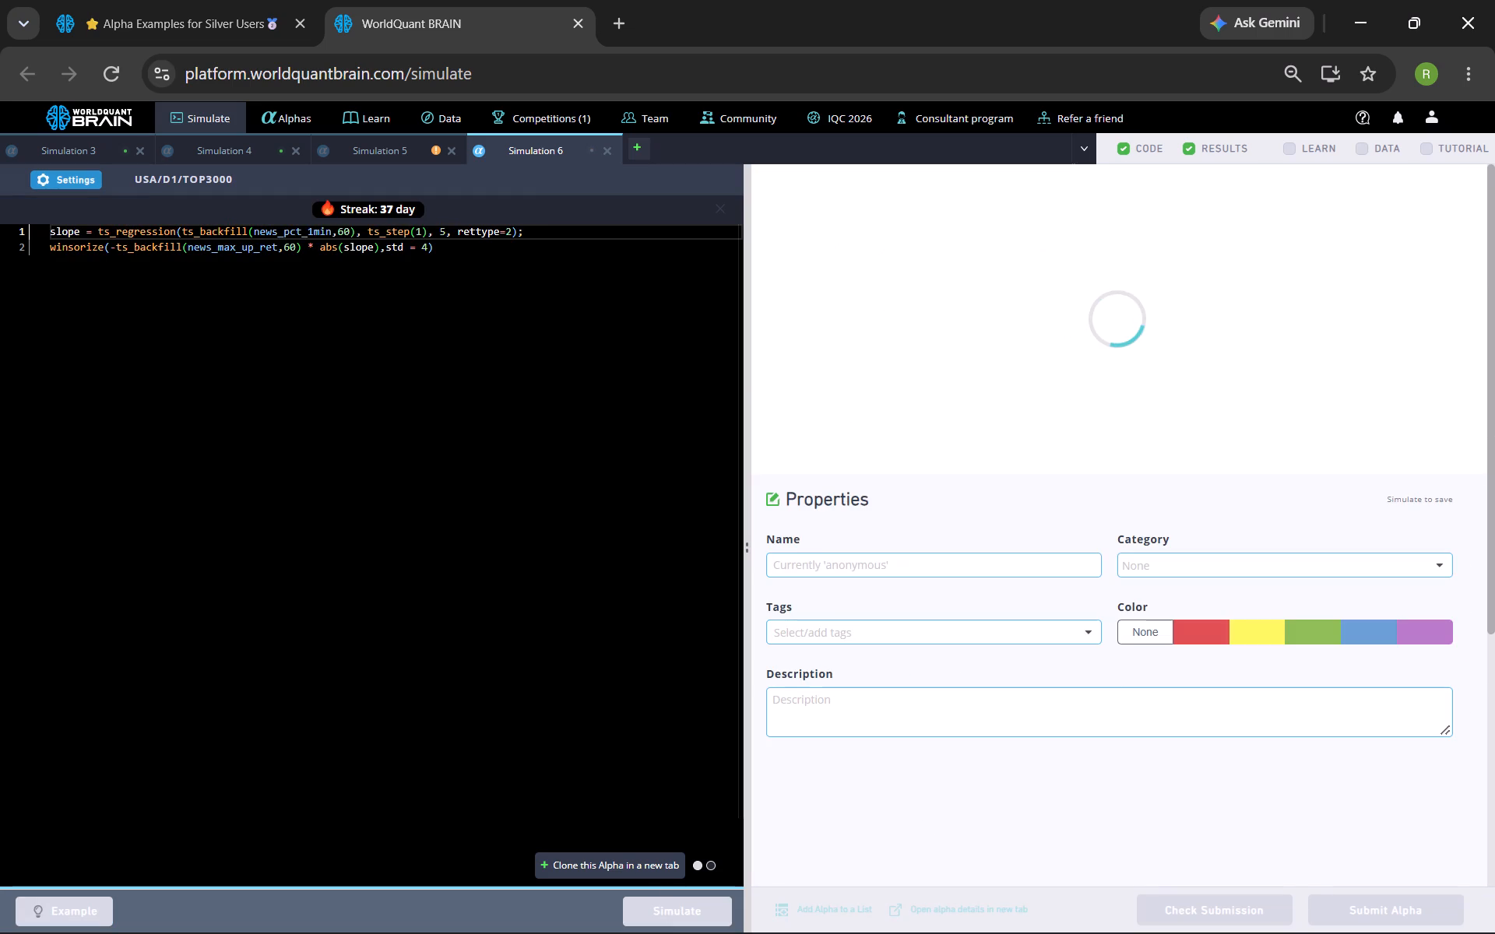
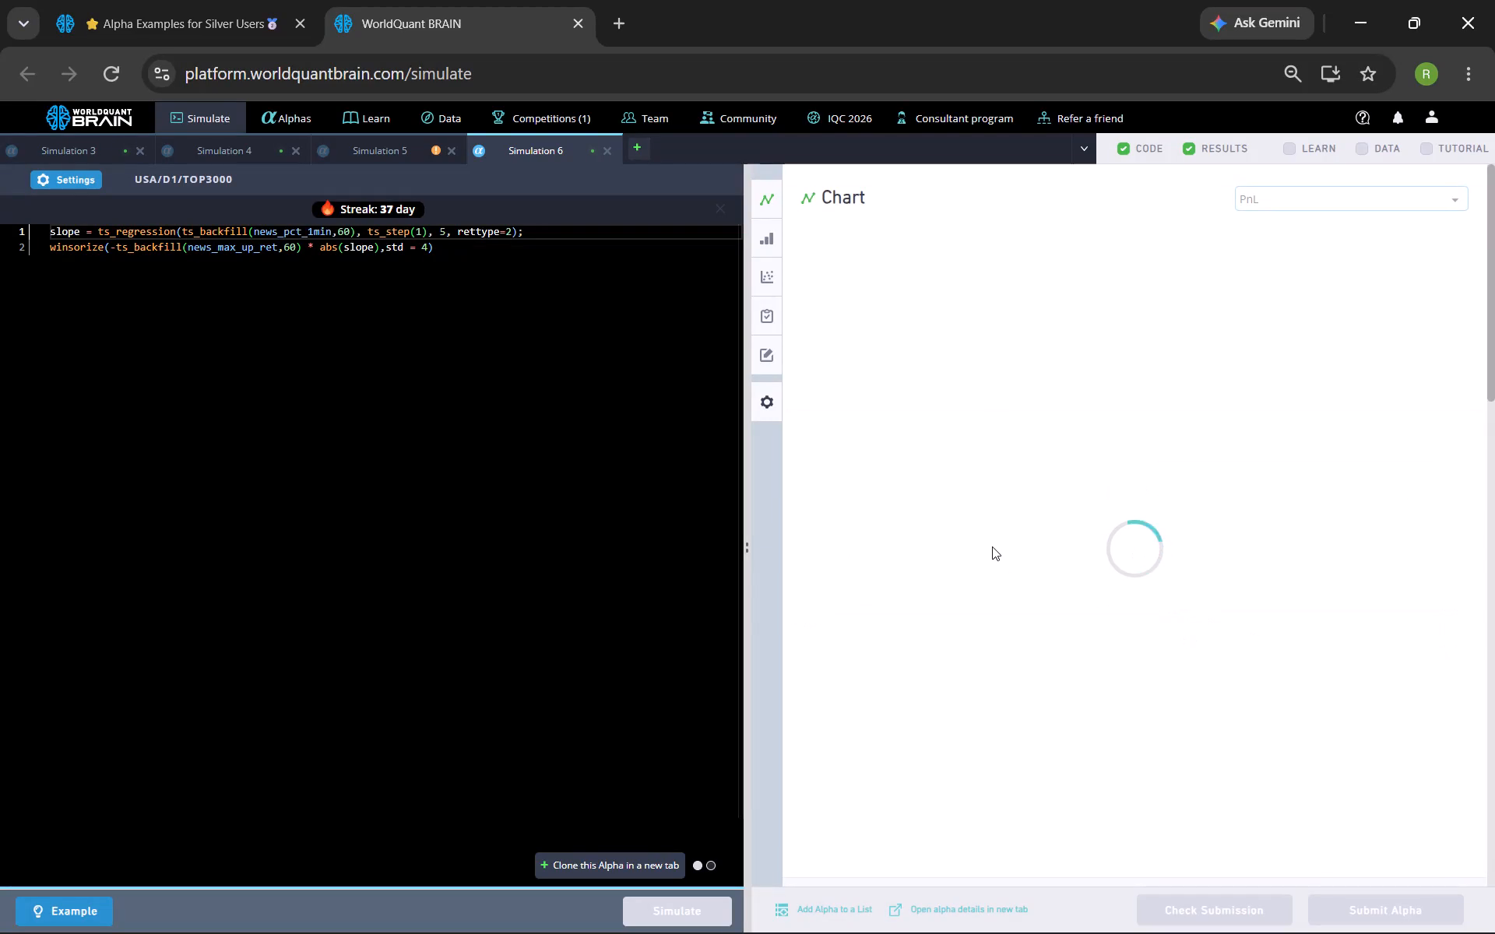
Check the failed tests in IS Testing Status, then set Simulation 6's decay to 0, choose its NaN handling option and rerun the simulation.
scroll(997, 550, "down", 2)
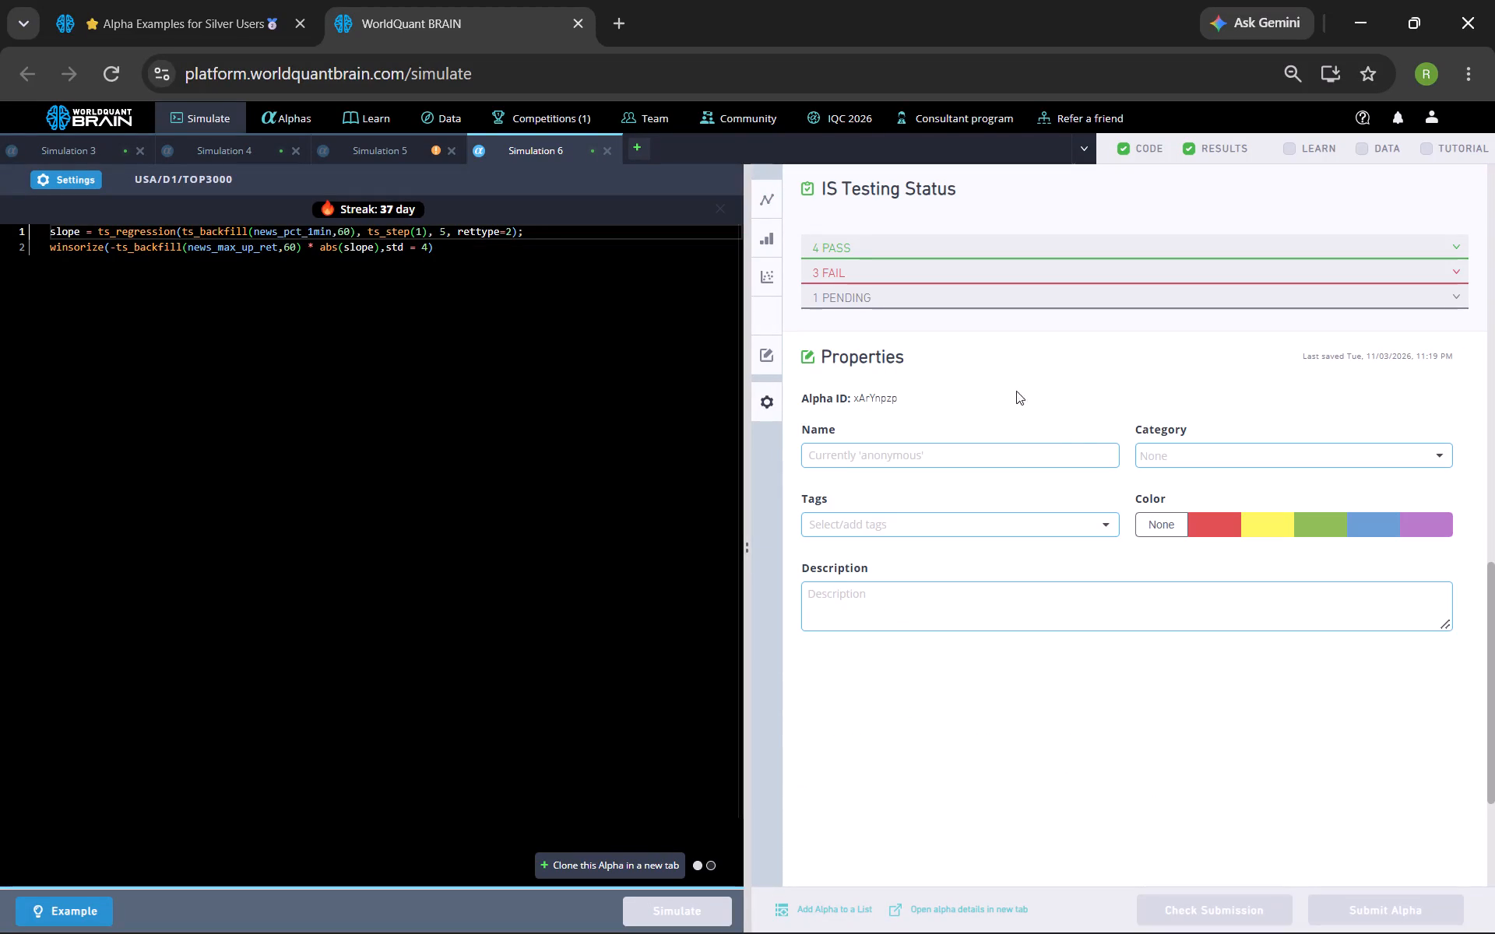
left_click(990, 269)
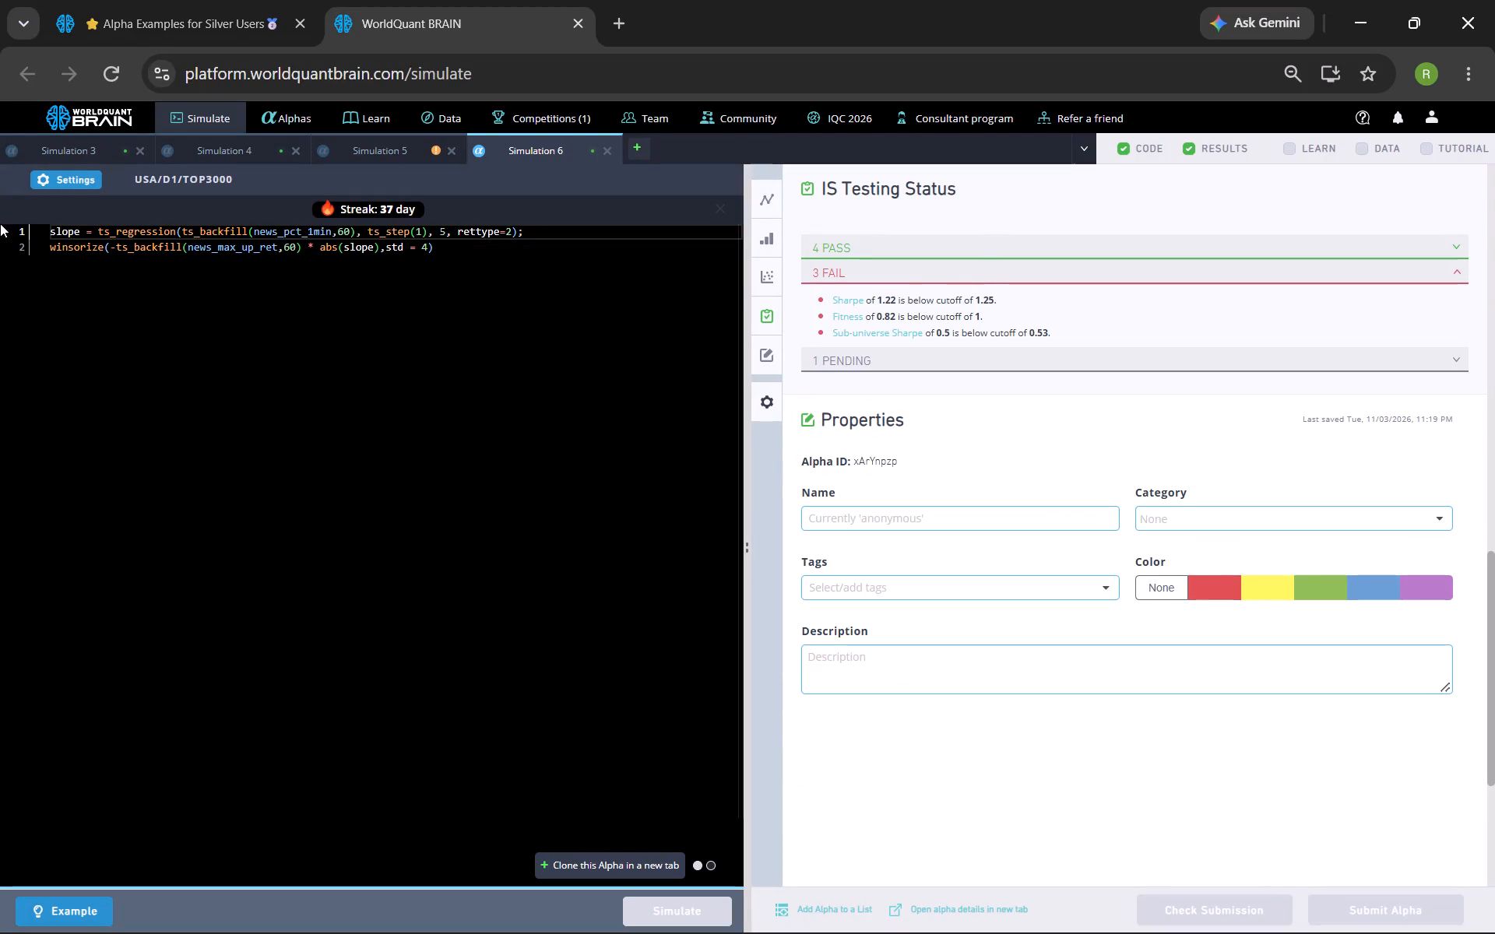
left_click(66, 176)
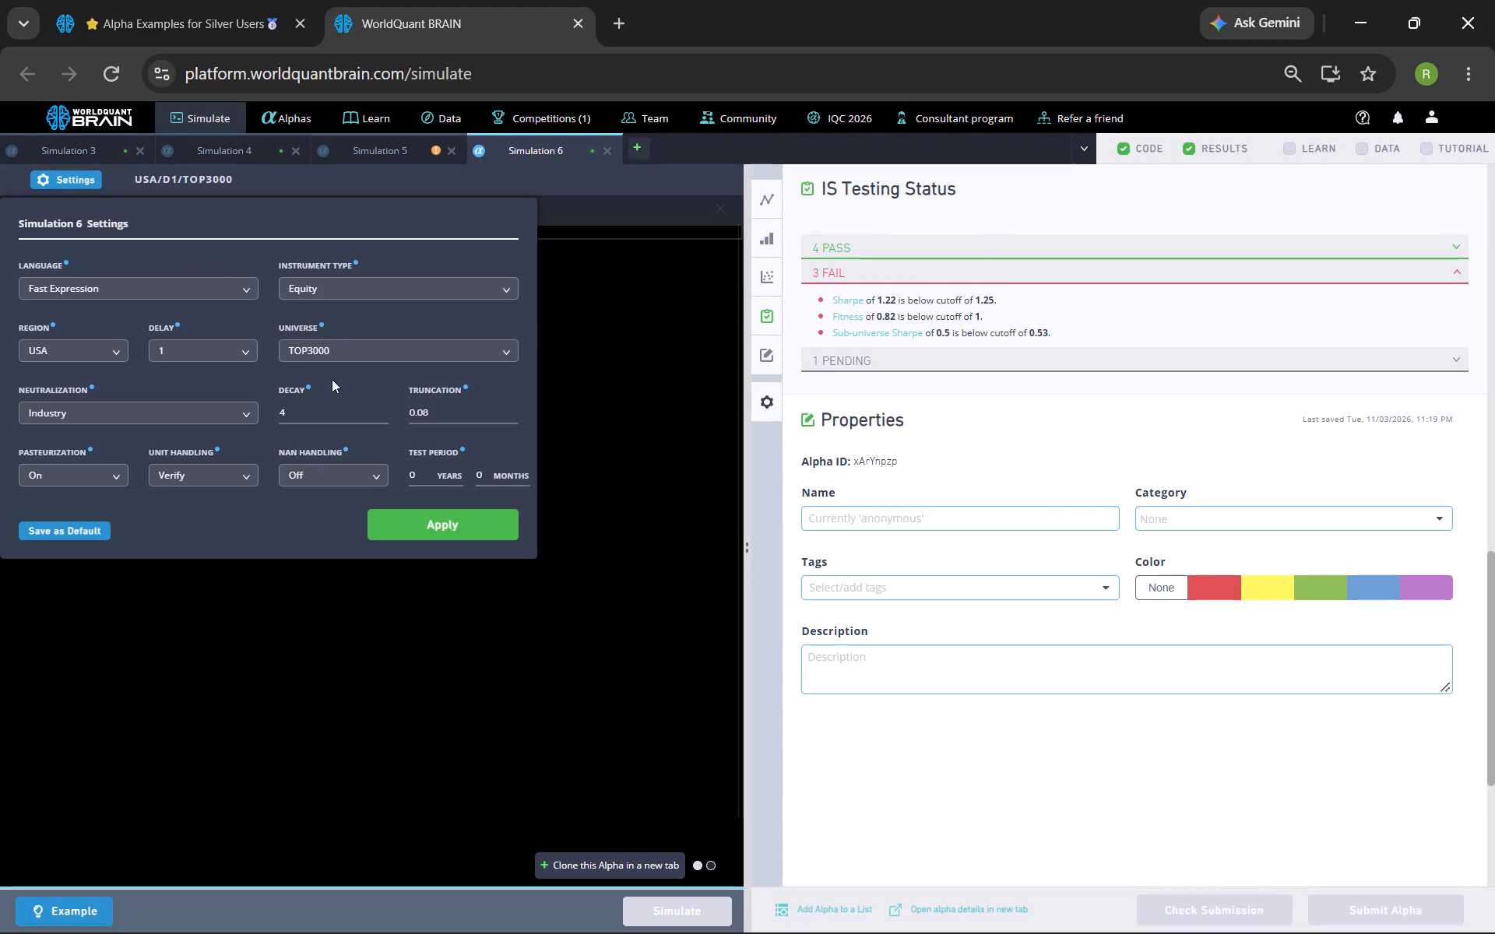
left_click(378, 420)
triple_click(380, 409)
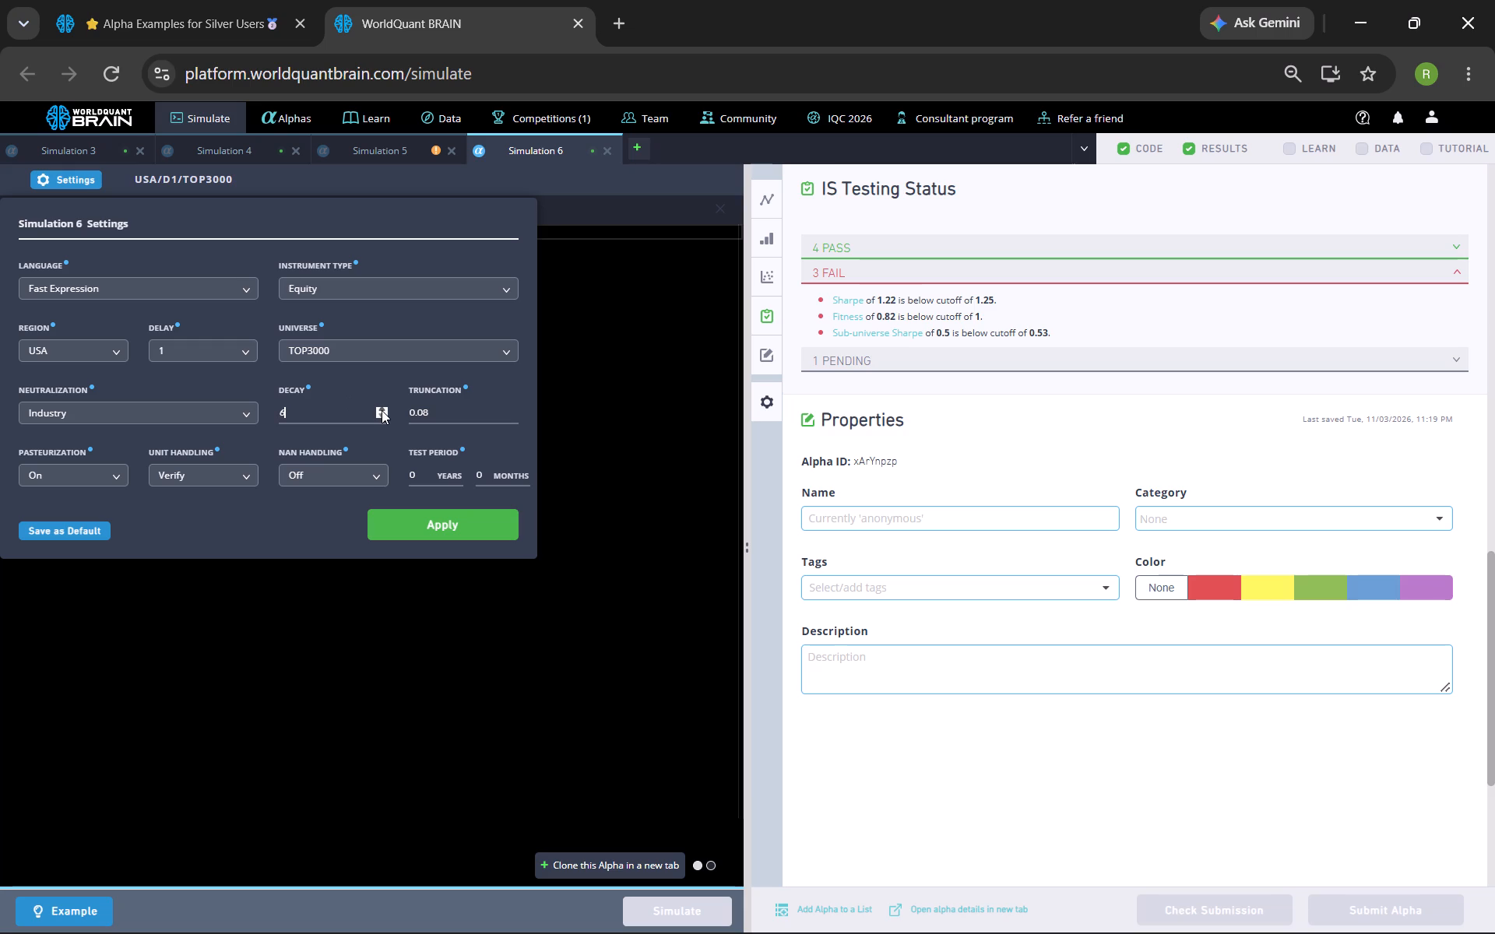
triple_click(385, 417)
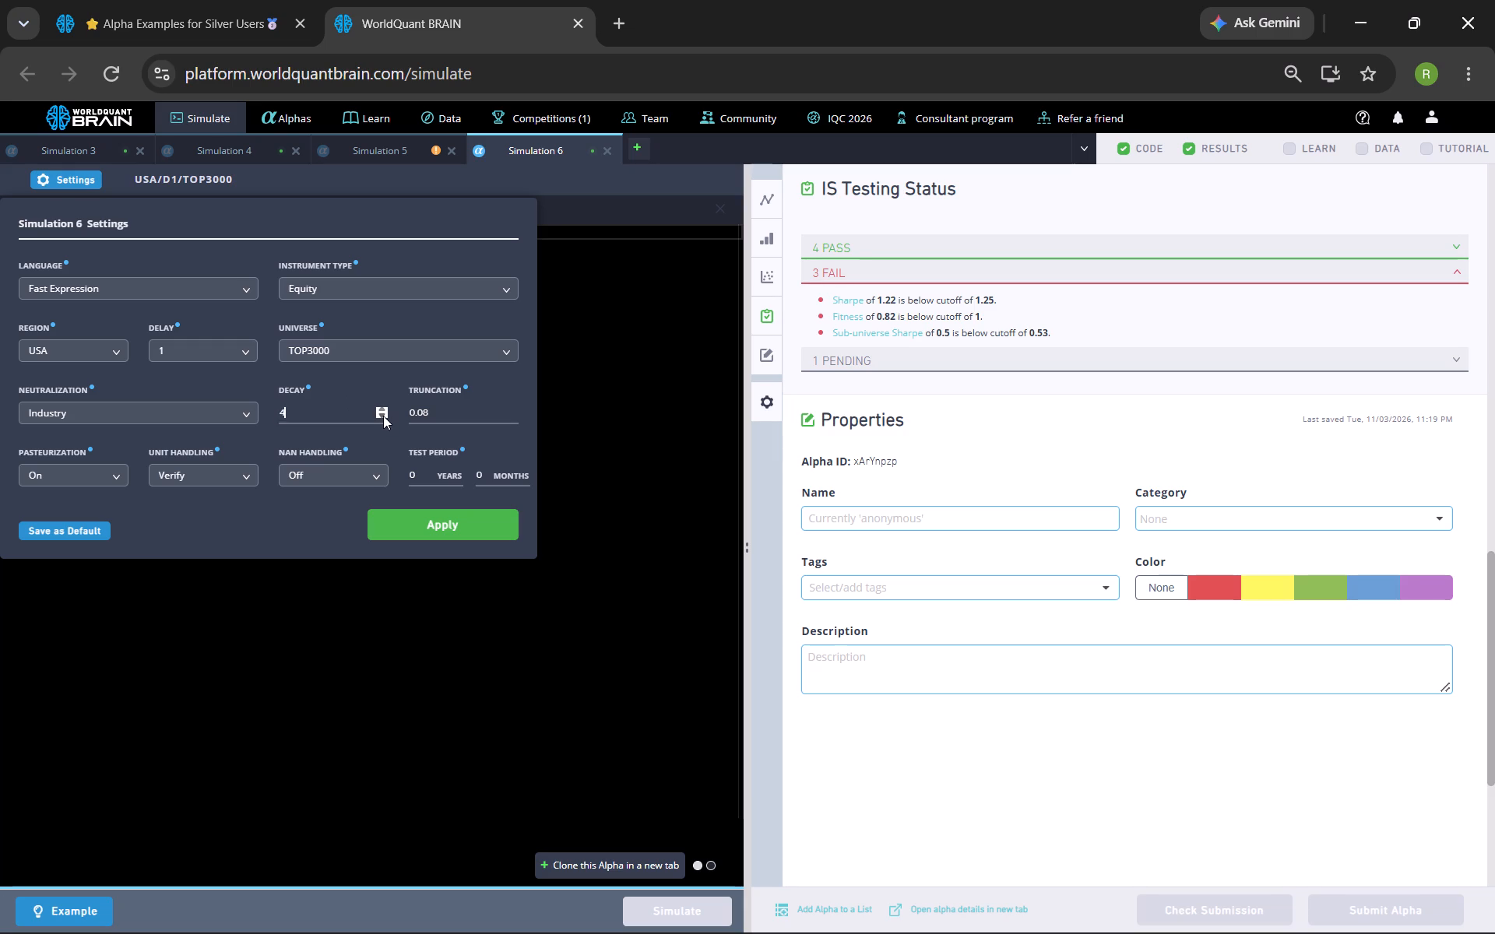
triple_click(383, 416)
left_click(383, 416)
left_click(288, 471)
left_click(310, 500)
left_click(433, 522)
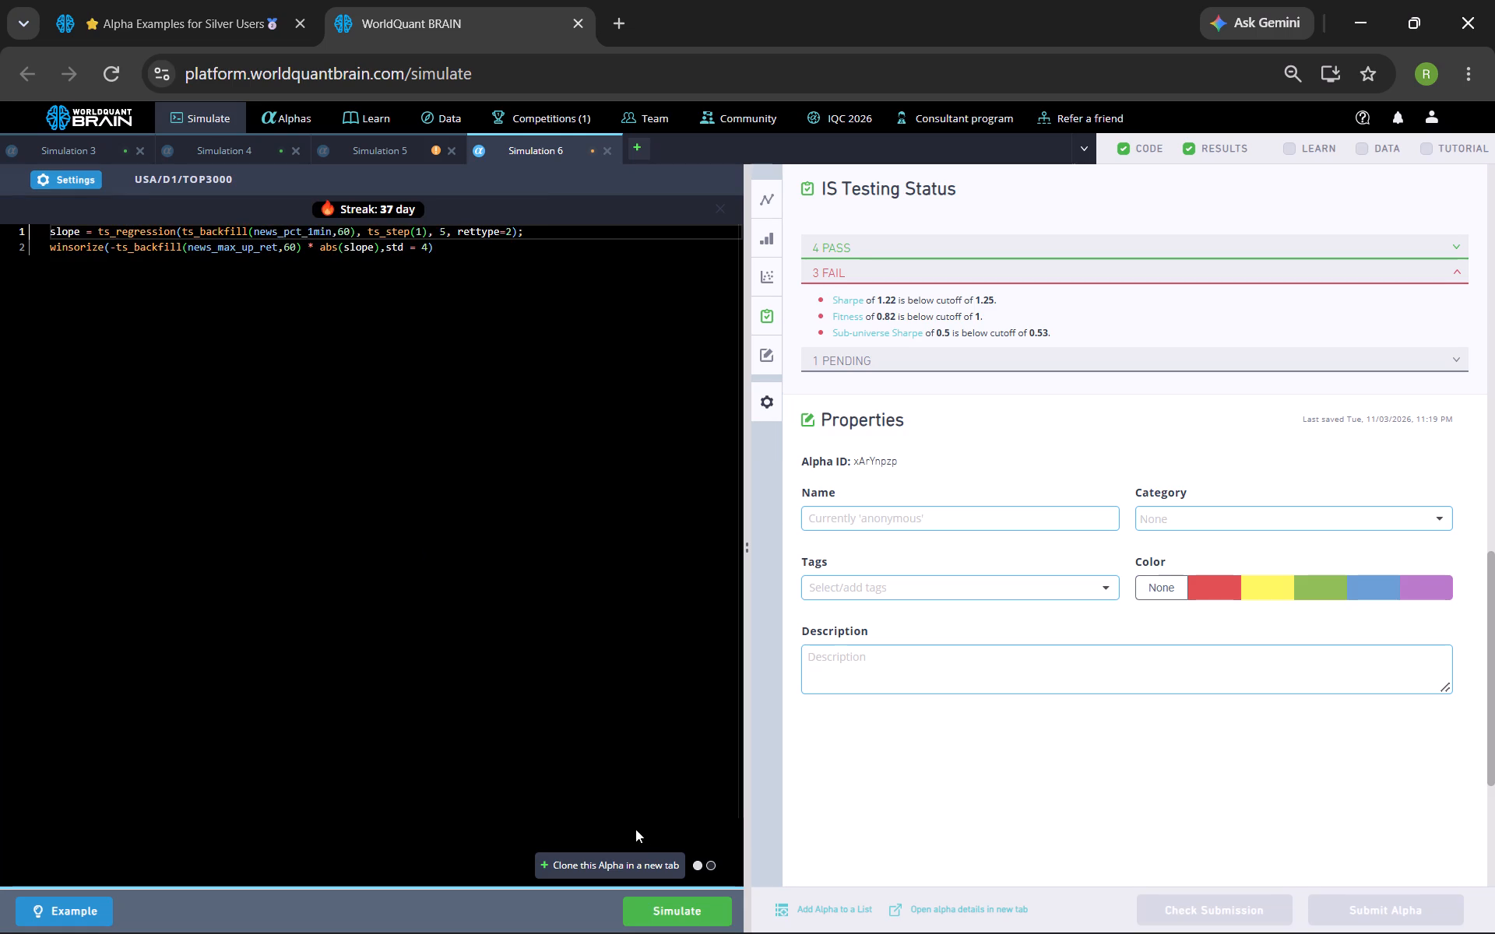
left_click(691, 906)
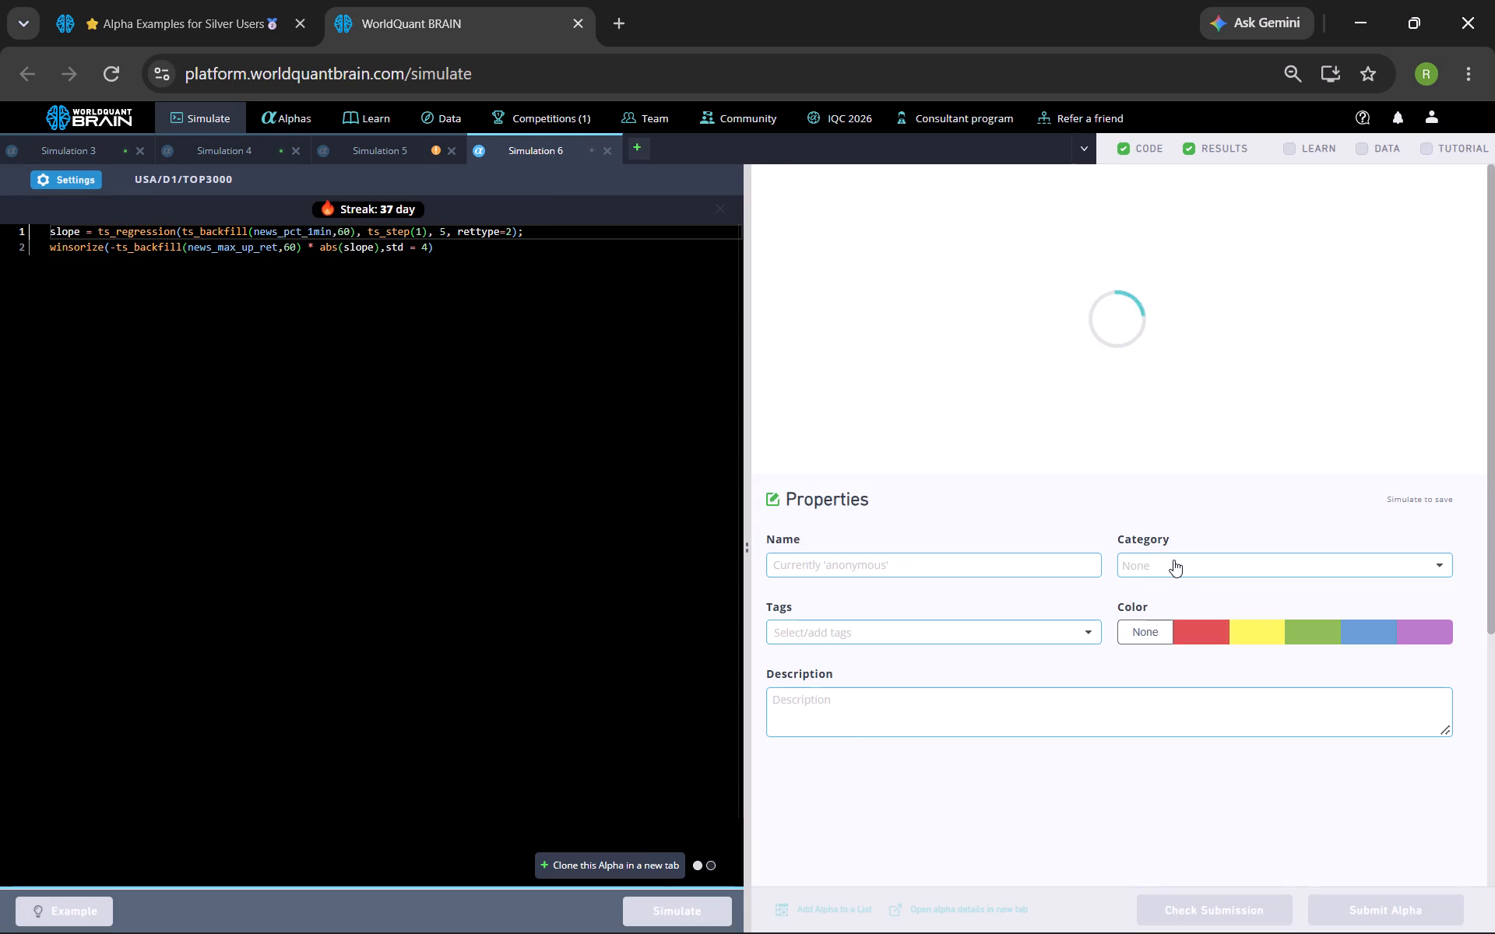
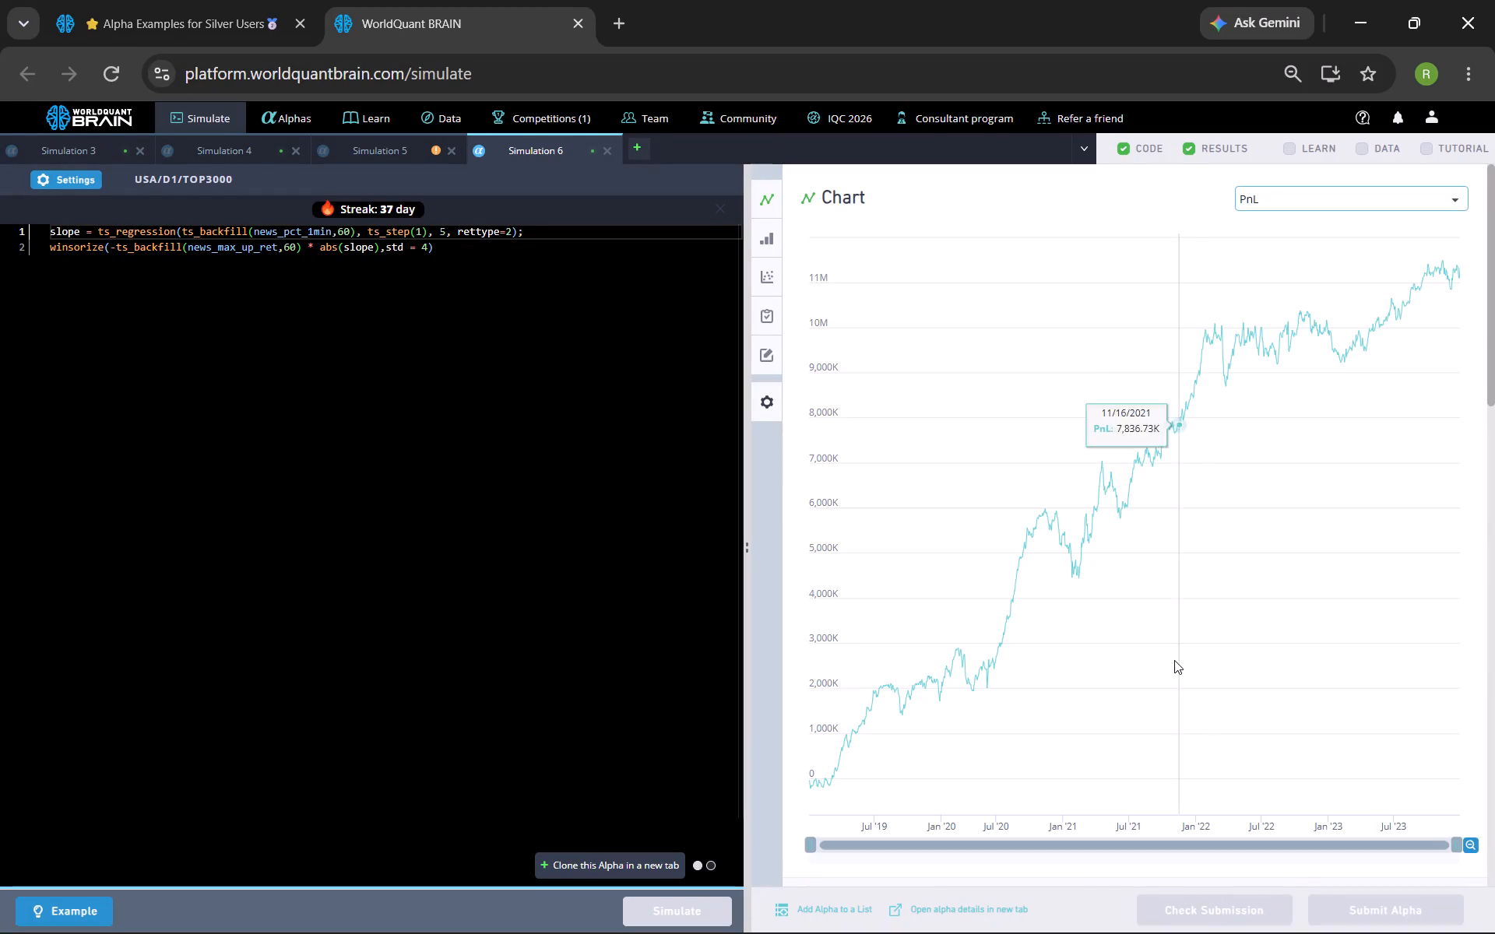
Expand the failed and pending tests under IS Testing Status for Simulation 6 and review them.
scroll(1174, 660, "down", 3)
left_click(1073, 660)
left_click(1061, 646)
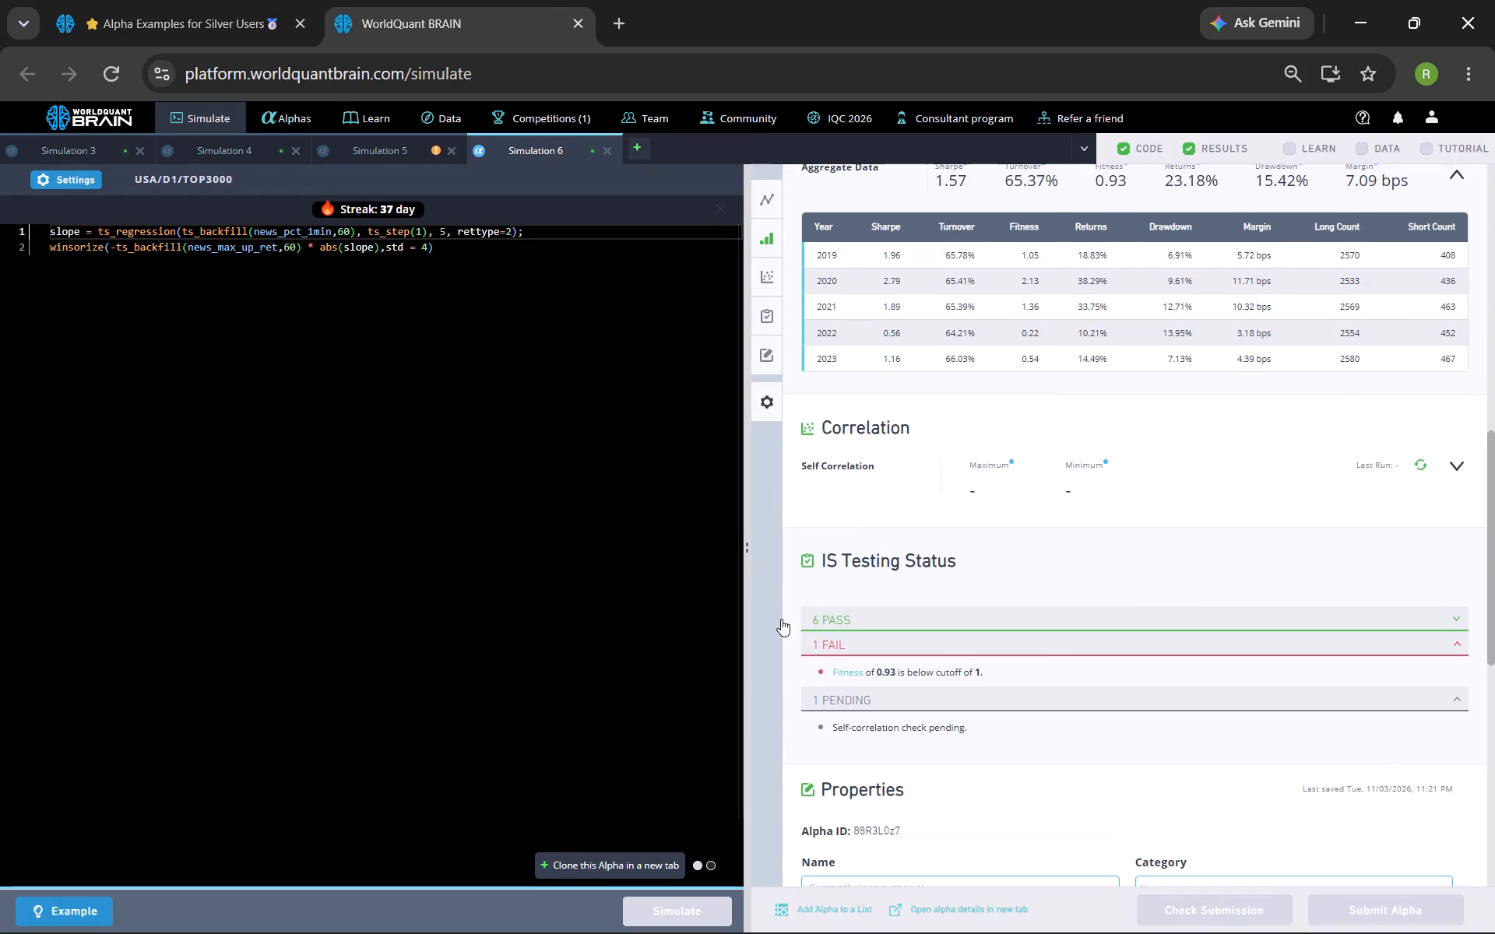
Set Simulation 6's truncation to 0.01 in its settings and apply the change.
left_click(51, 181)
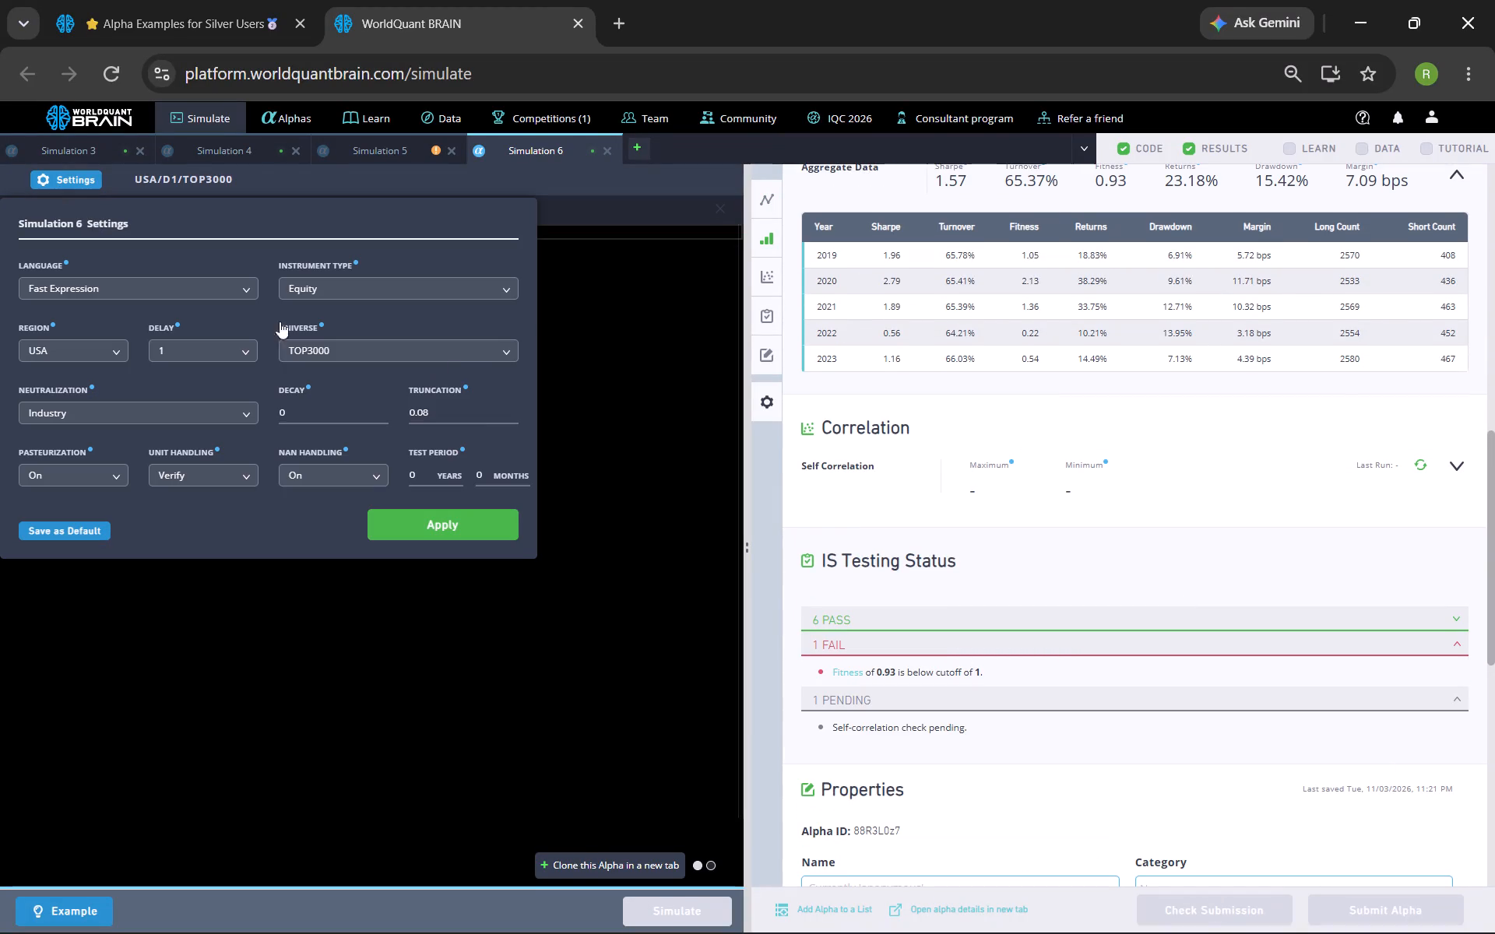
double_click(511, 413)
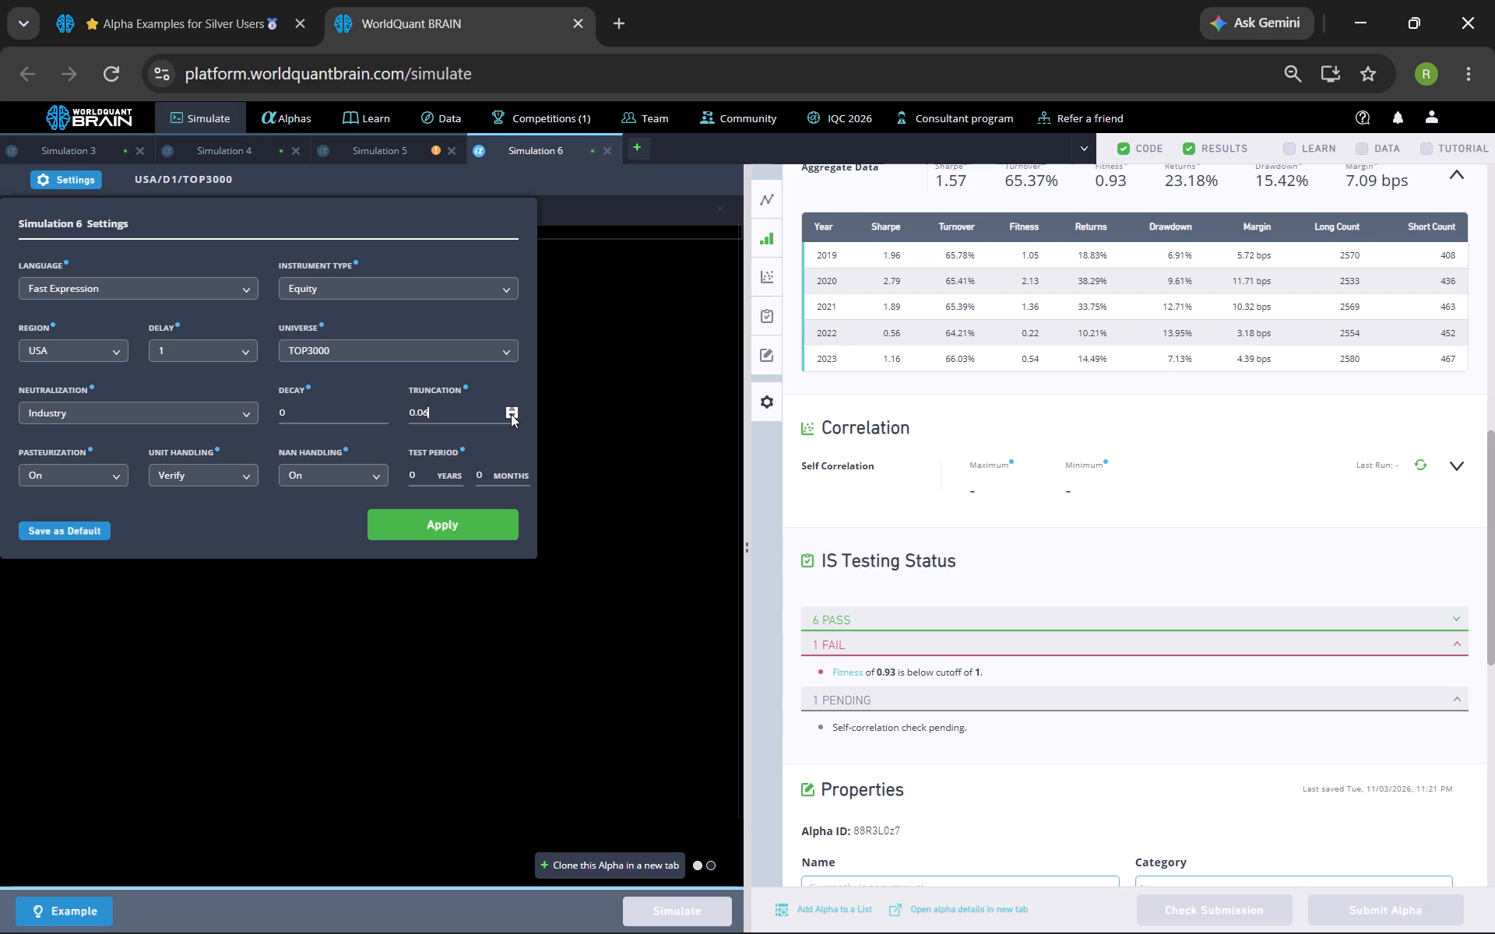
triple_click(511, 414)
left_click(512, 418)
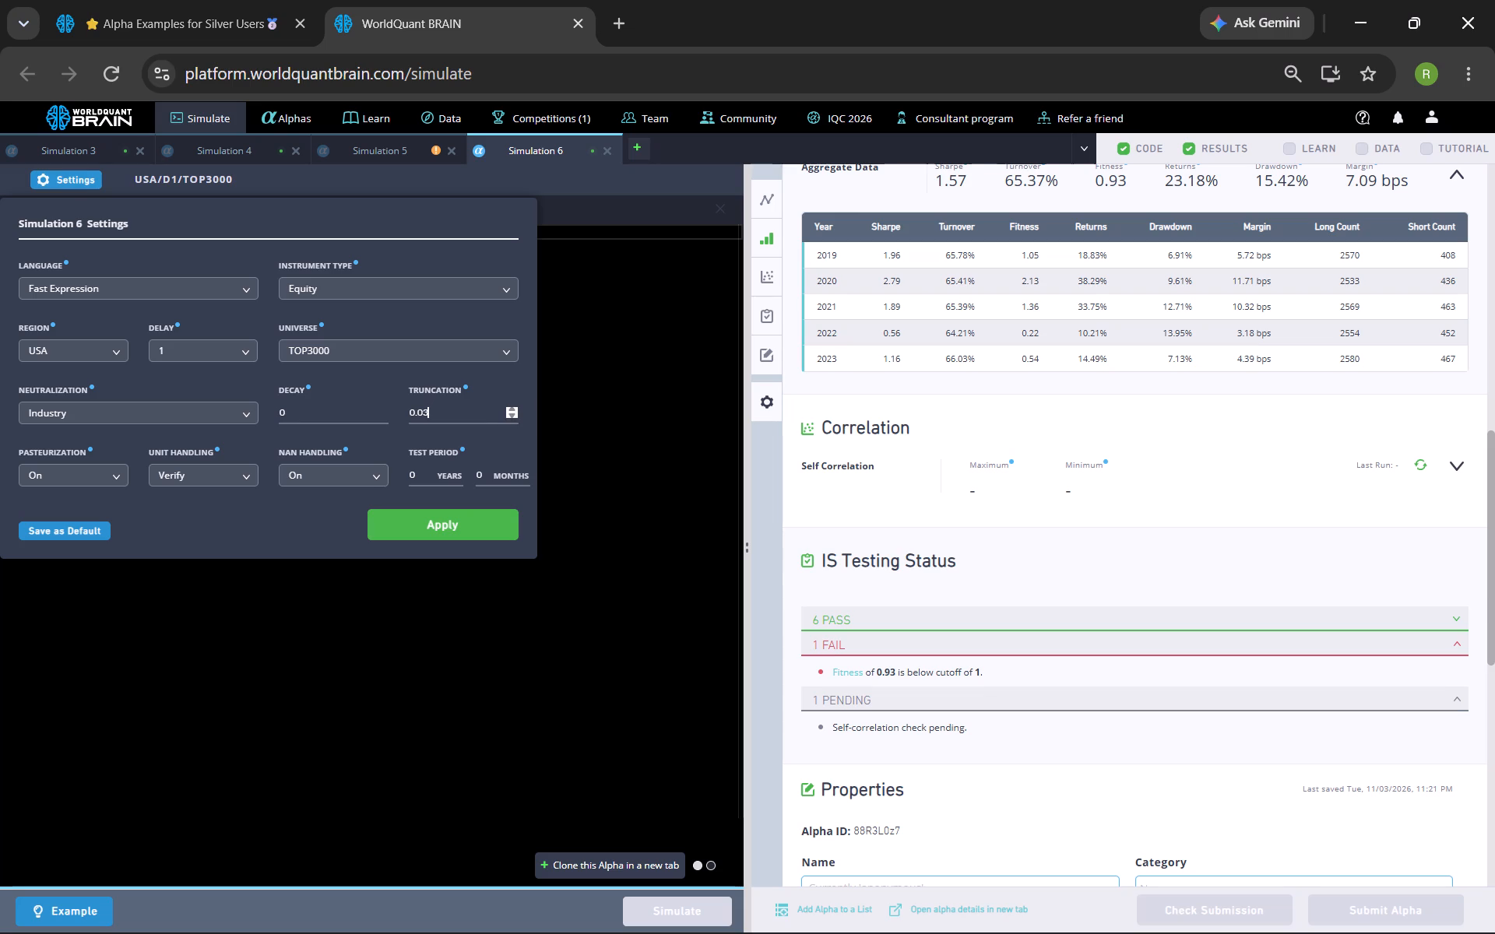
left_click(512, 409)
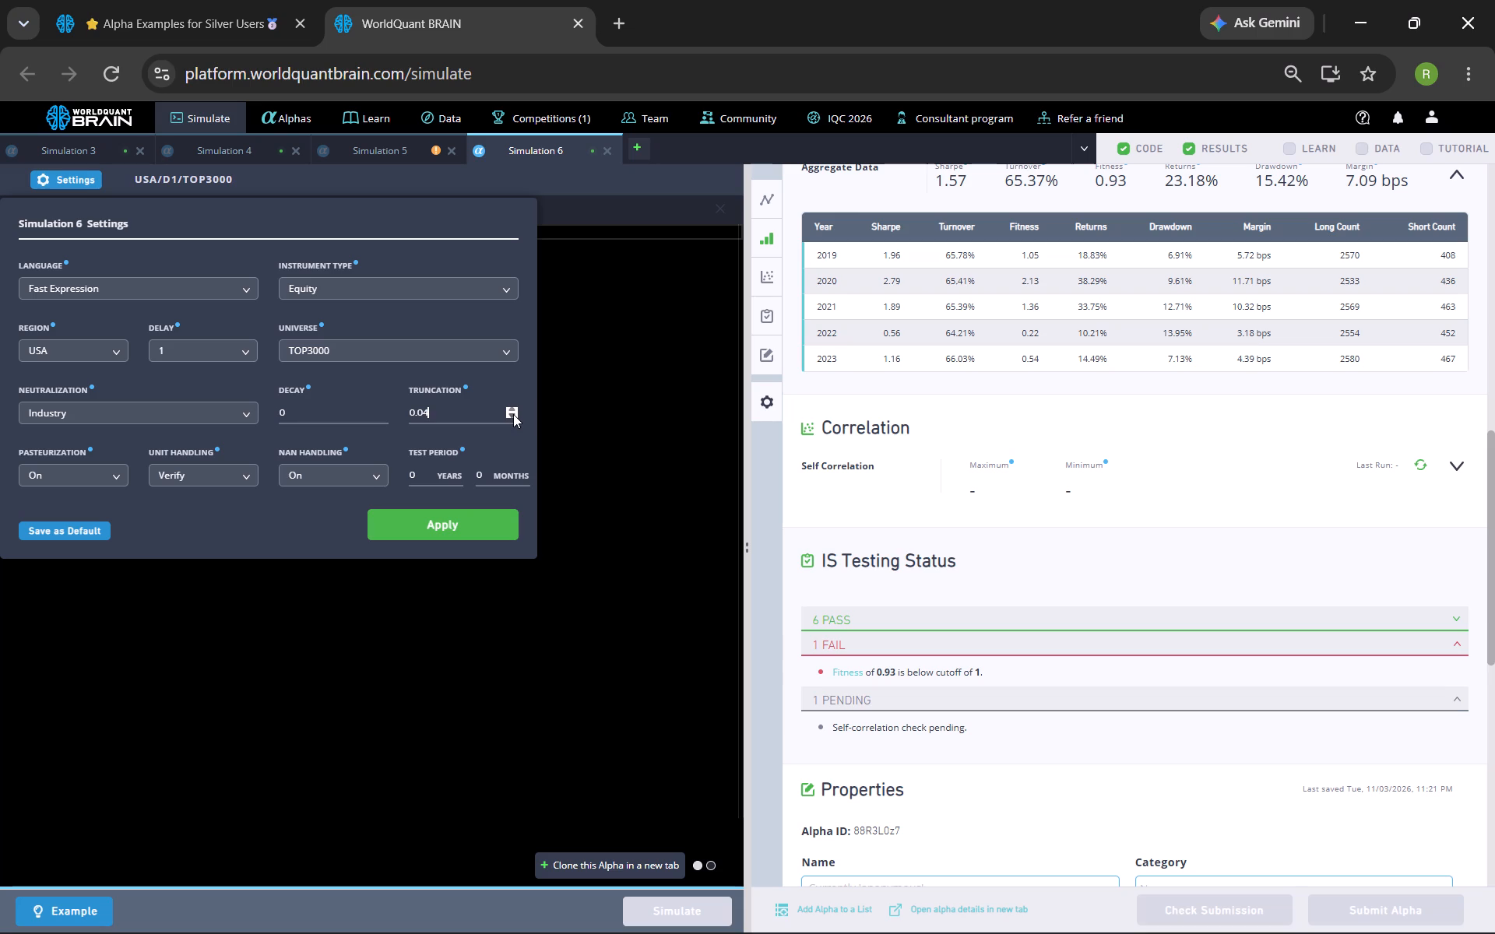
double_click(513, 414)
left_click(513, 413)
left_click(465, 523)
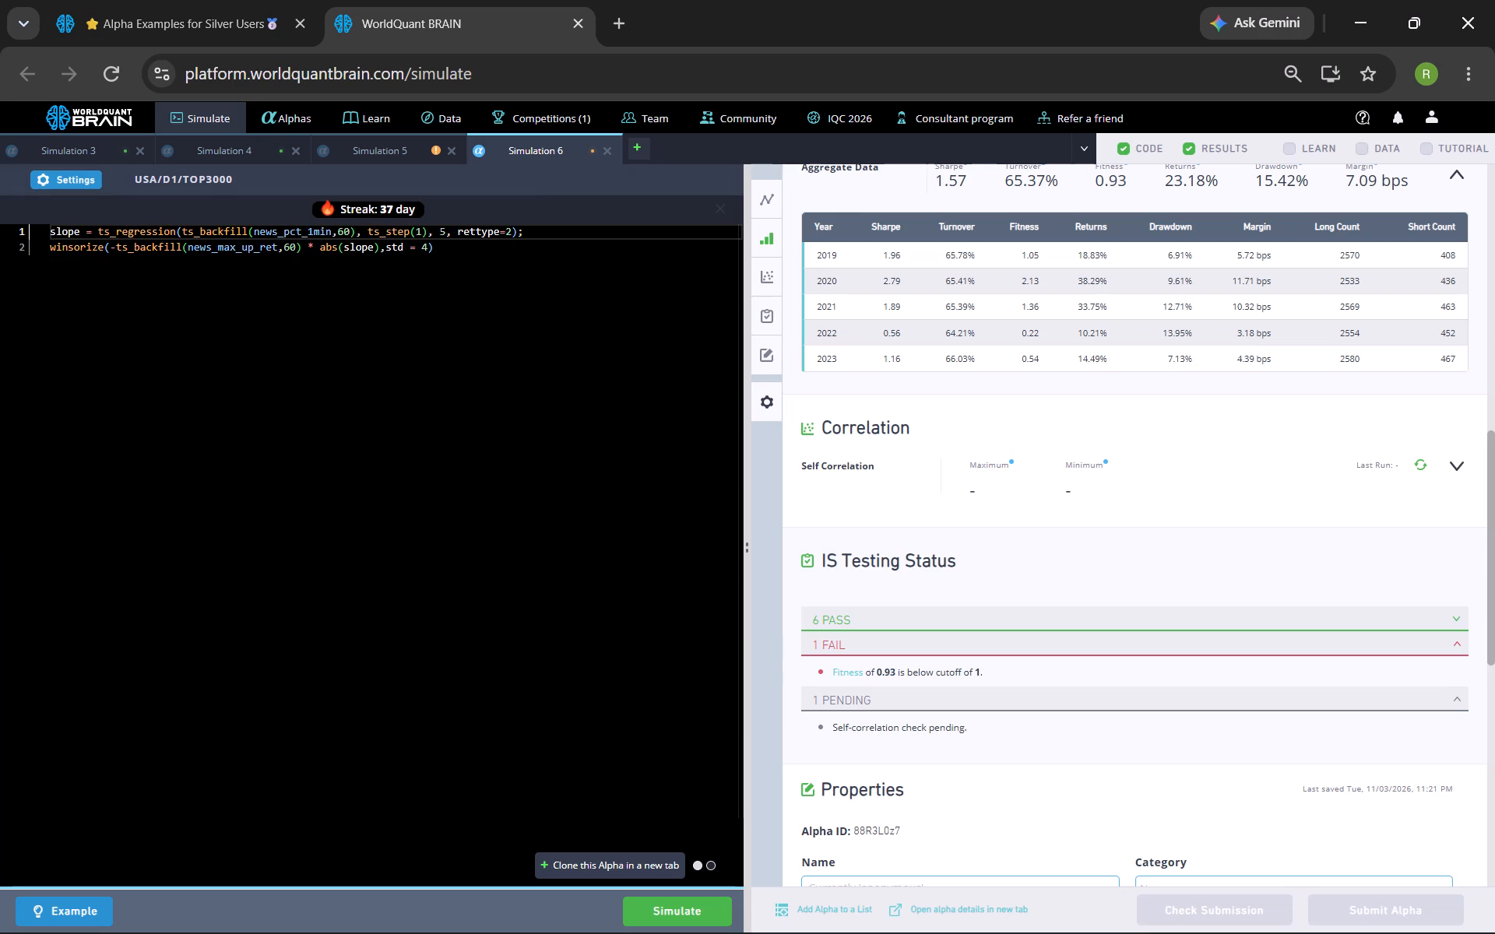
Set Simulation 6's test period to 1 year, apply the settings and rerun the simulation.
left_click(98, 171)
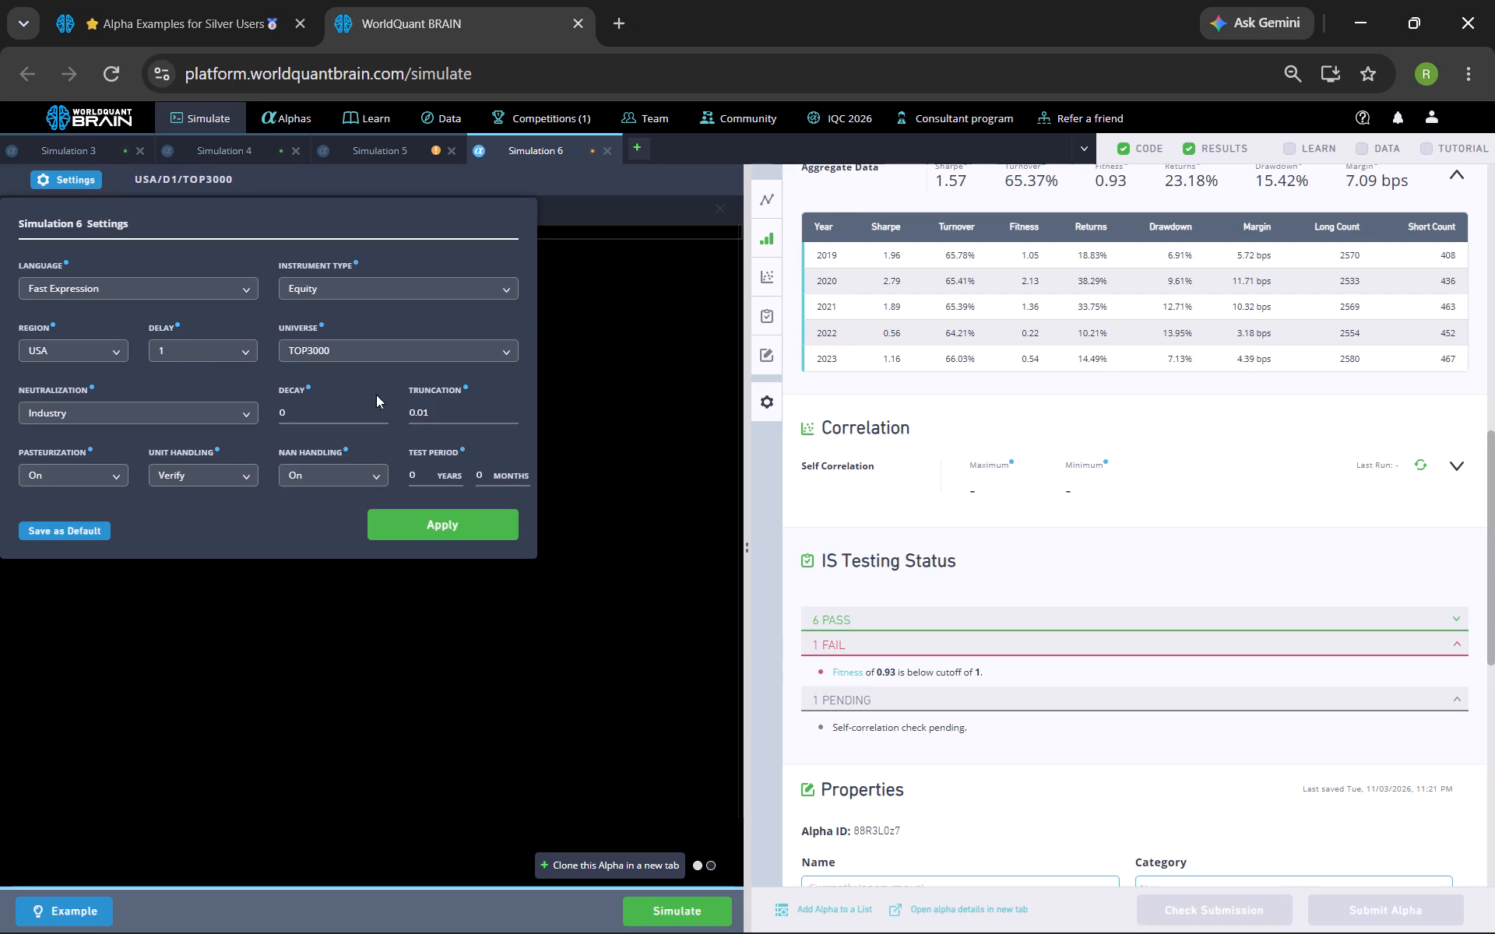
left_click(431, 475)
key("BackSpace")
key("1")
left_click(432, 509)
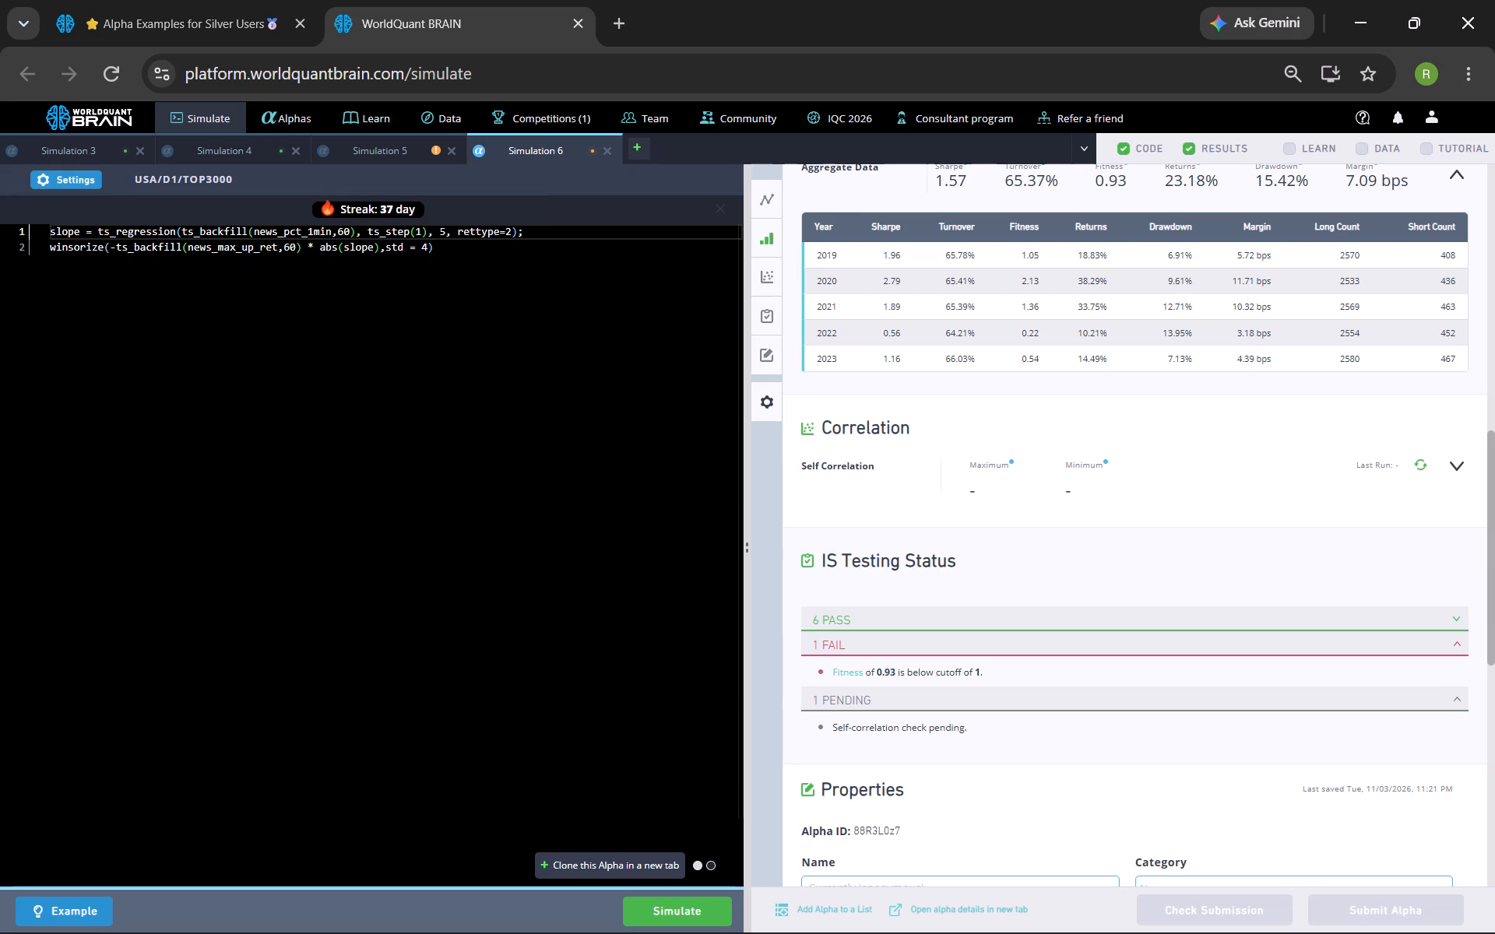
left_click(672, 915)
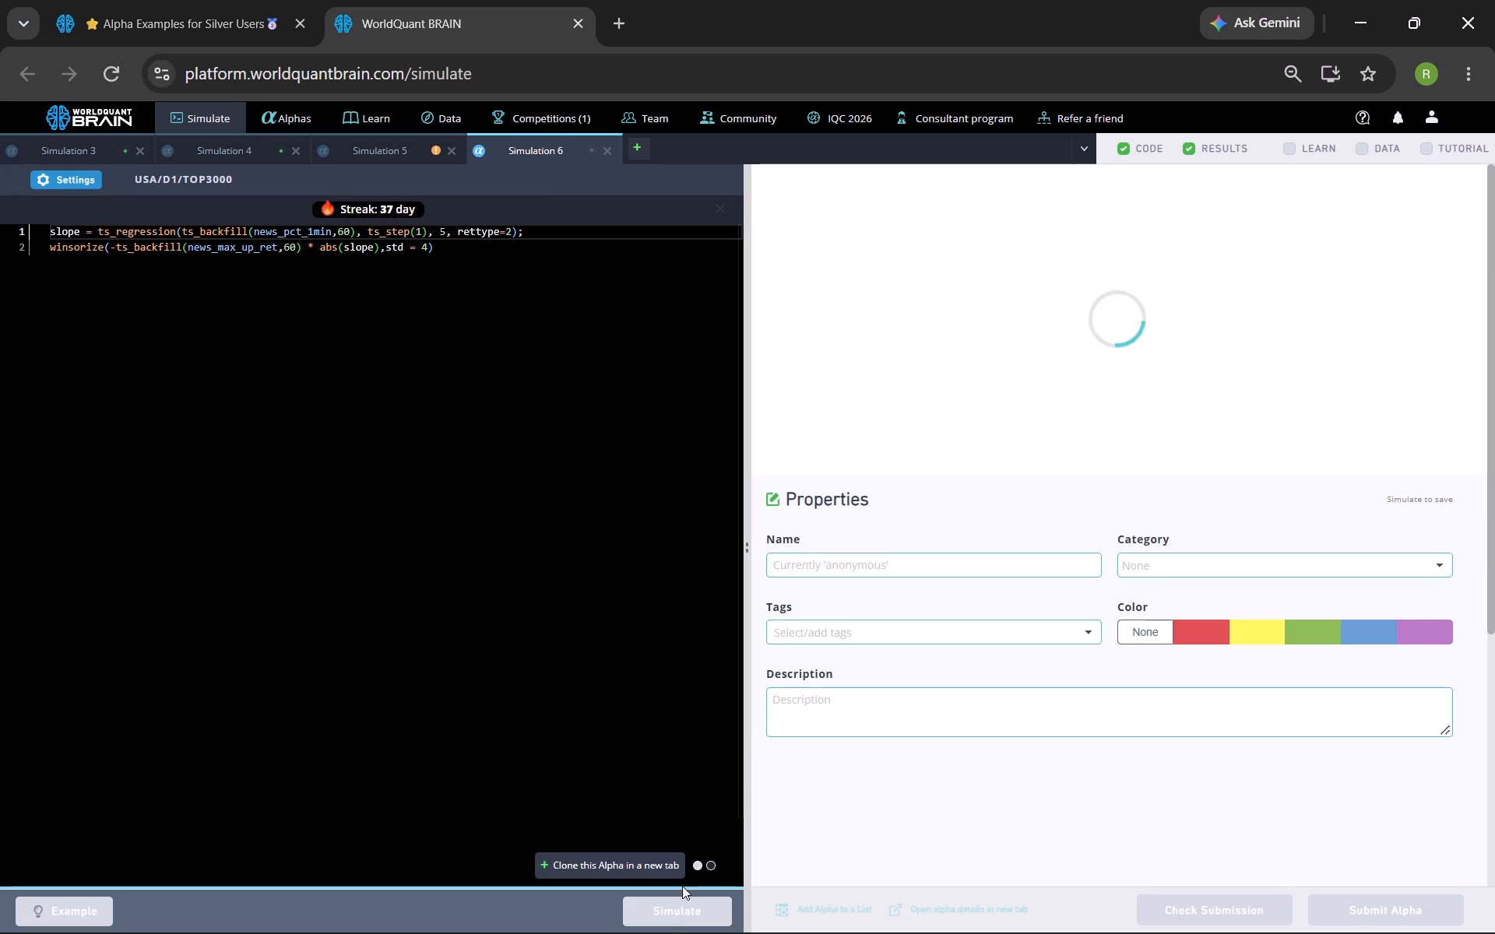
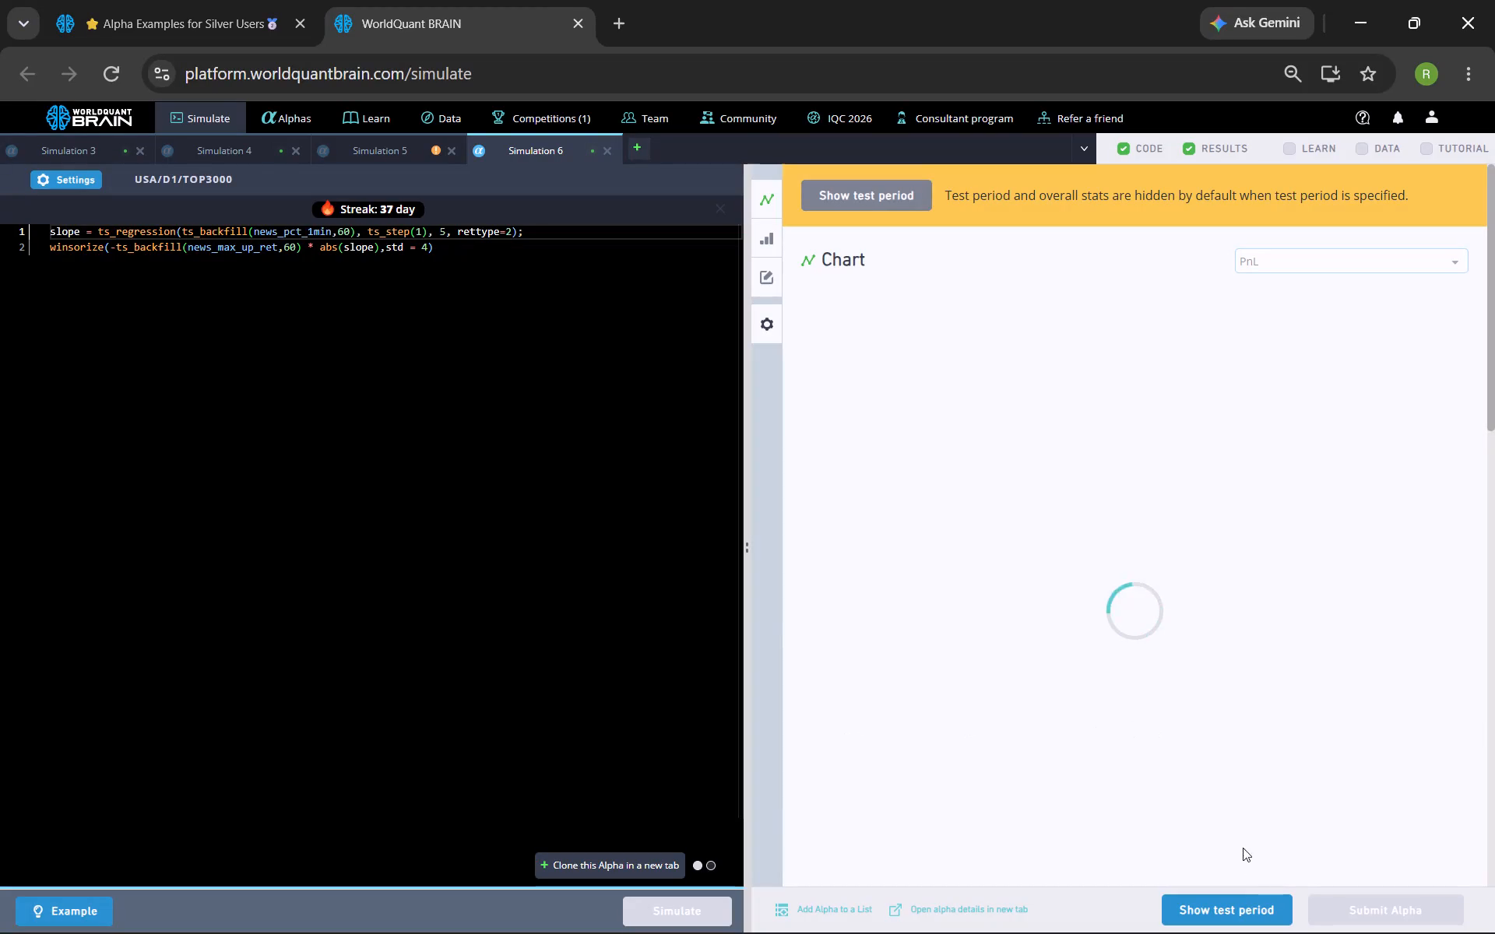
Show Simulation 6's test period results and expand the failed tests under IS Testing Status to review them.
left_click(1238, 903)
scroll(1185, 659, "down", 2)
scroll(952, 512, "down", 2)
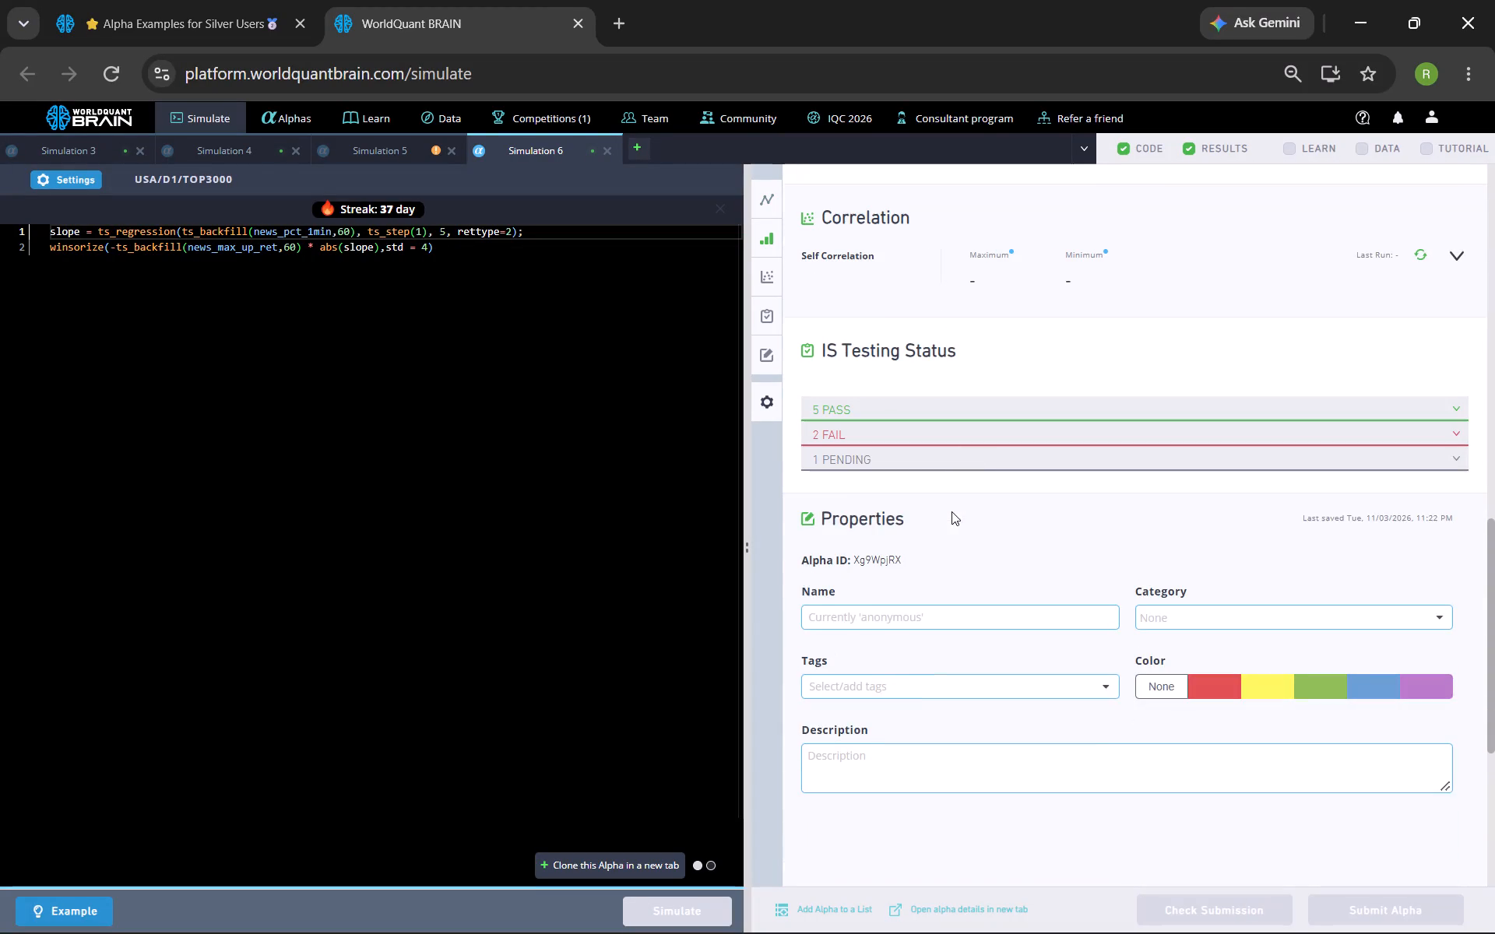
left_click(962, 430)
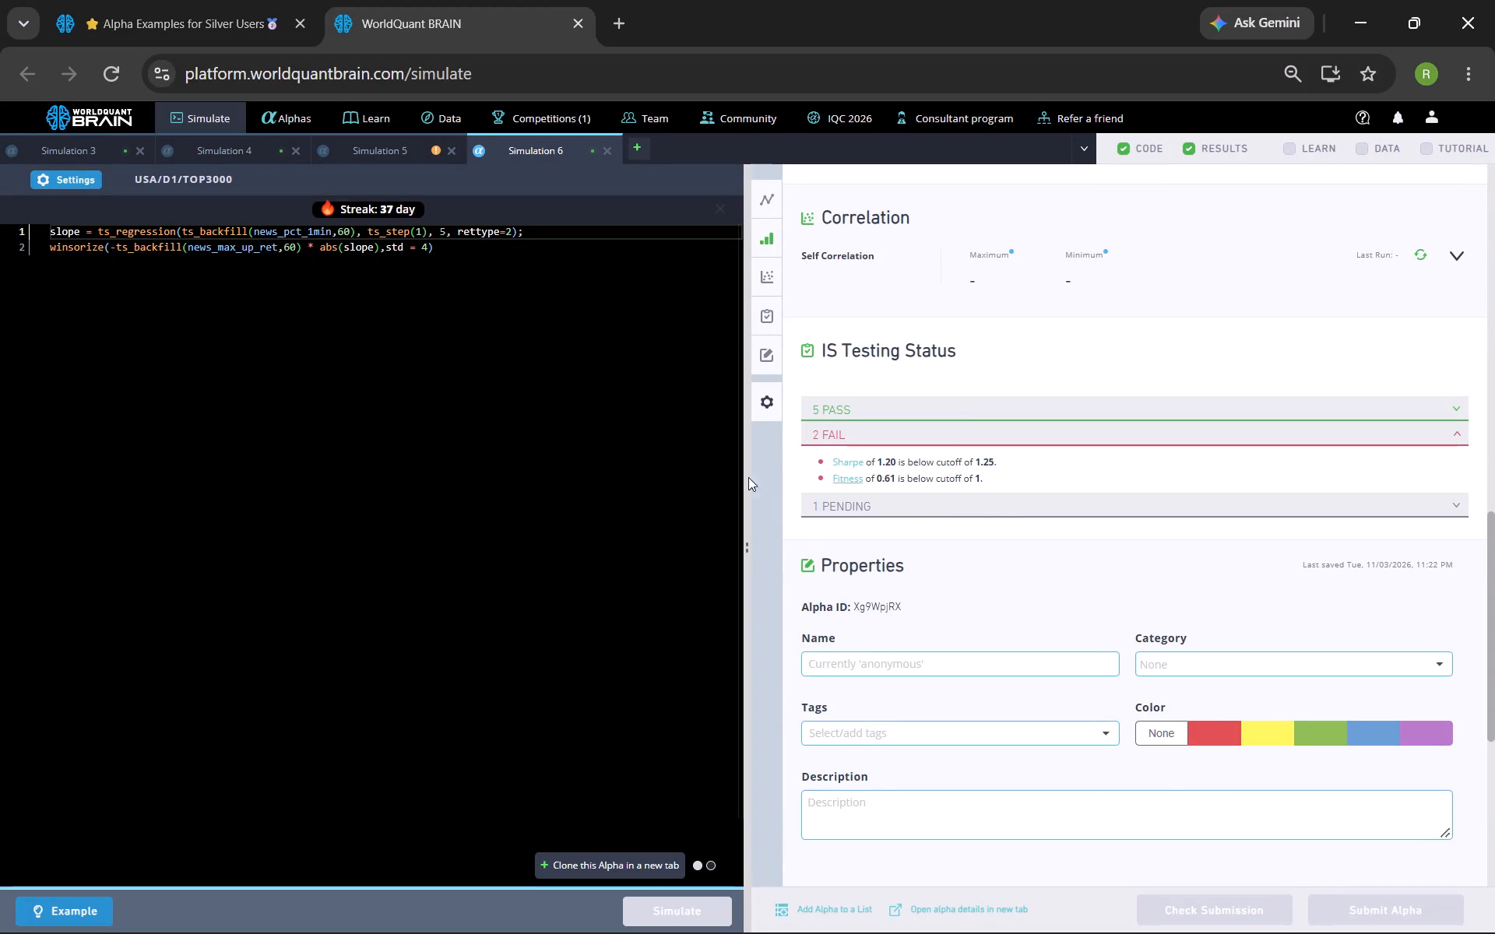
Set Simulation 6's test period to 0 years, apply the settings and rerun the simulation.
left_click(93, 188)
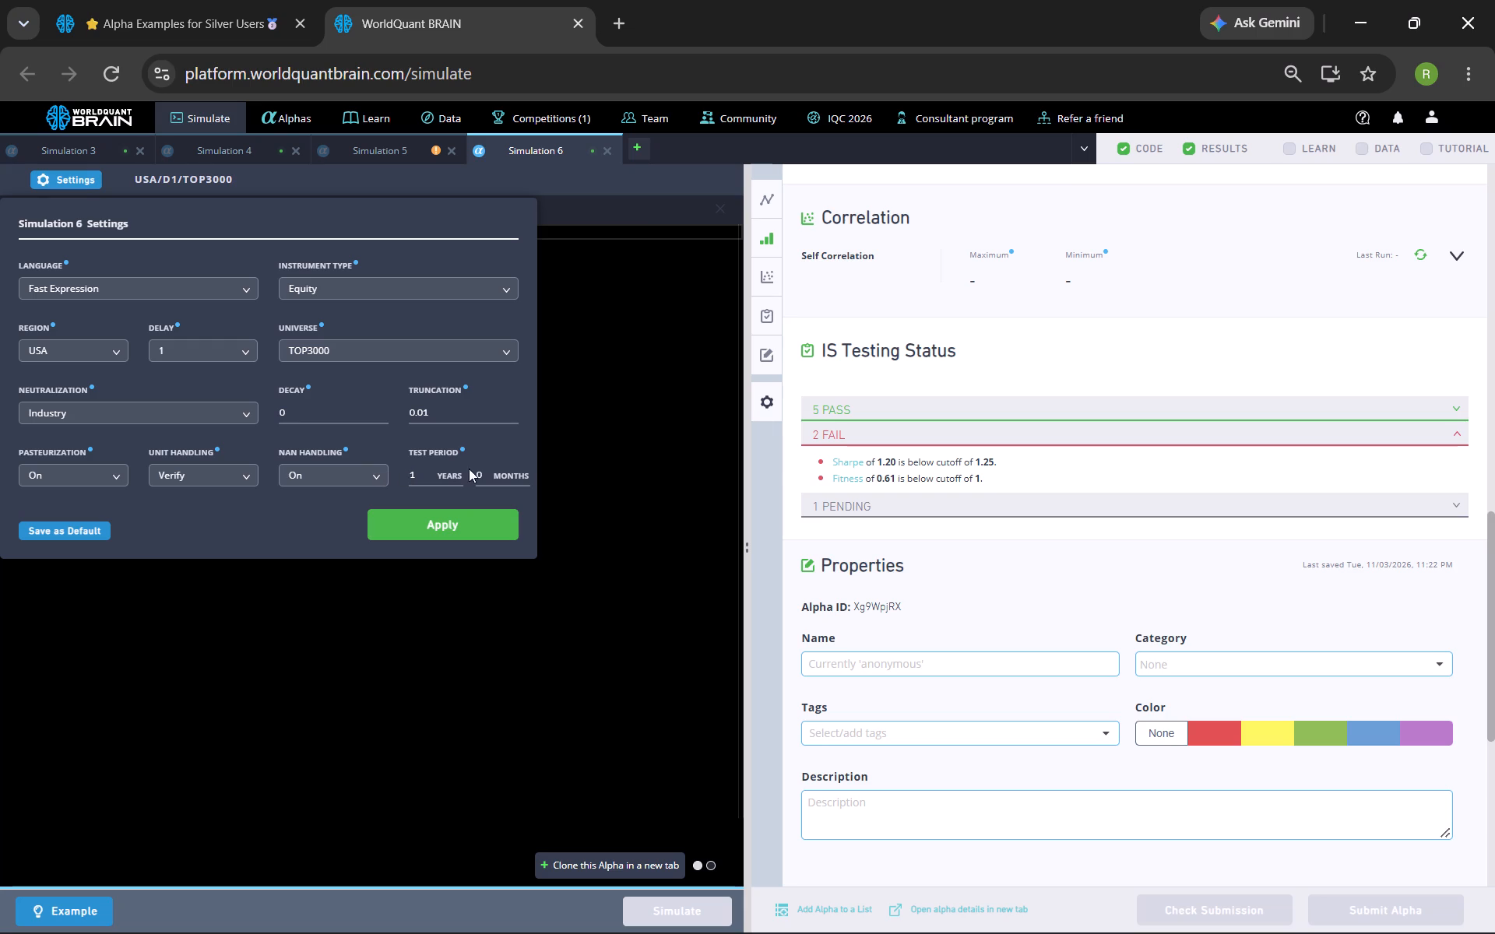
left_click(417, 471)
key("BackSpace")
key("minus")
key("BackSpace")
key("0")
left_click(431, 527)
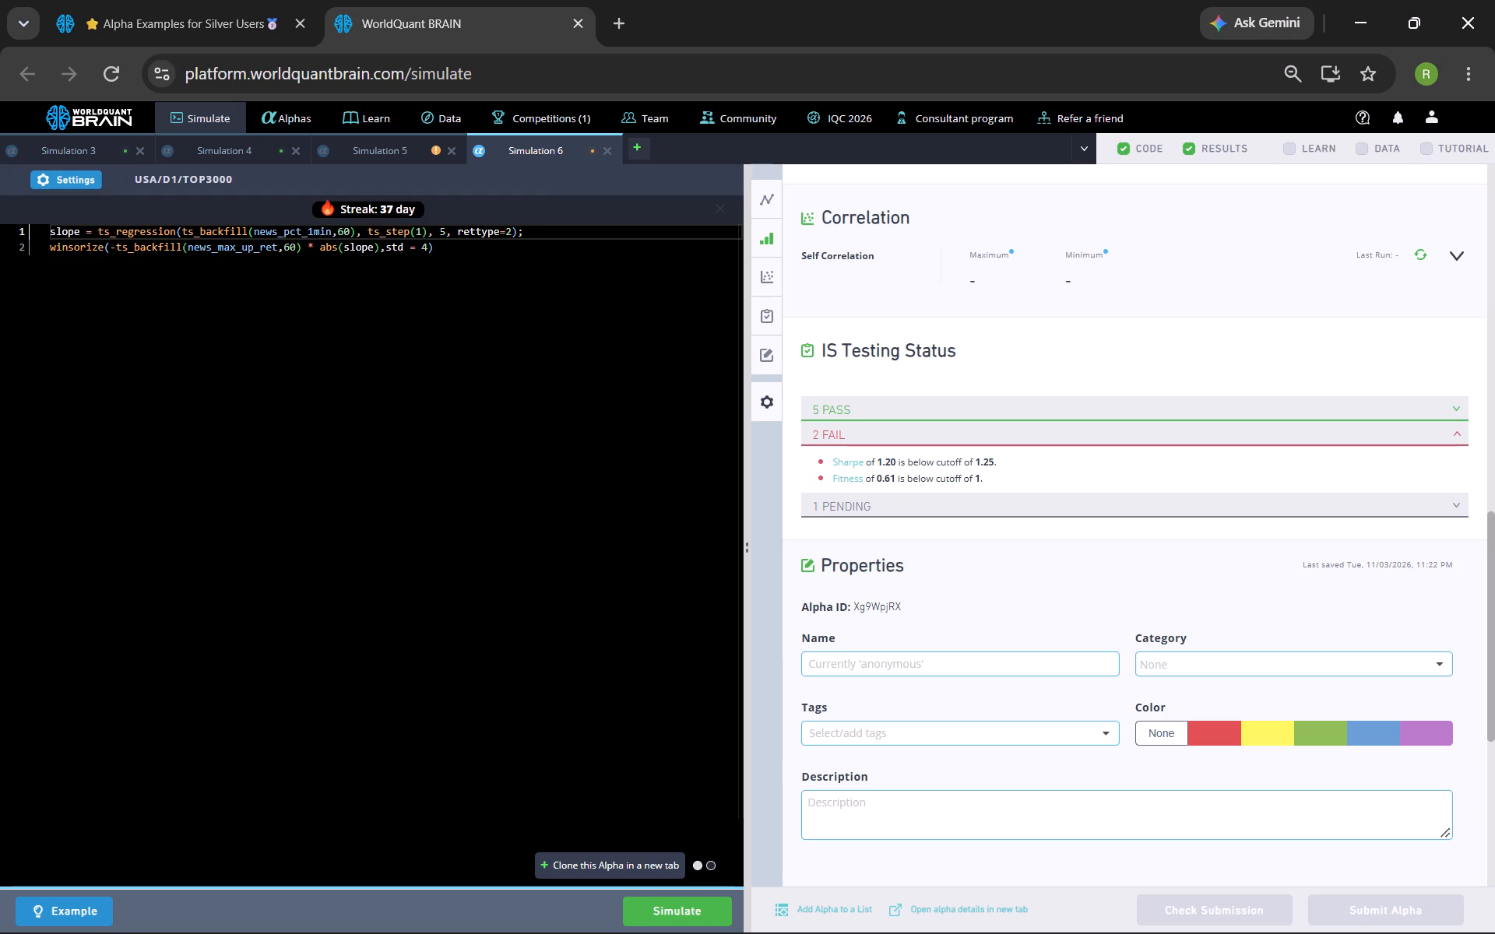
left_click(688, 917)
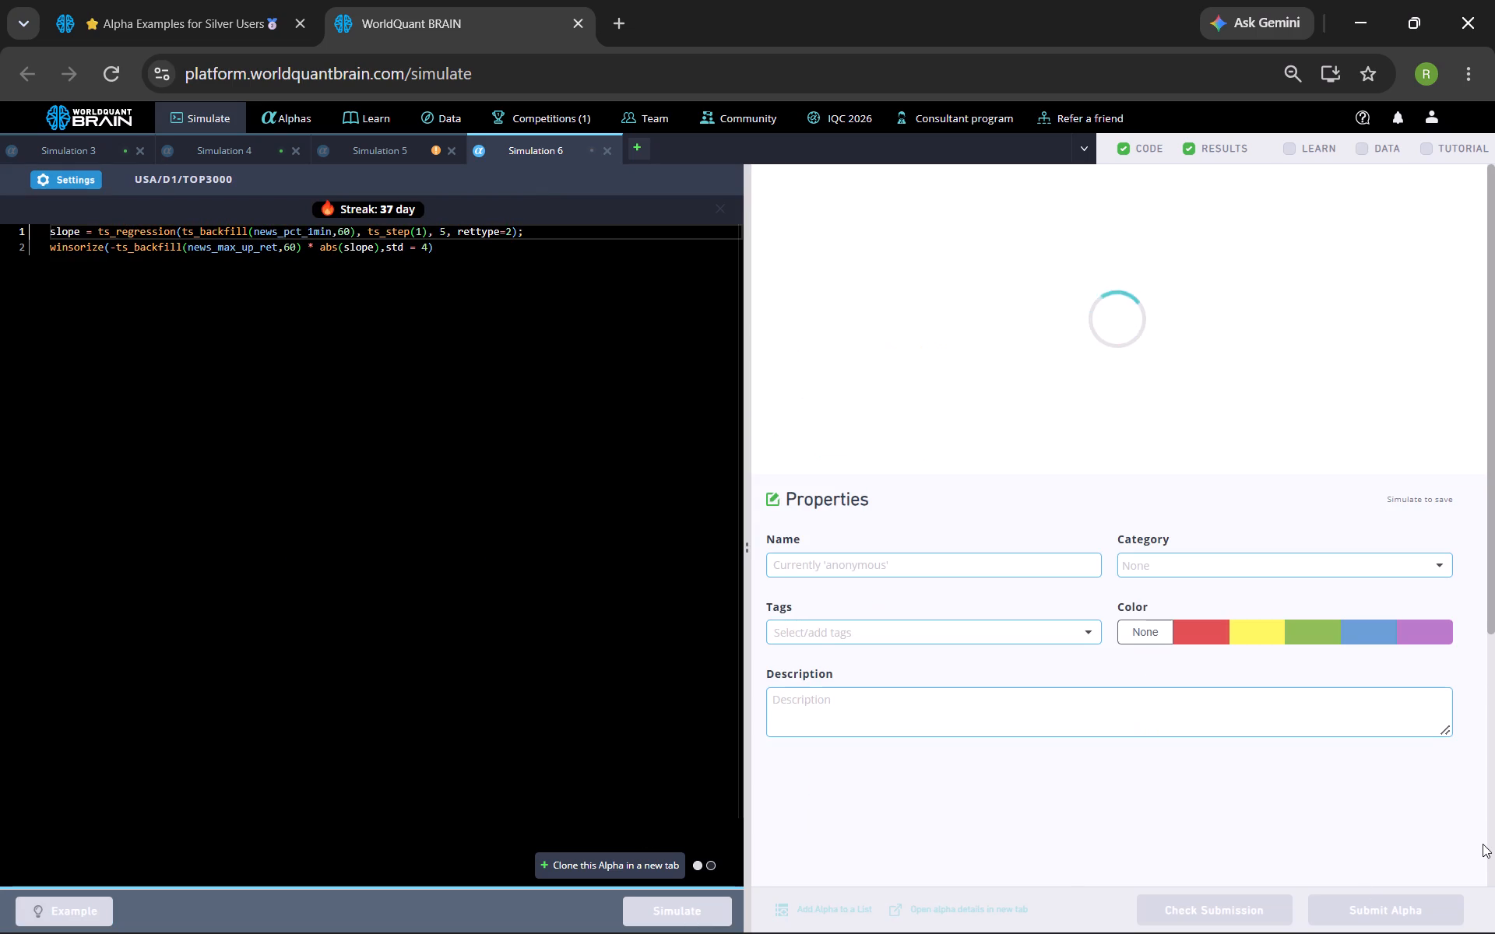
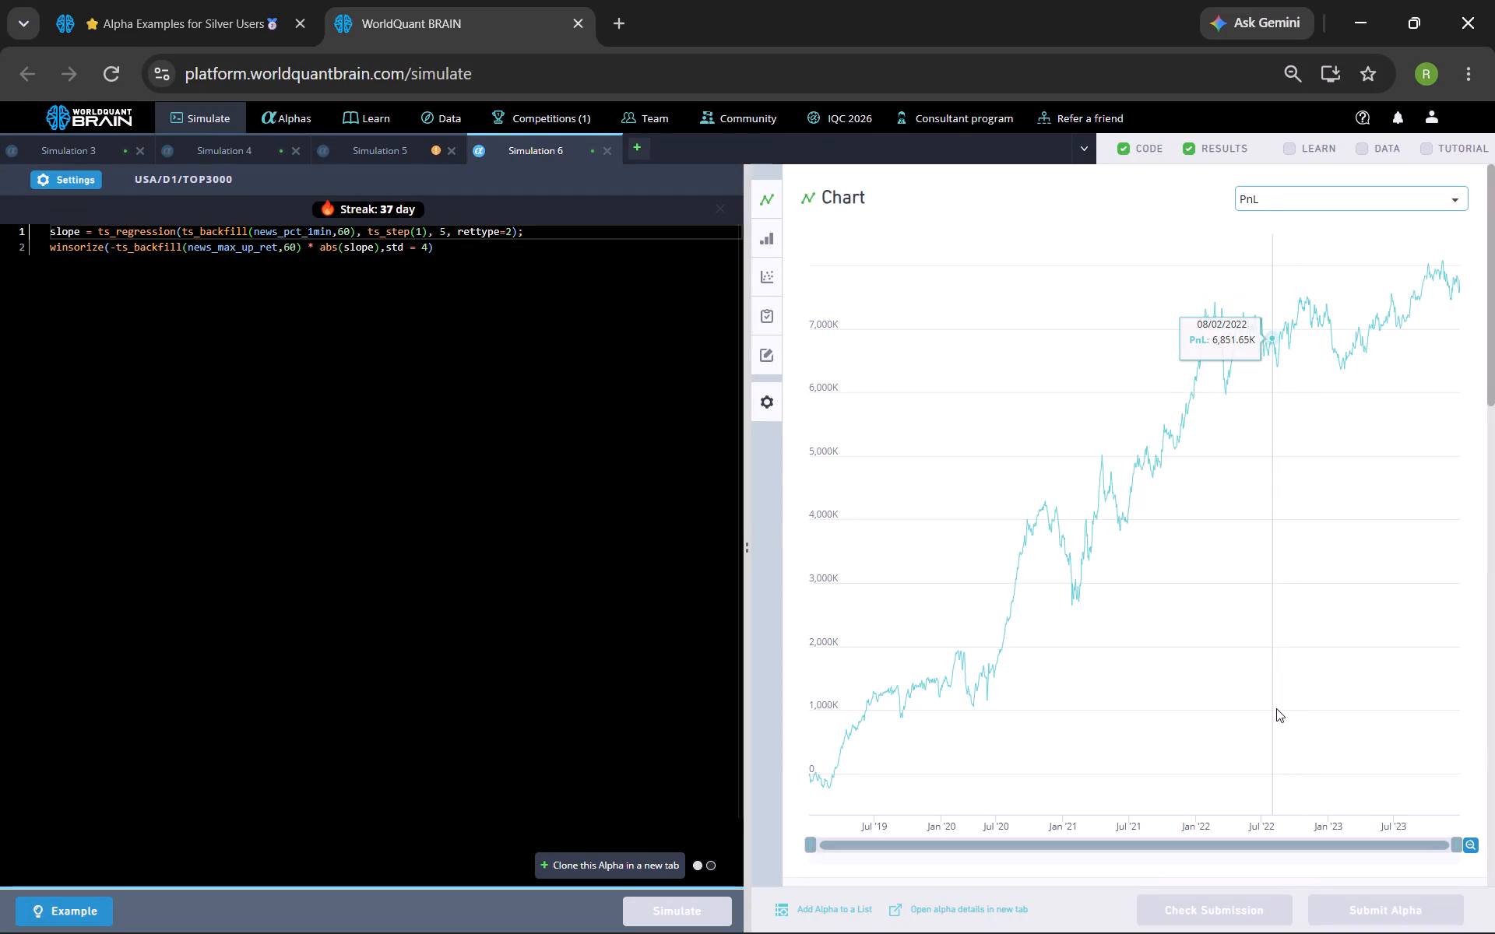
Review Simulation 6's yearly IS Summary and expand the failed tests under IS Testing Status.
scroll(1099, 569, "down", 2)
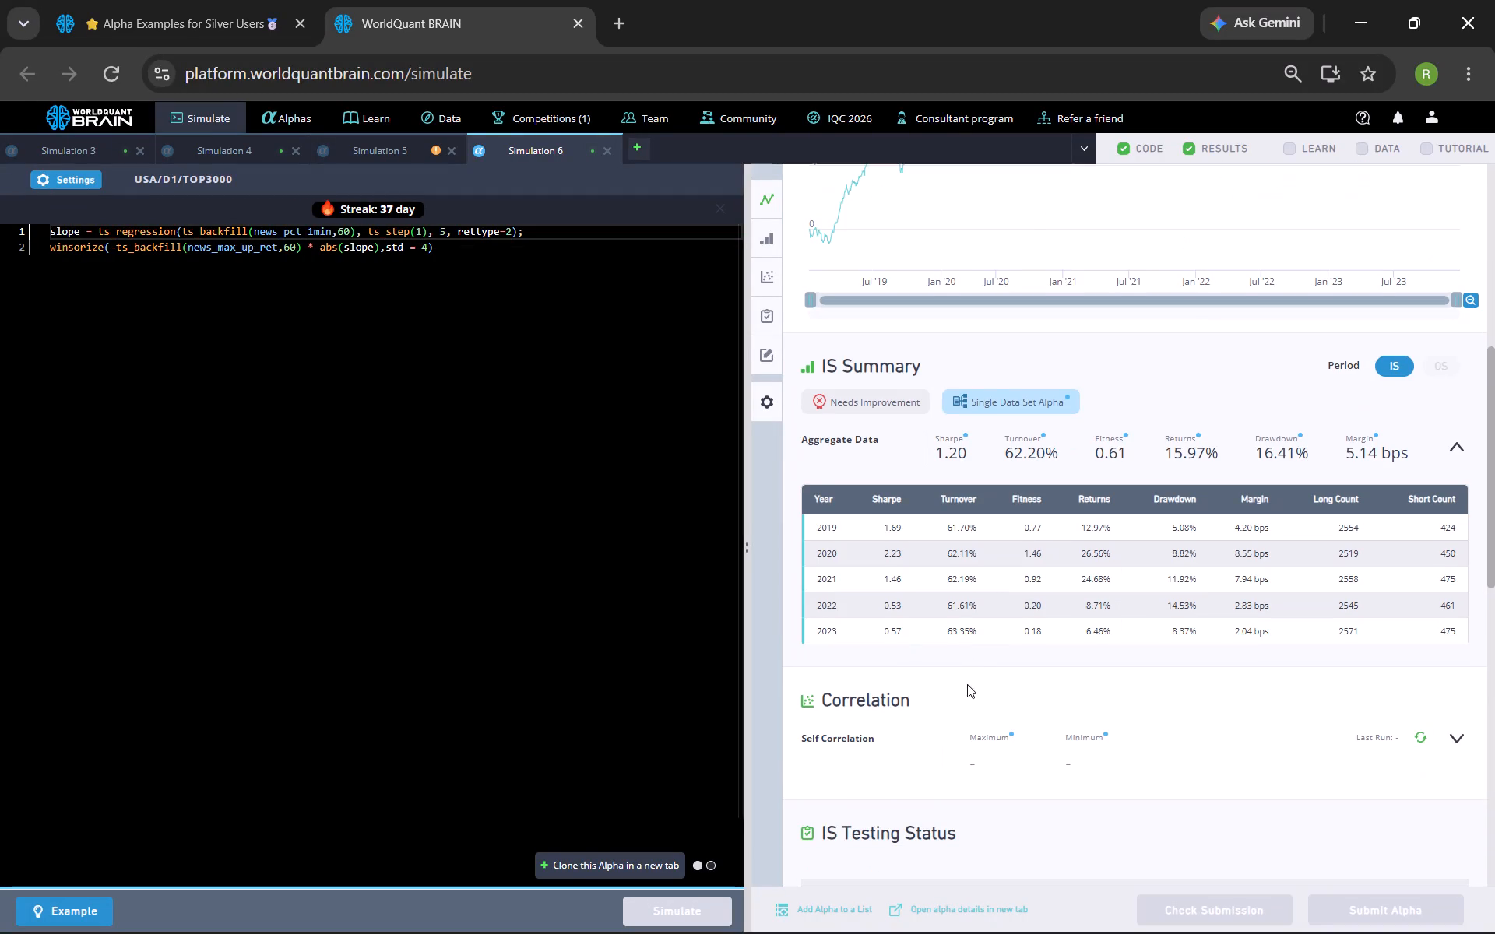
scroll(941, 568, "down", 2)
left_click(912, 363)
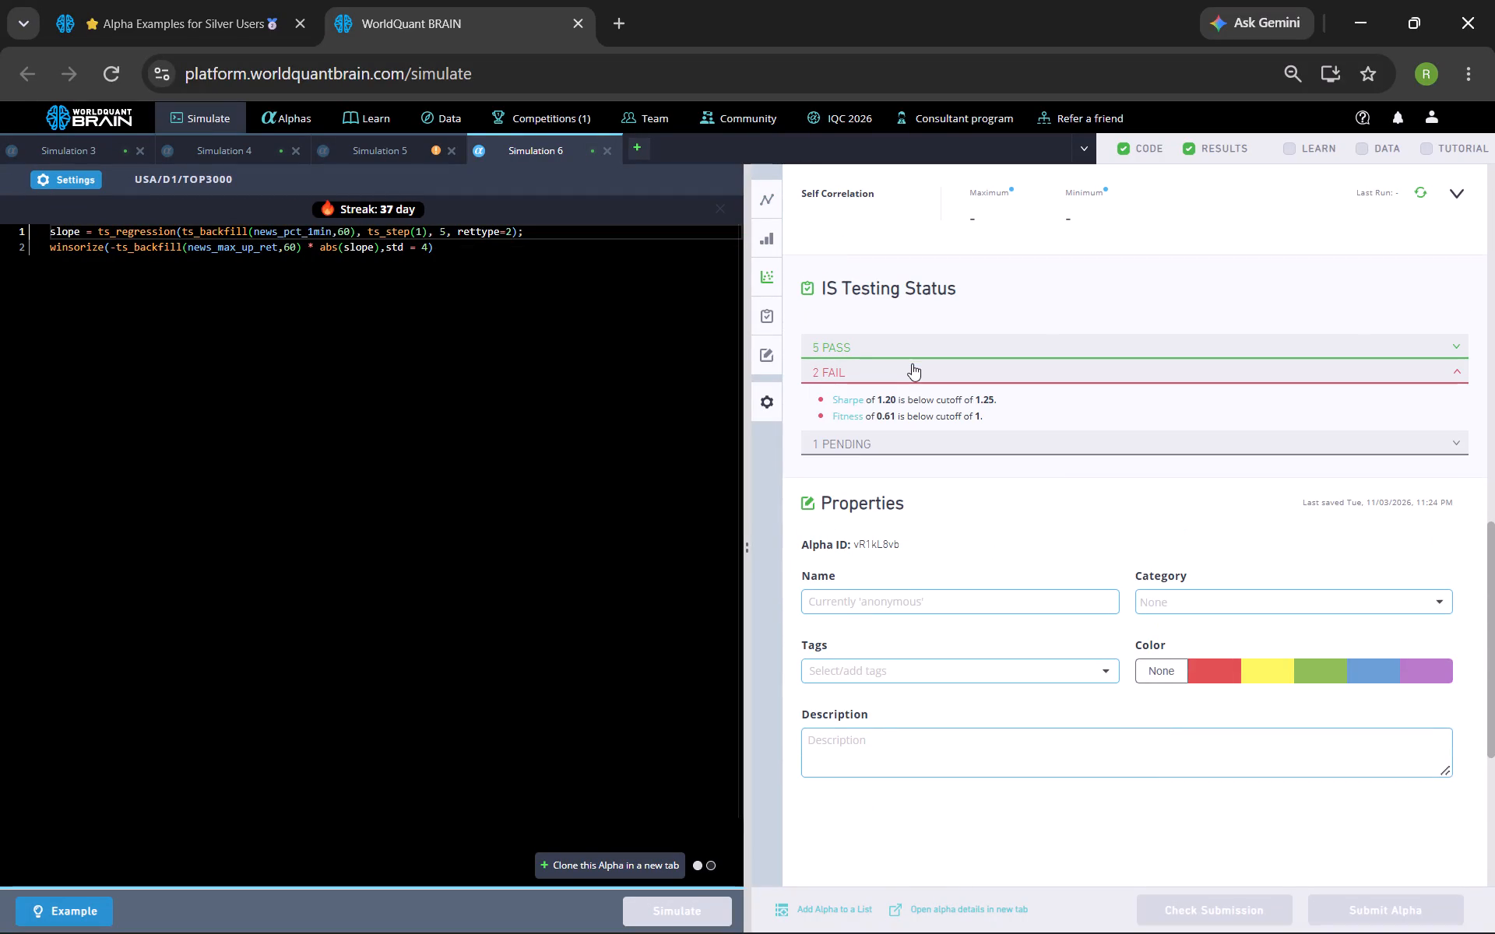
Set Simulation 6's truncation to 0.26, apply the settings and rerun the simulation.
left_click(74, 180)
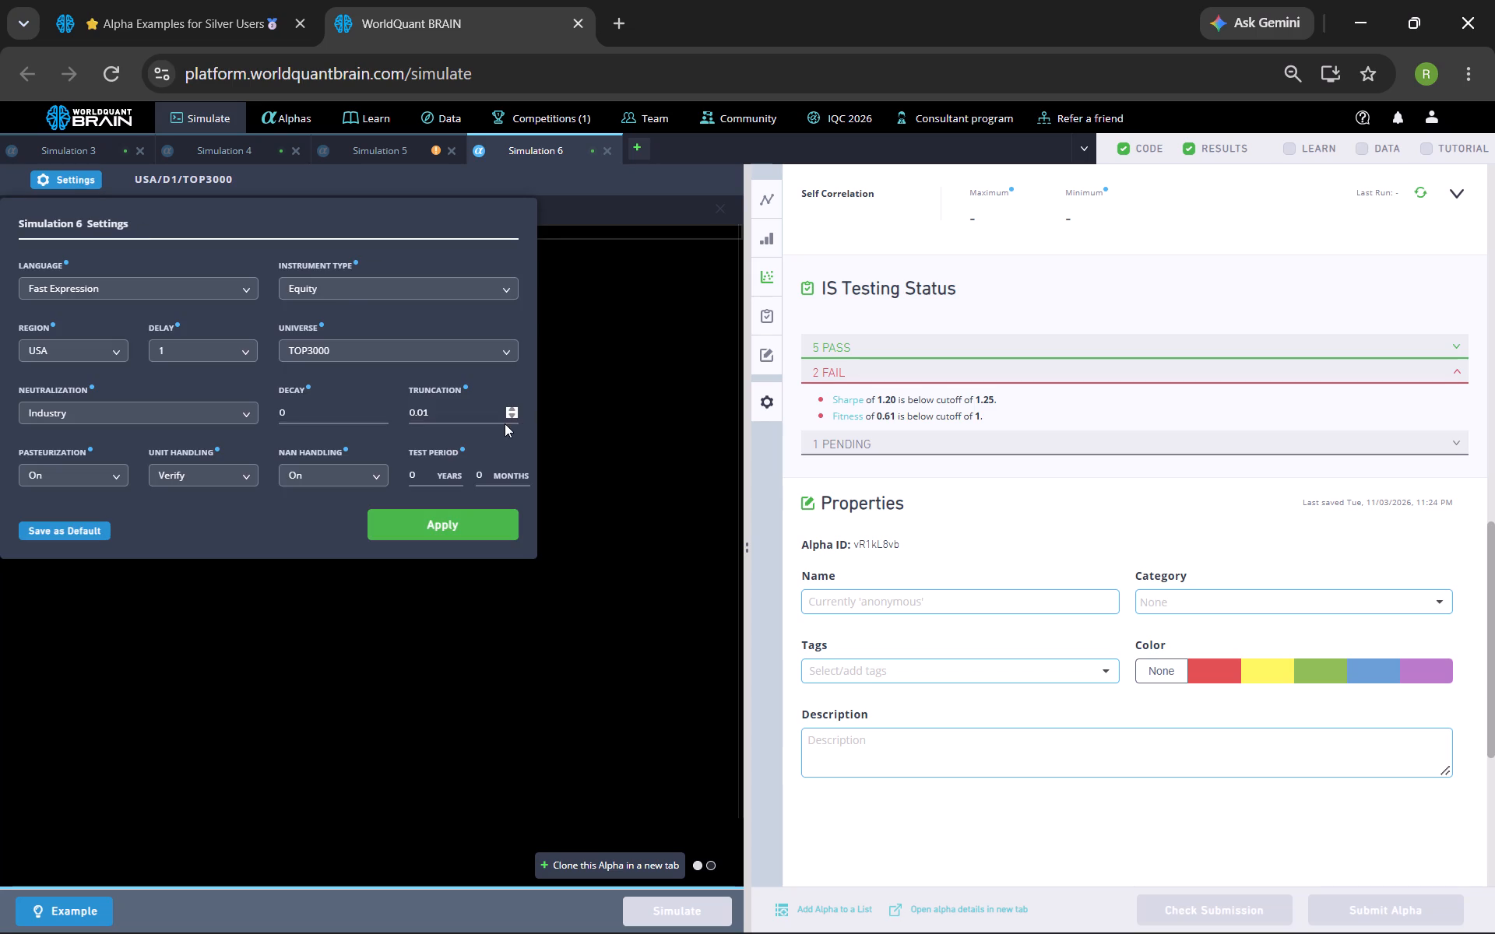
left_click(515, 409)
left_click(477, 521)
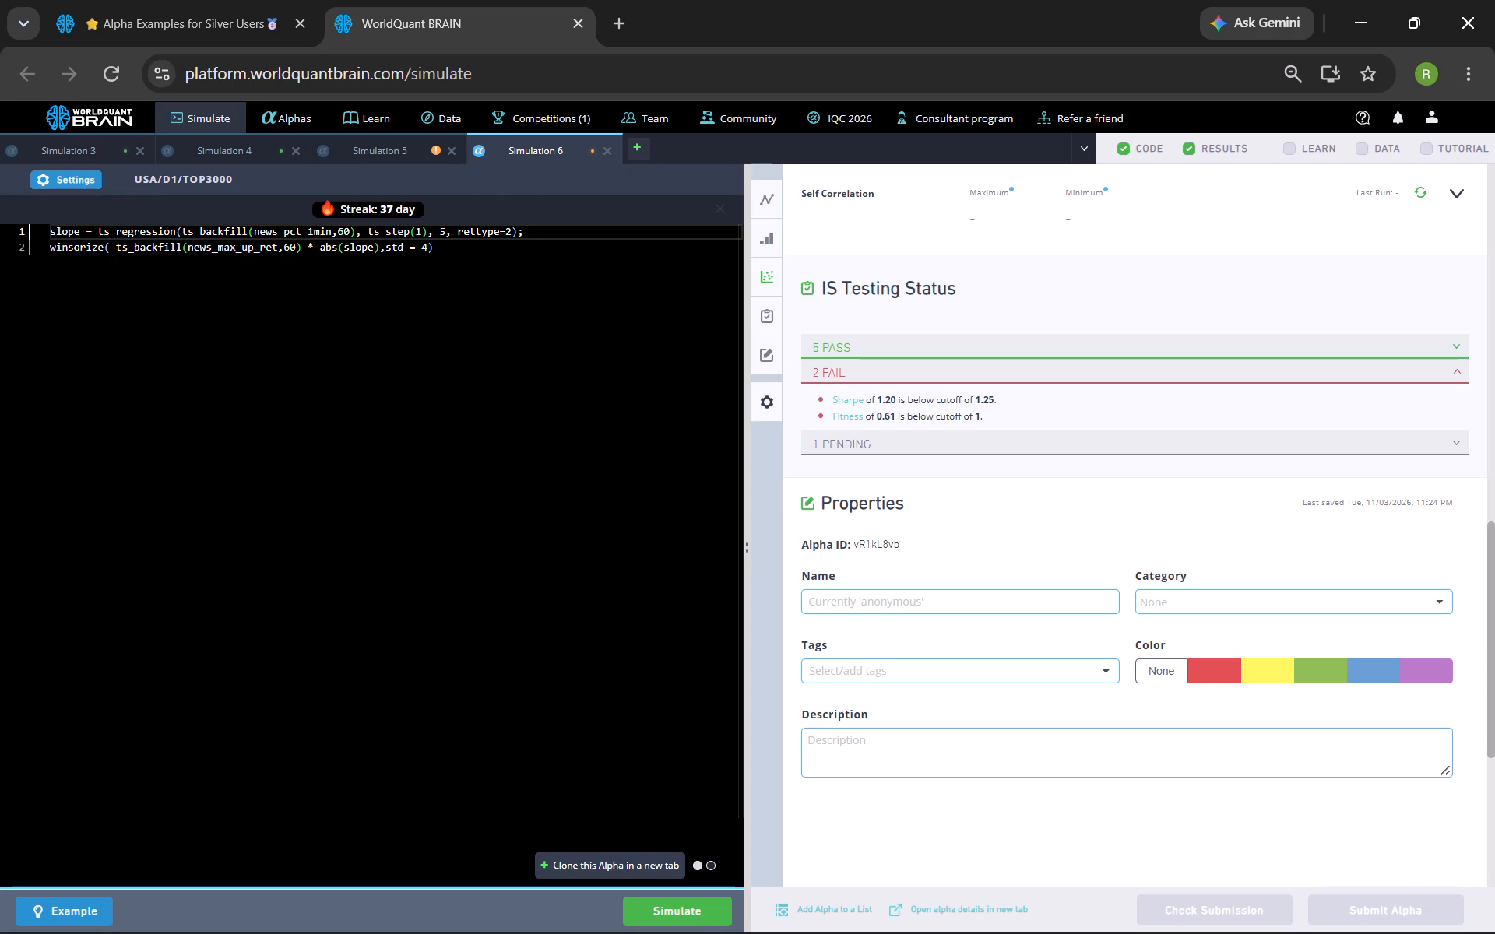
left_click(684, 911)
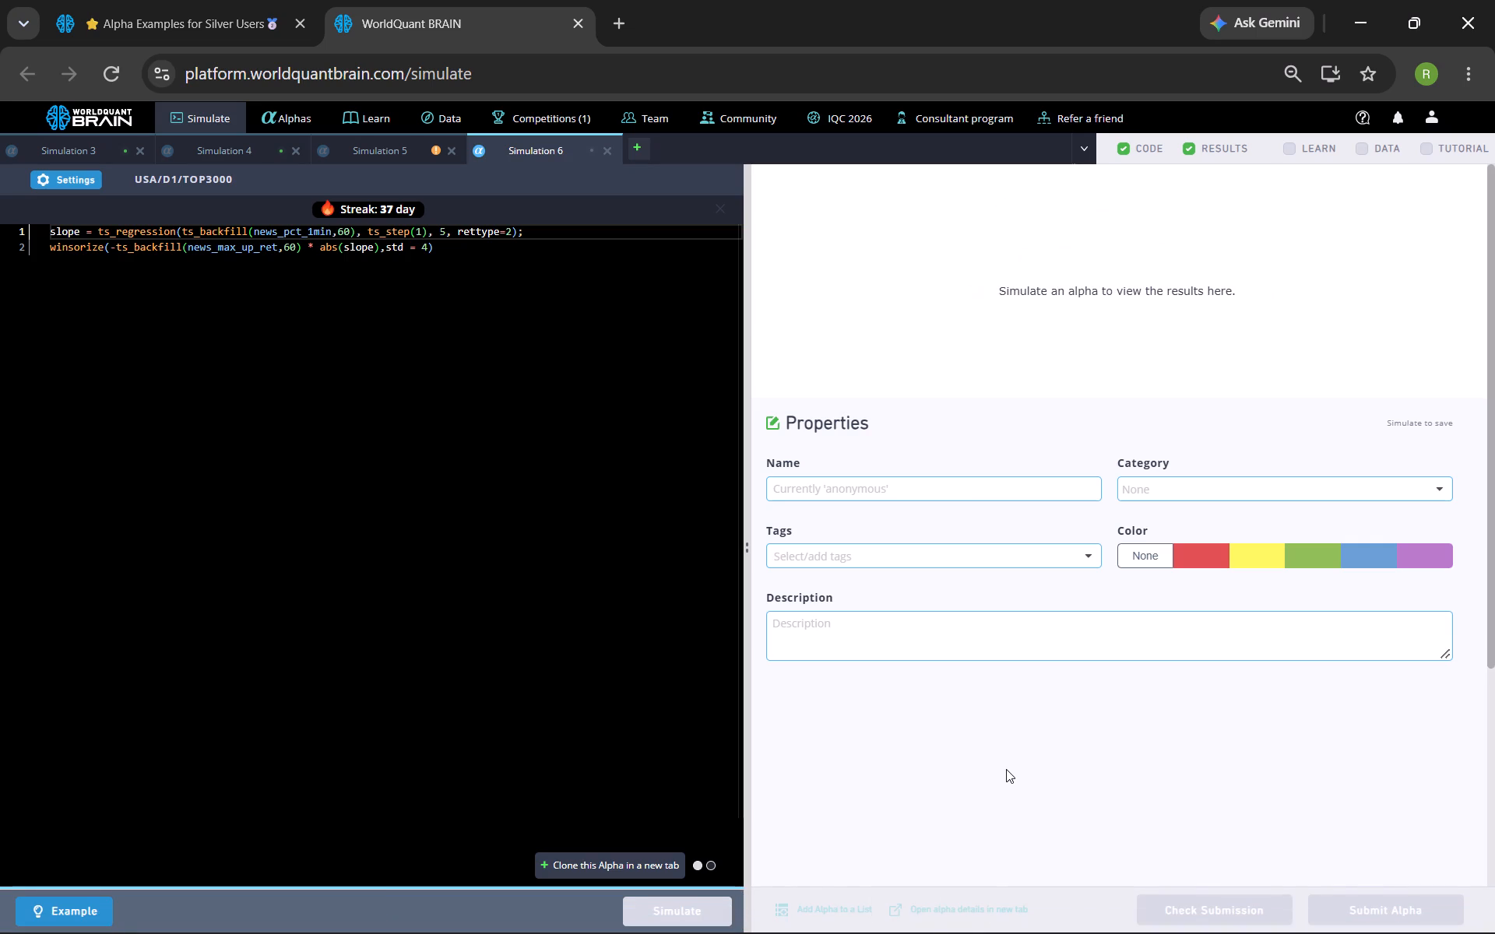
Review the rerun's IS Summary and expand the failed tests under IS Testing Status.
scroll(1026, 740, "down", 2)
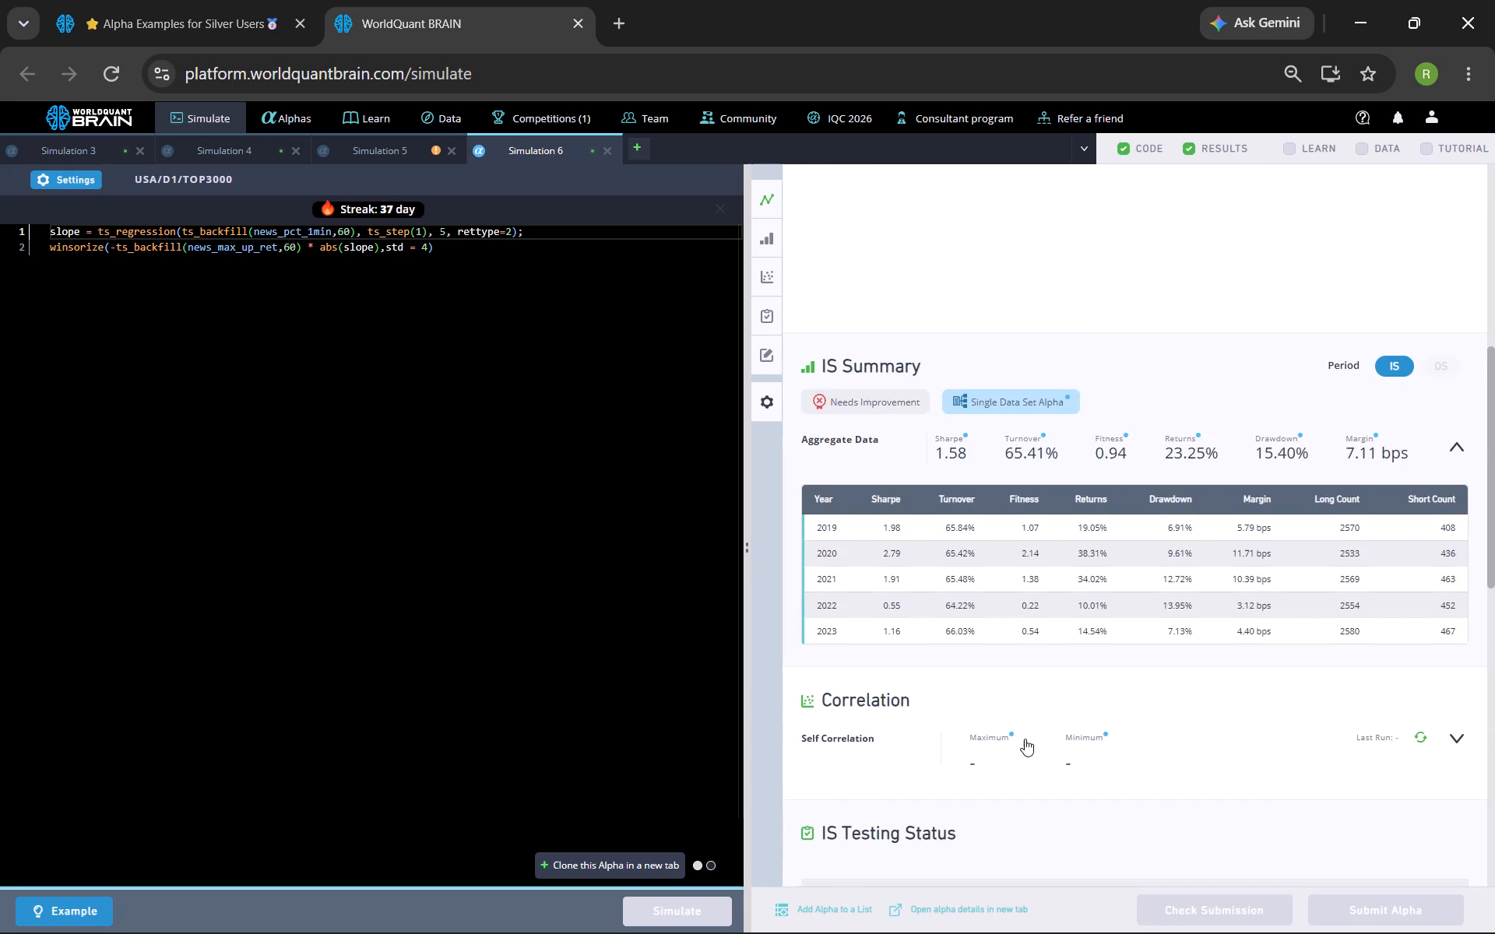
scroll(1025, 739, "down", 1)
scroll(920, 578, "up", 3)
scroll(928, 609, "down", 1)
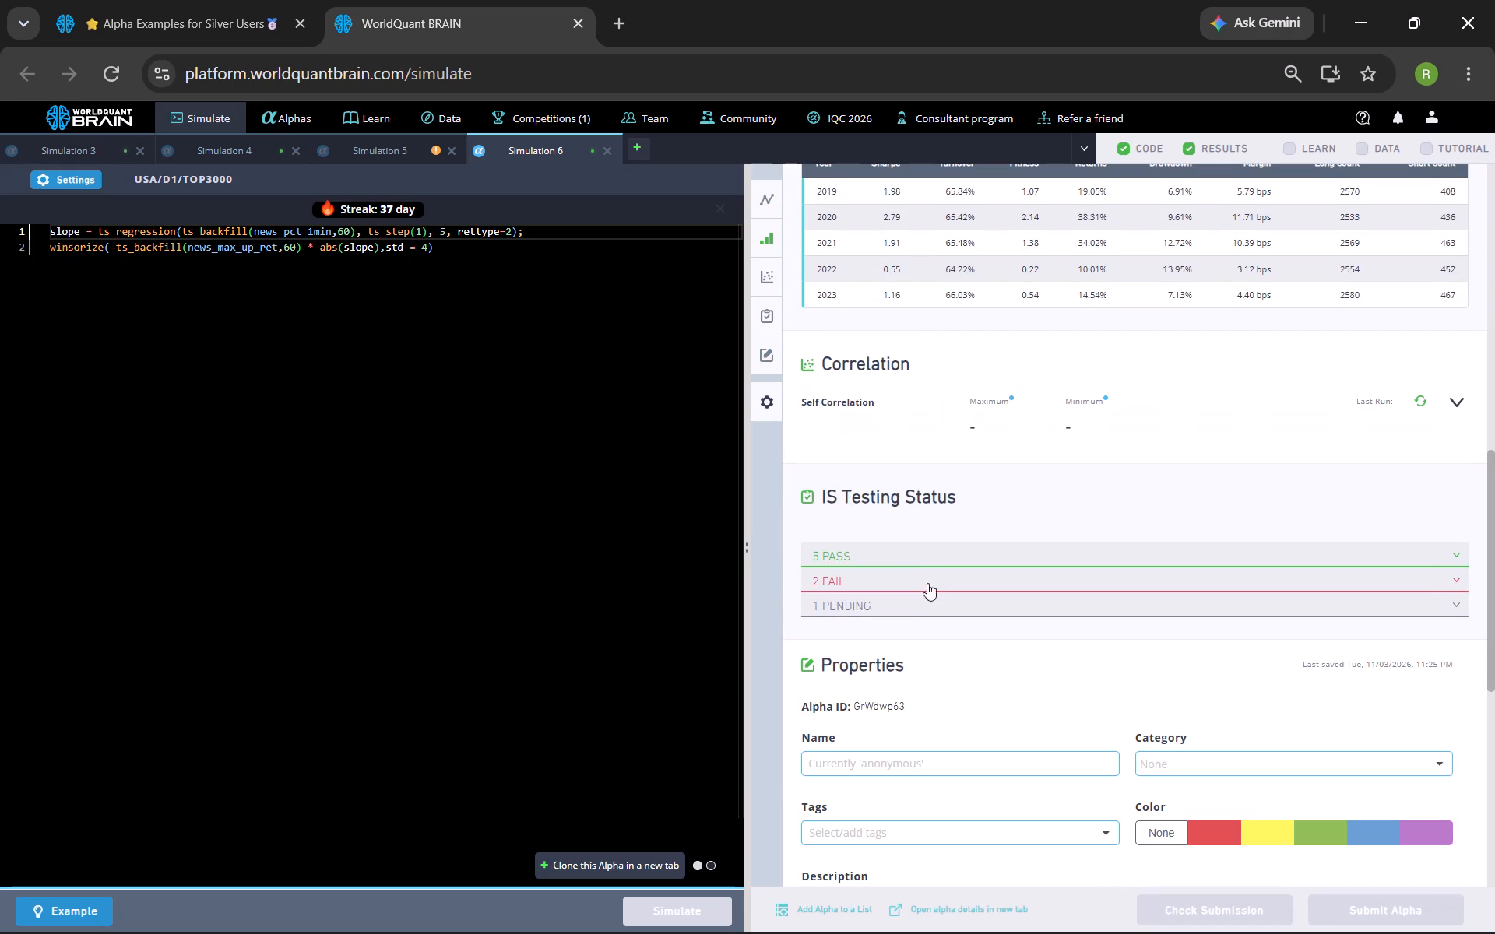
left_click(928, 573)
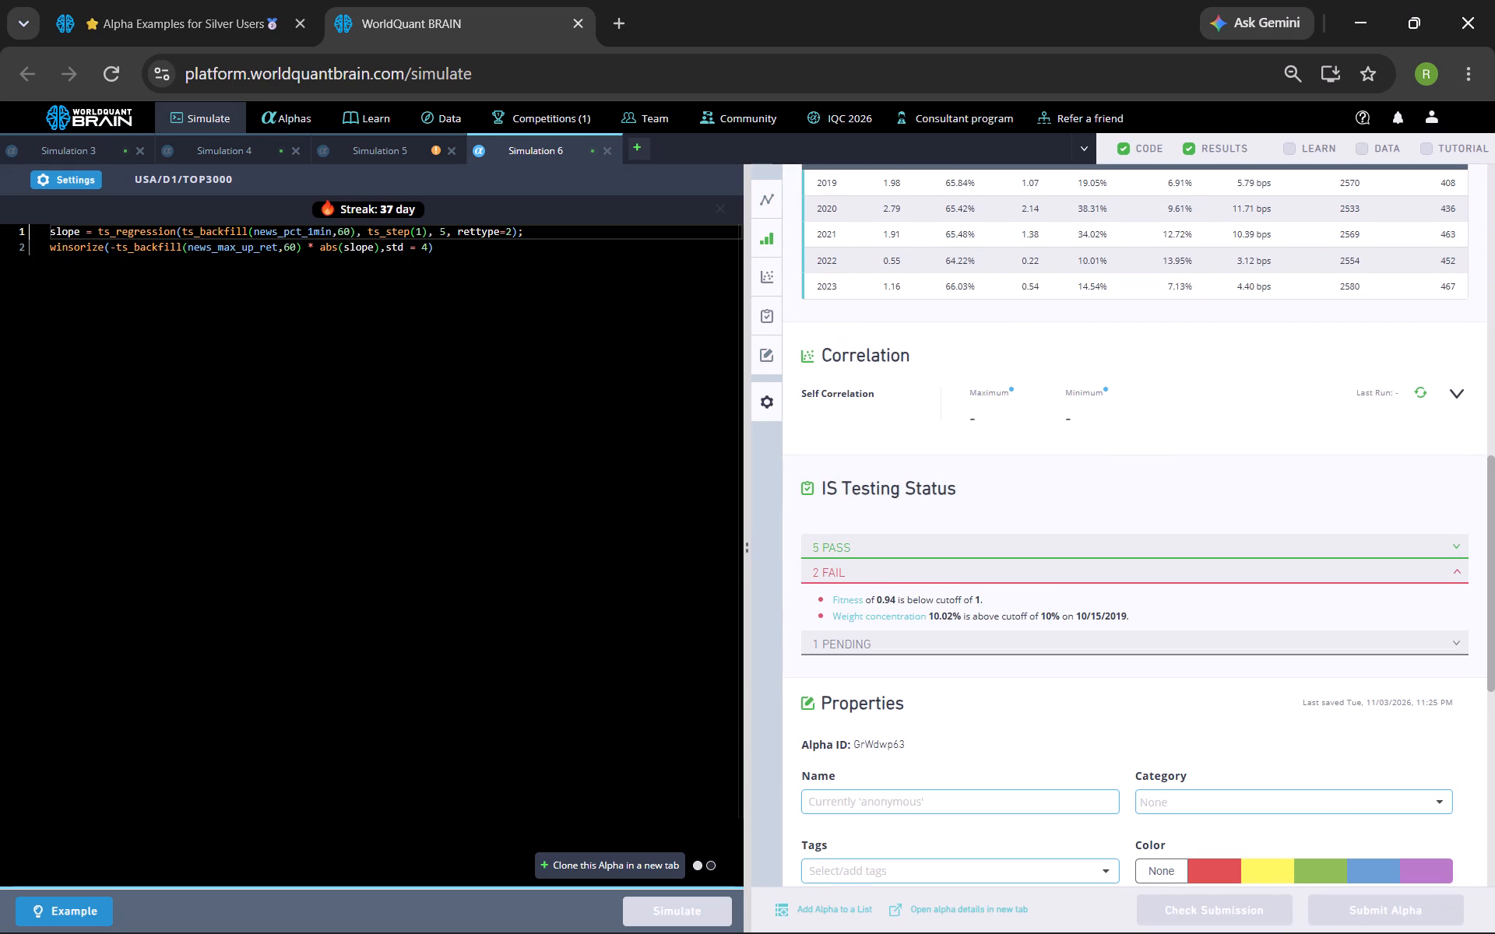
Set Simulation 6's truncation to 0.1, apply the settings and rerun the simulation.
left_click(72, 175)
left_click(443, 411)
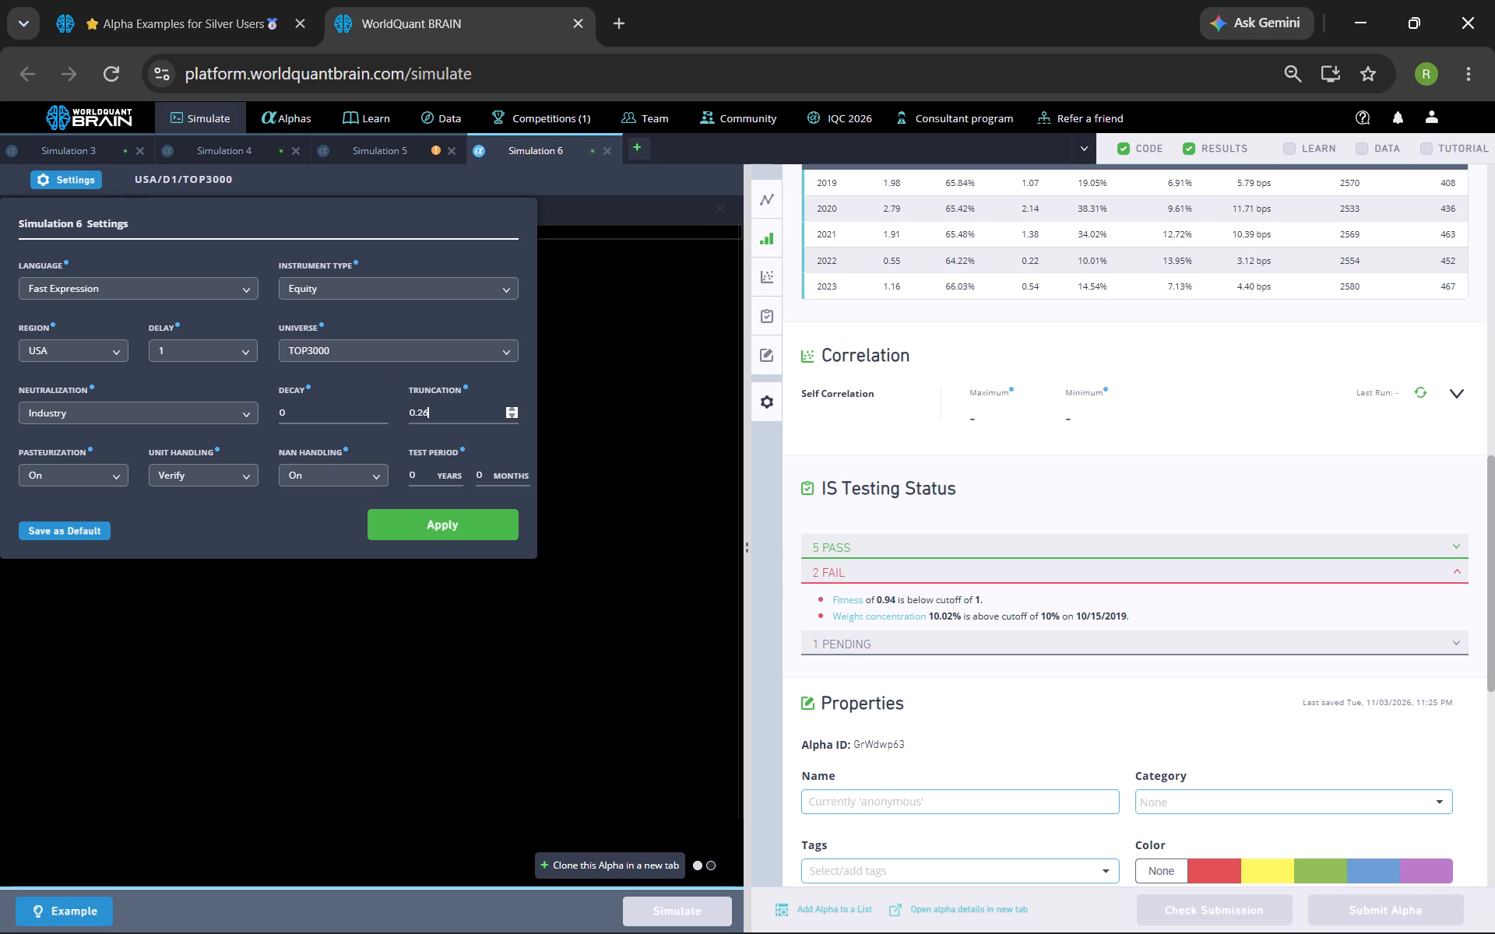
key("BackSpace")
key("BackSpace")
key("1")
left_click(486, 514)
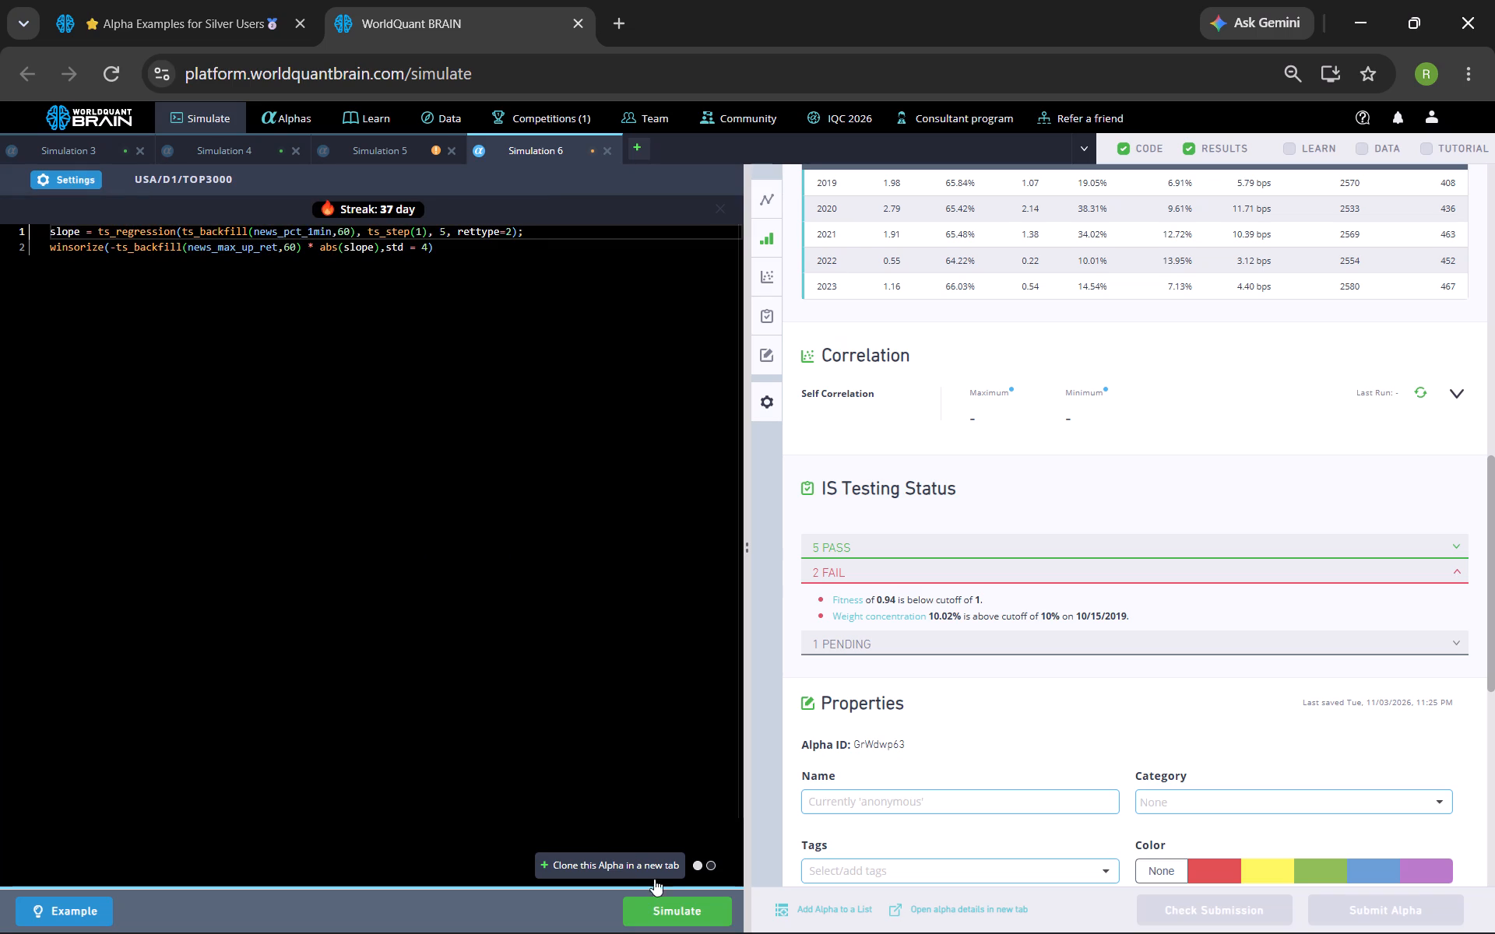
left_click(666, 902)
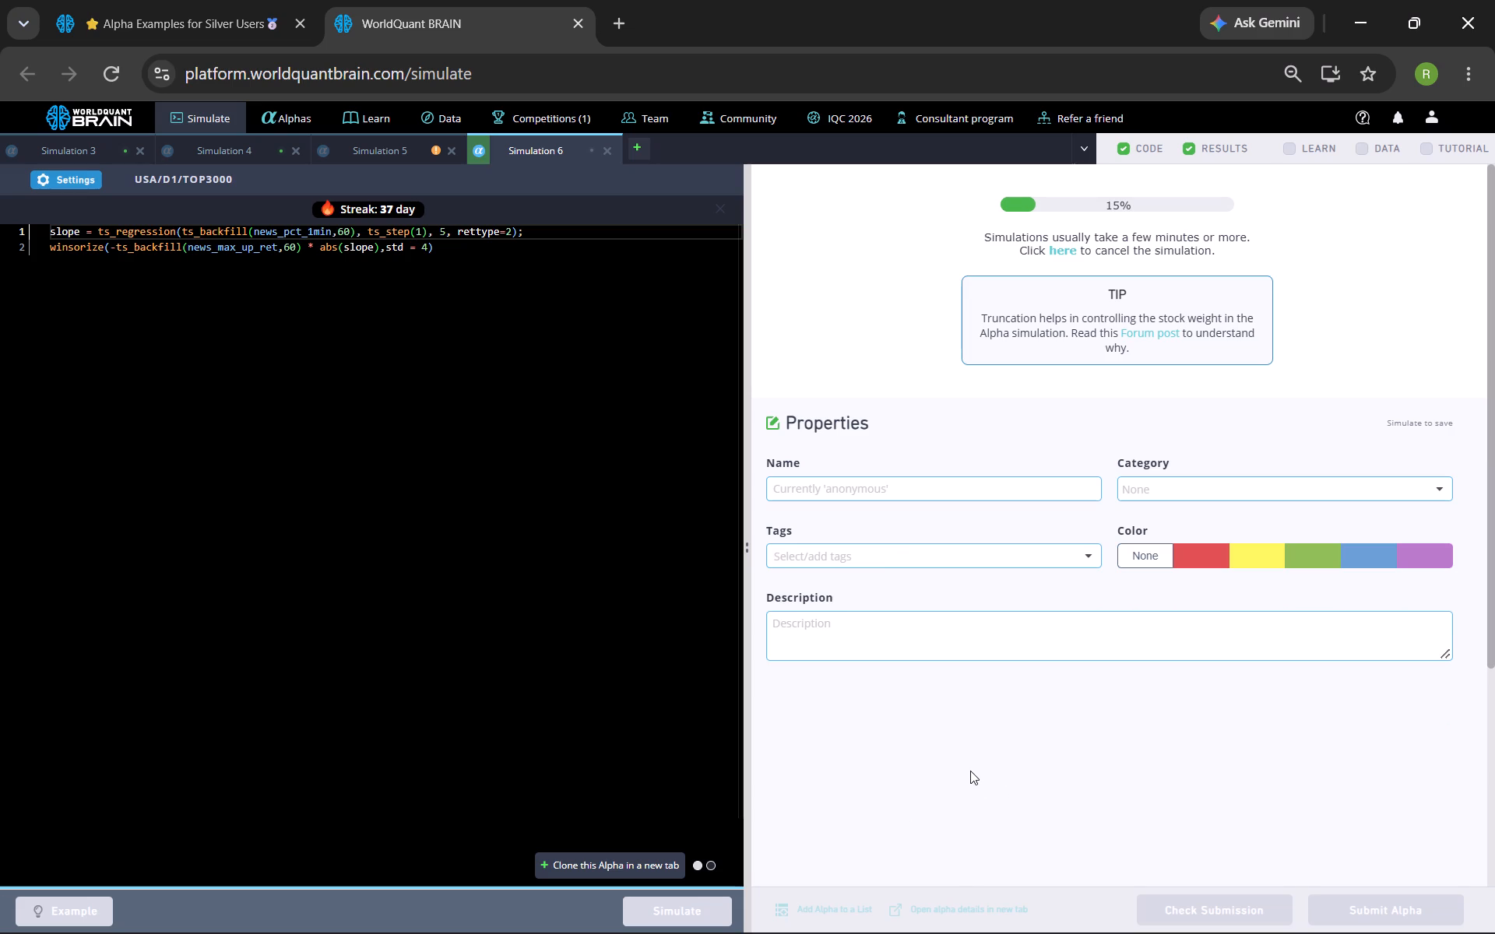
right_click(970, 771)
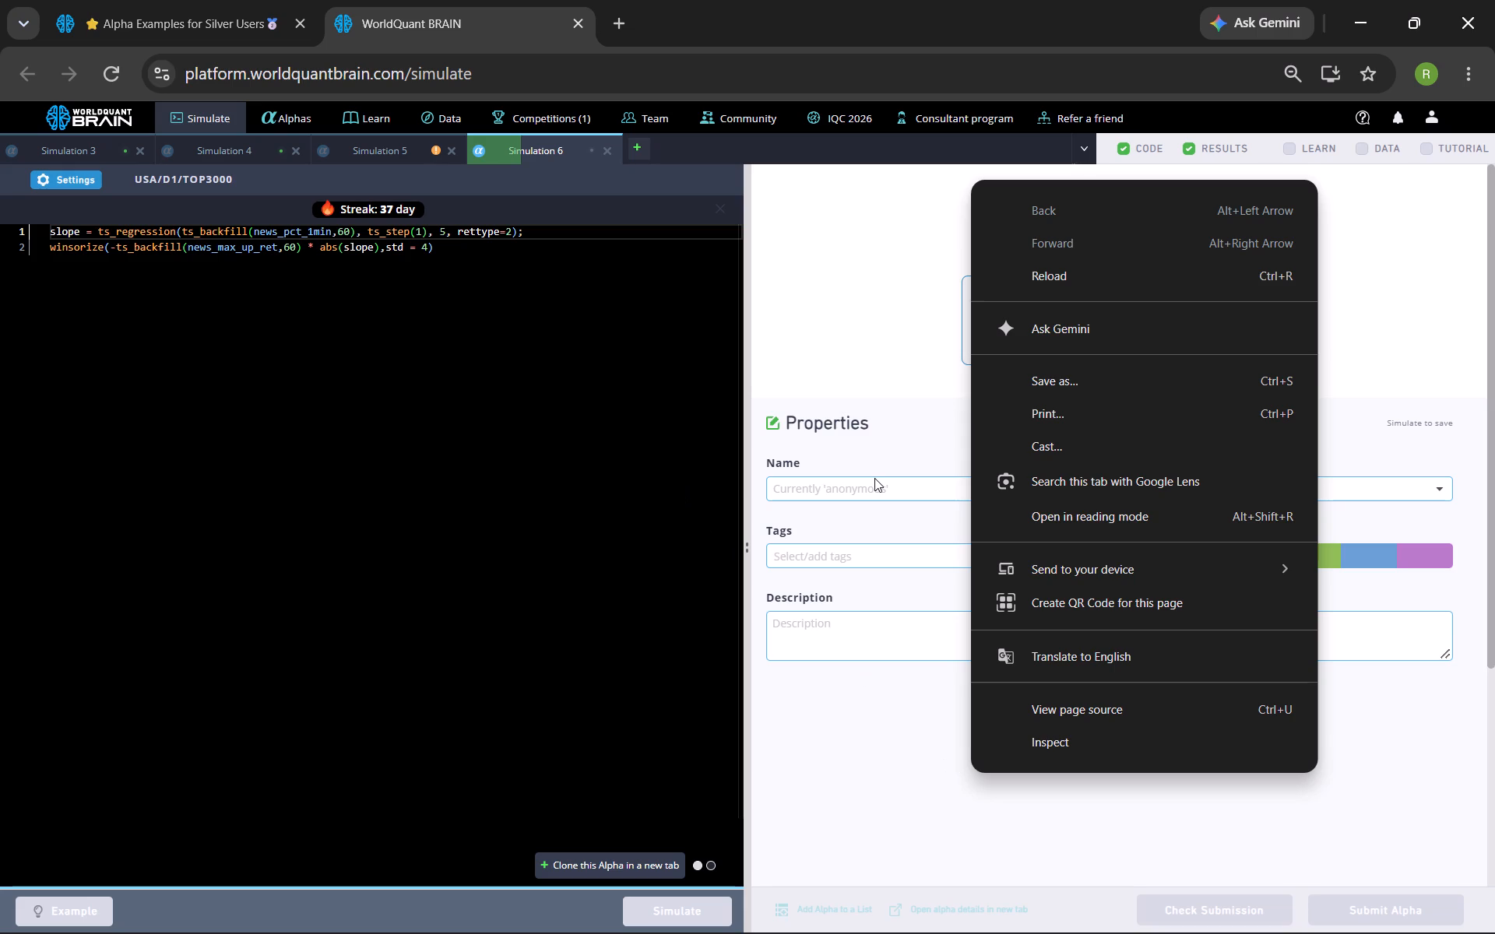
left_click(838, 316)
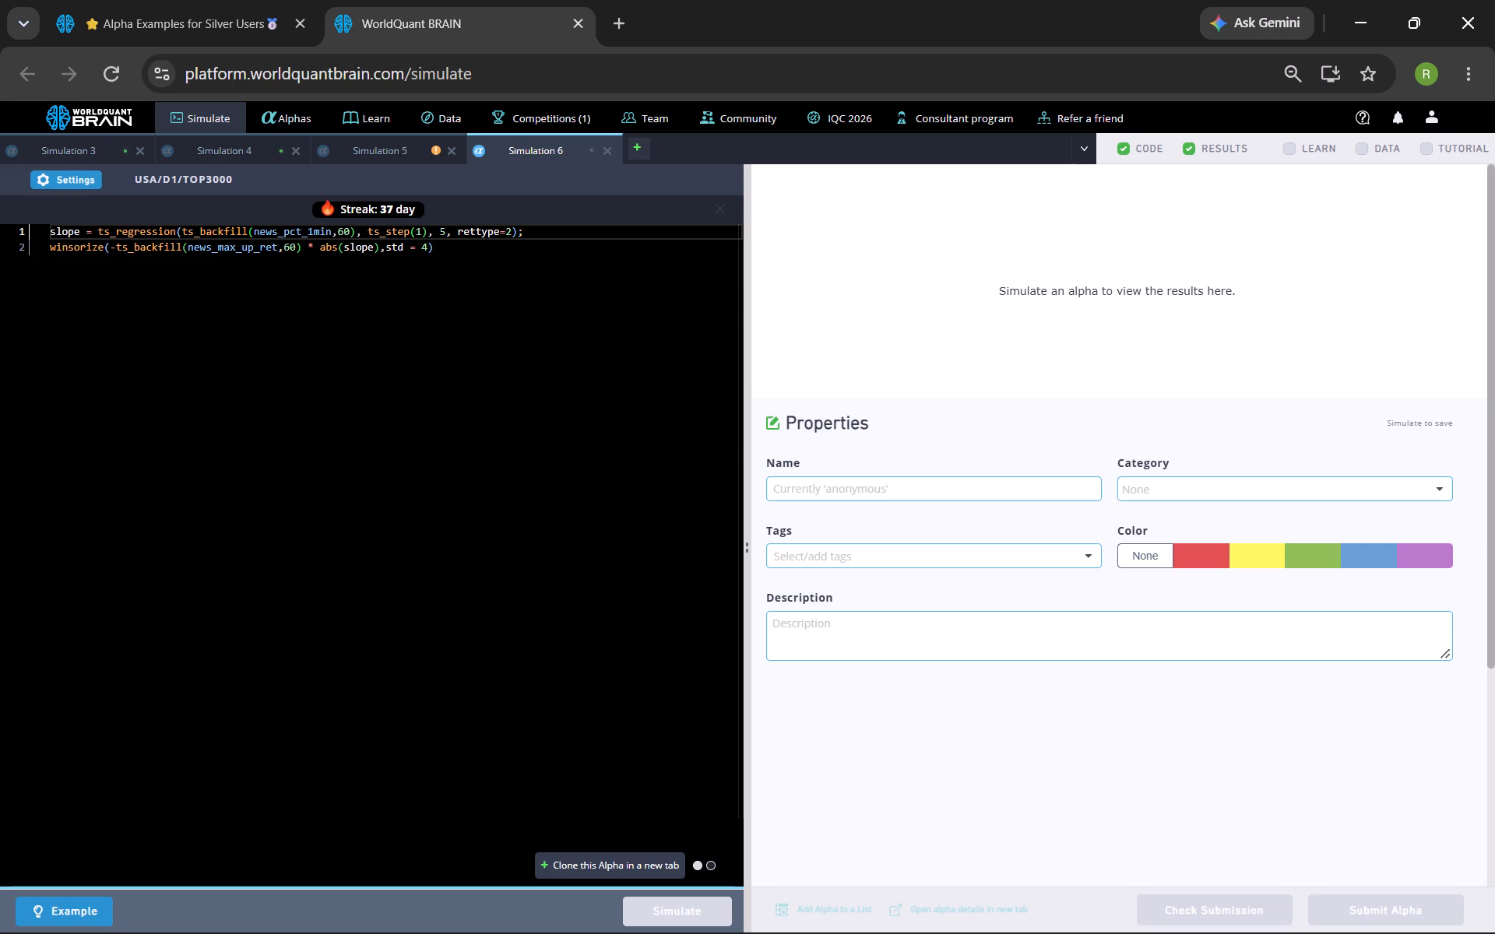
Look through Simulation 6's new results and expand the failed test under IS Testing Status.
scroll(997, 430, "down", 1)
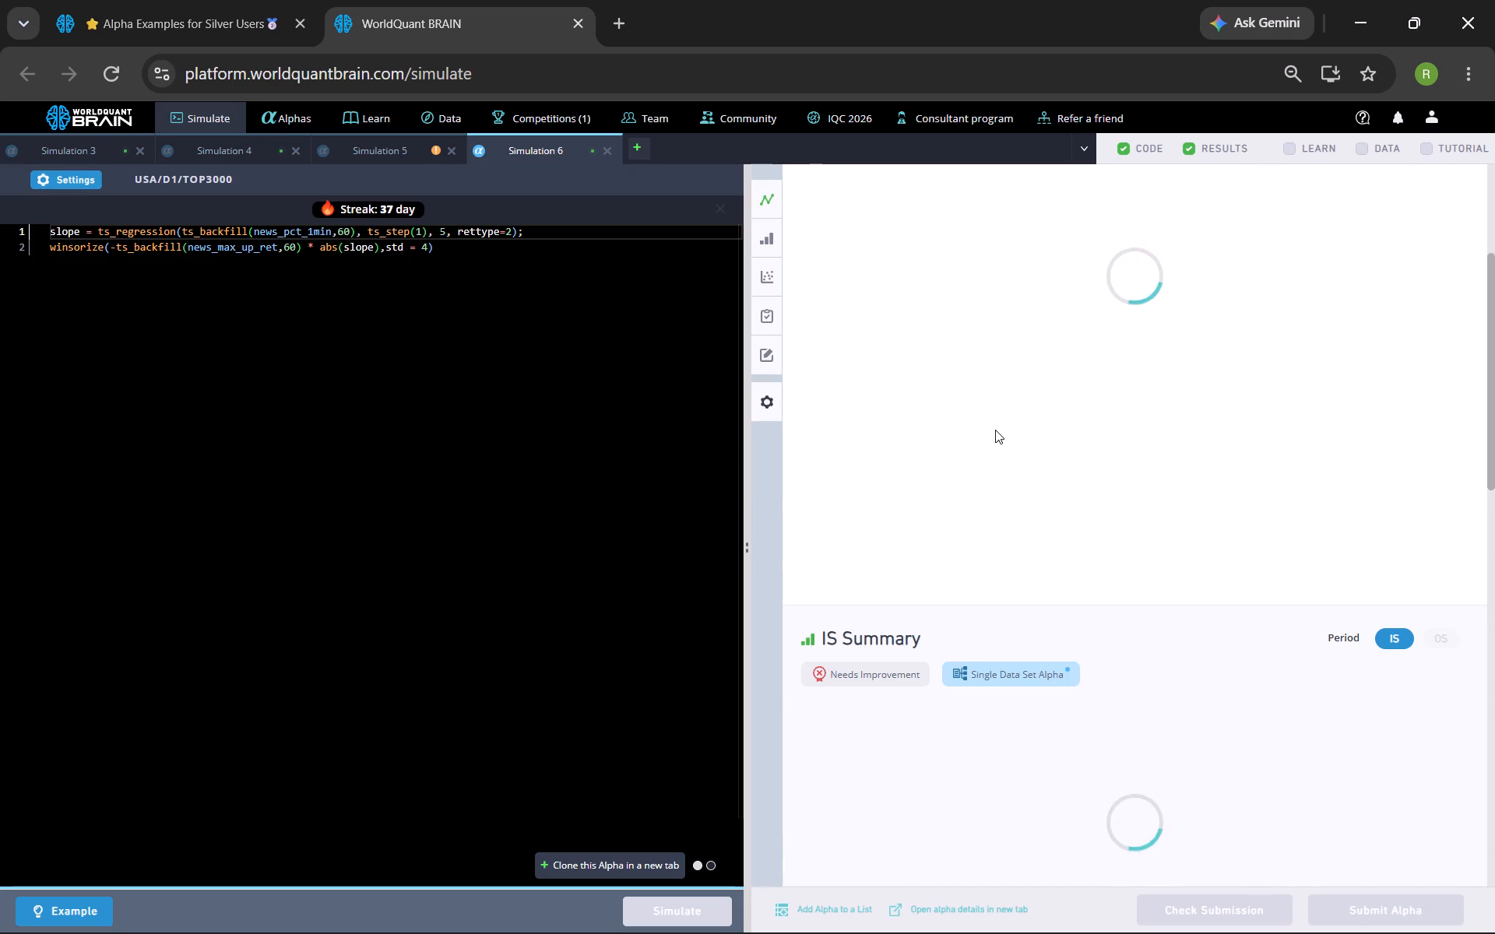
scroll(993, 435, "down", 2)
scroll(947, 377, "up", 1)
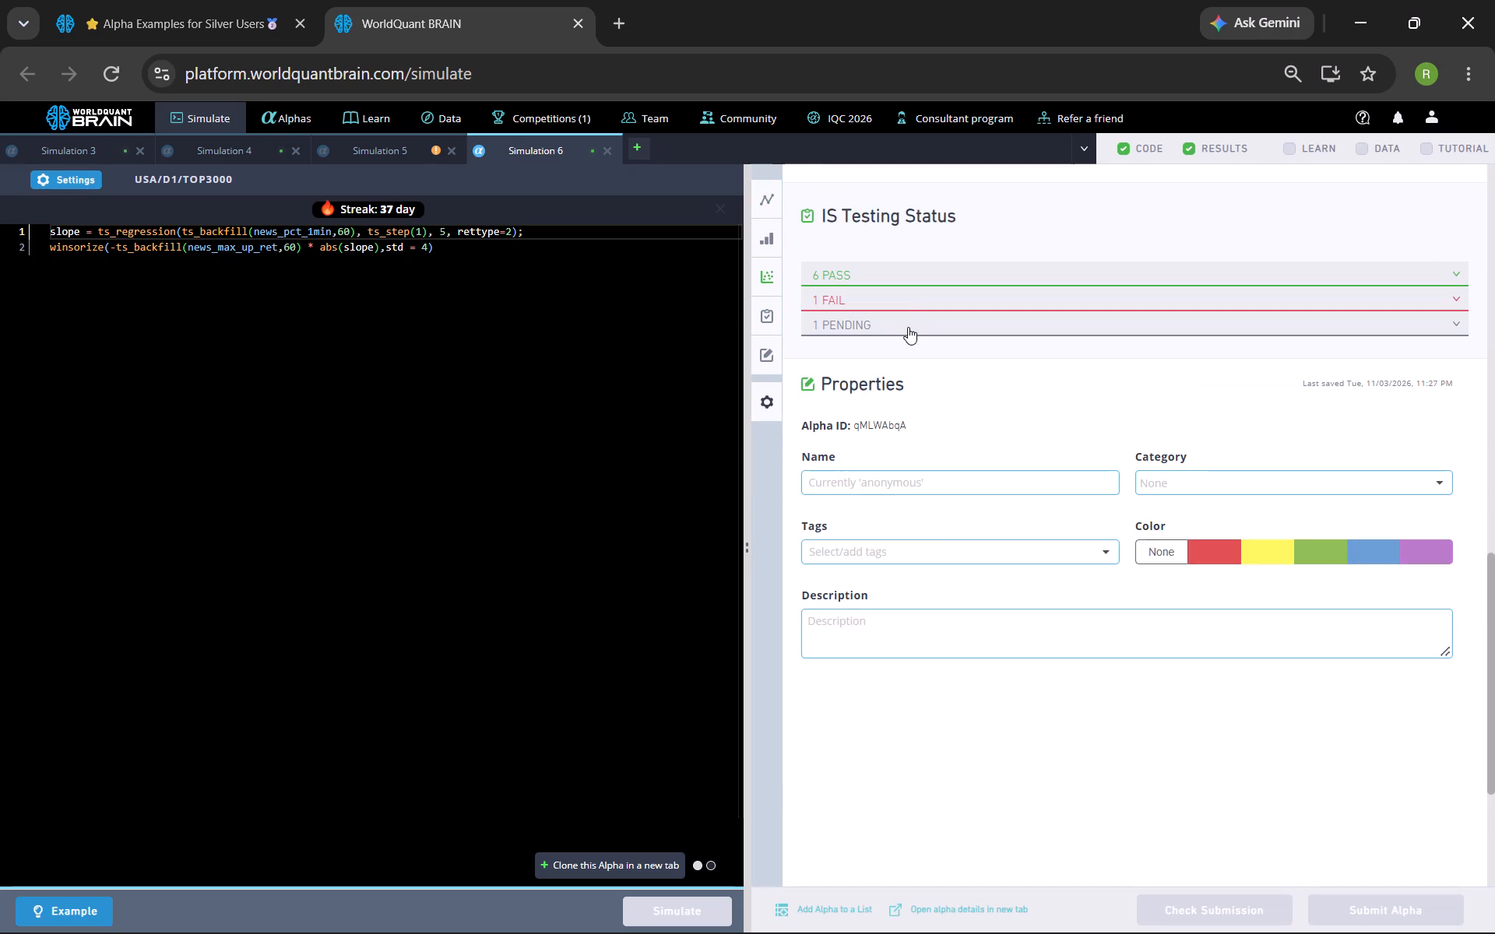
left_click(905, 300)
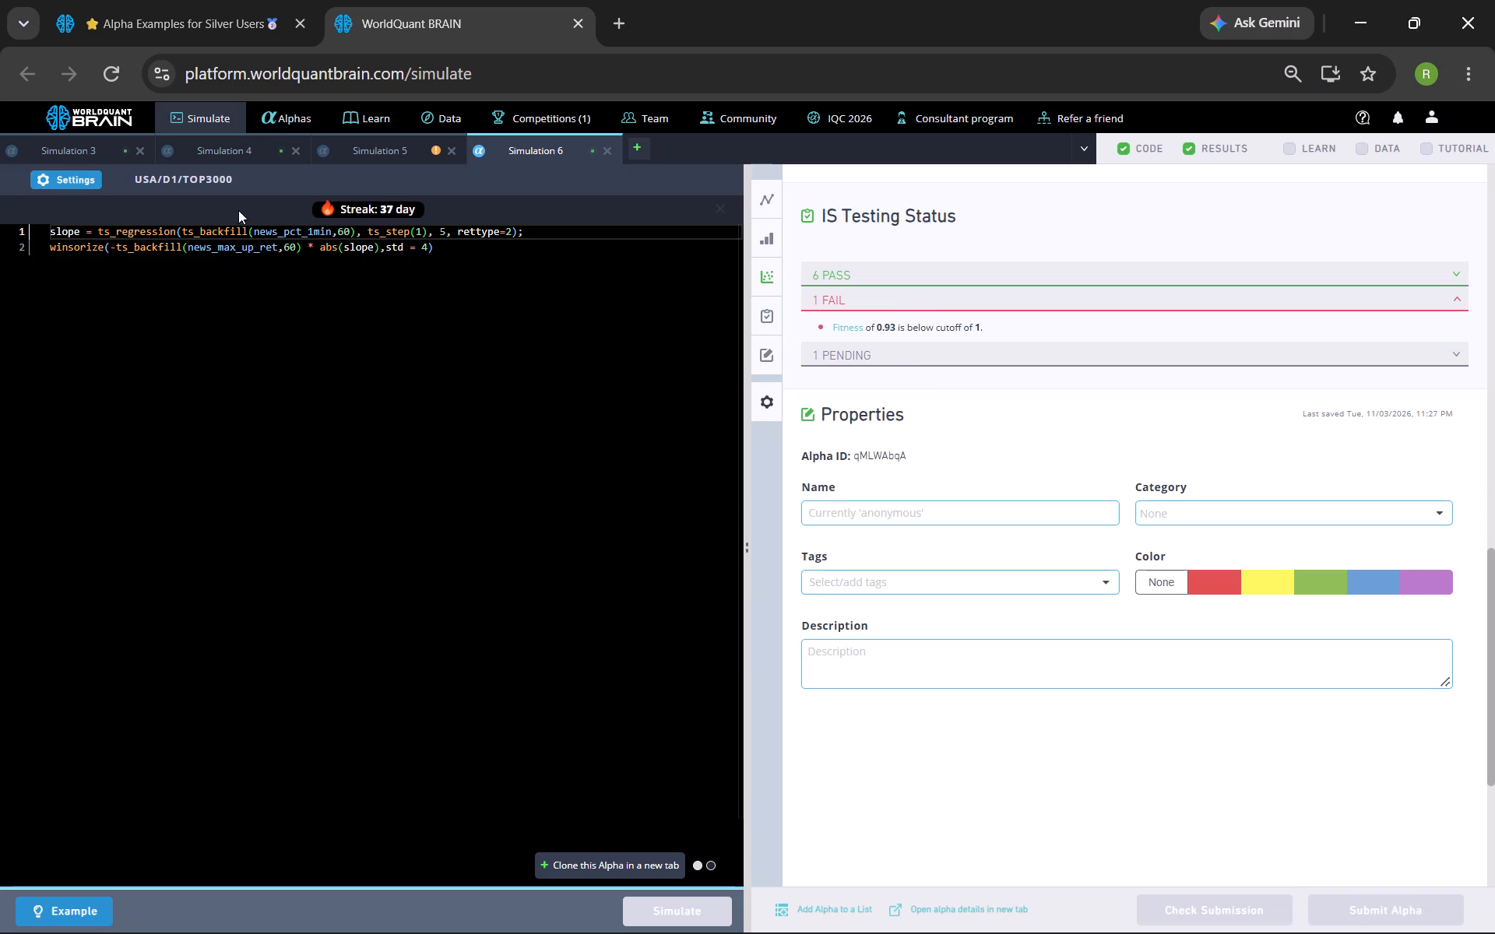
Set Simulation 6's truncation to 0.15, apply the settings and rerun the simulation.
left_click(93, 174)
left_click(434, 411)
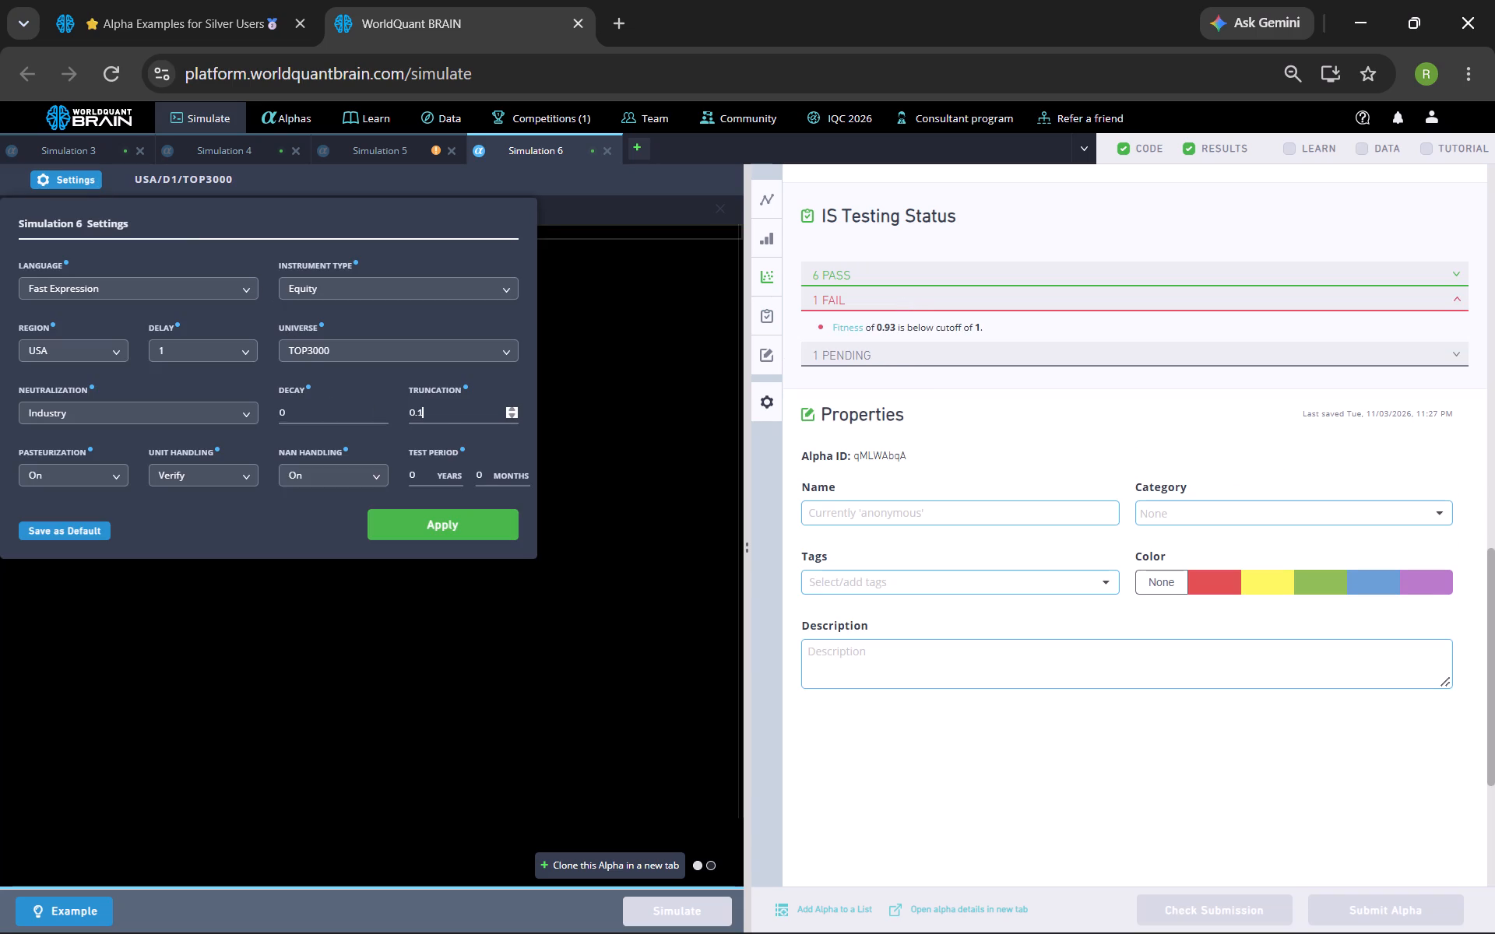
key("5")
left_click(444, 525)
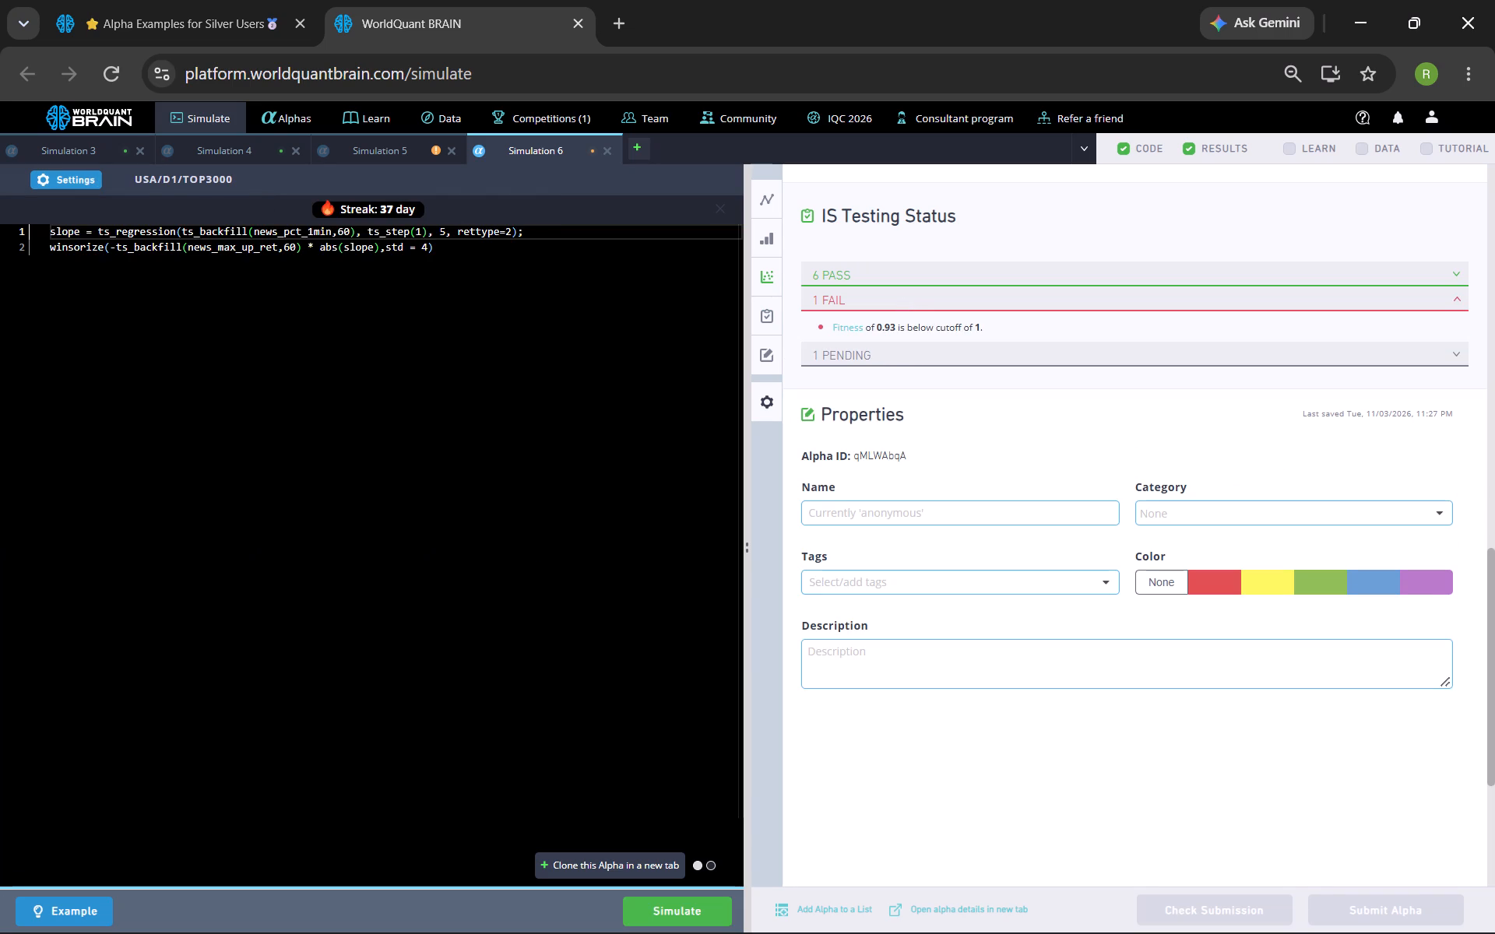
left_click(680, 900)
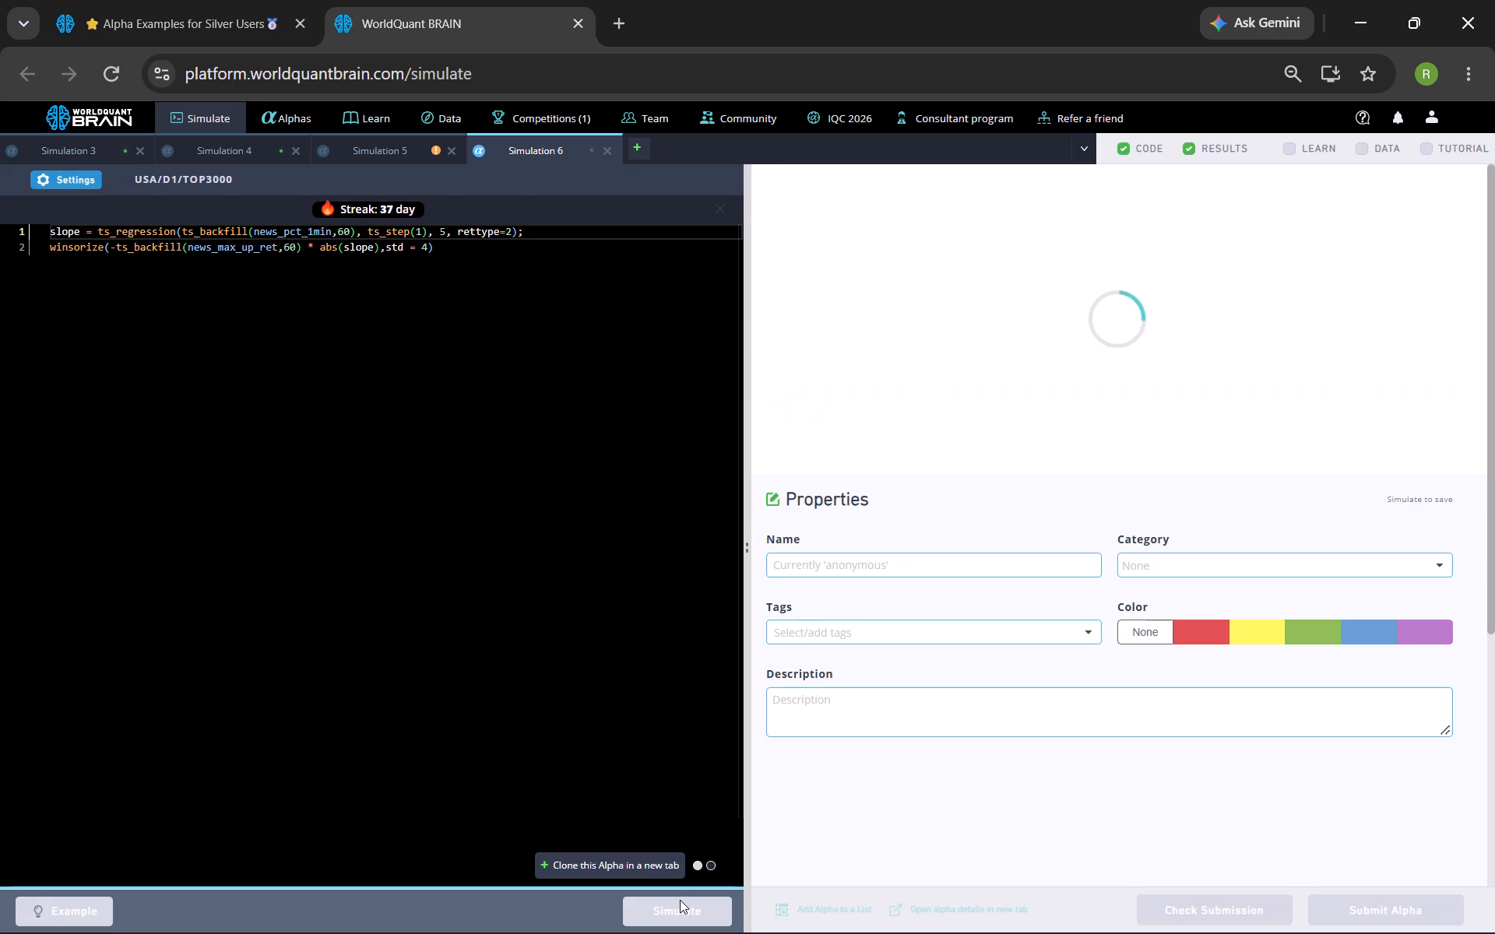
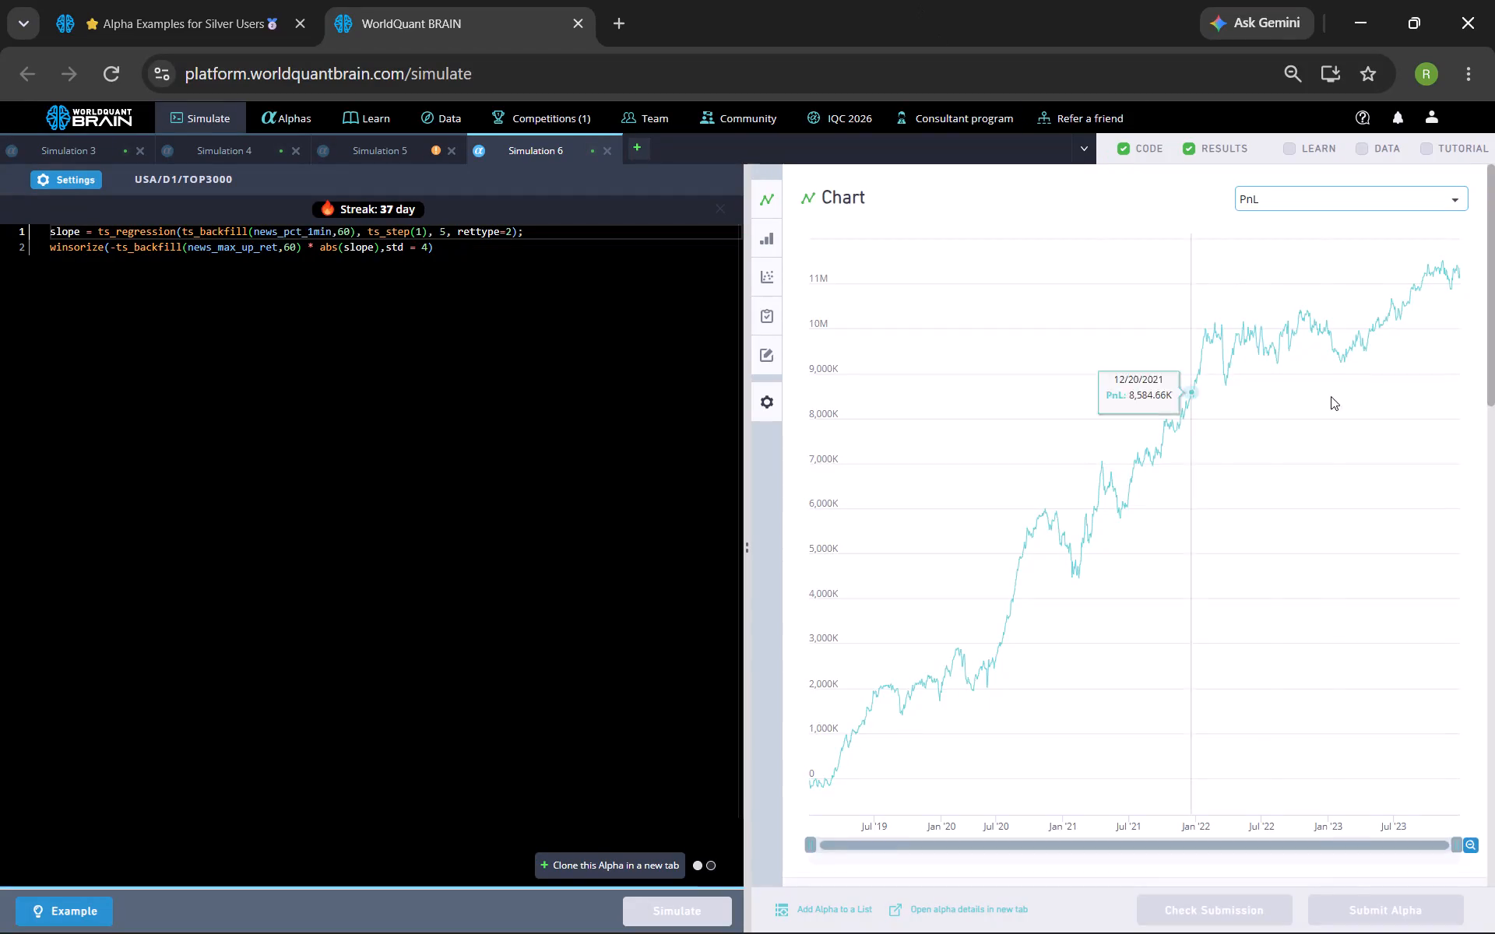
Review Simulation 6's new IS Summary and expand the failed test under IS Testing Status.
scroll(1254, 465, "down", 1)
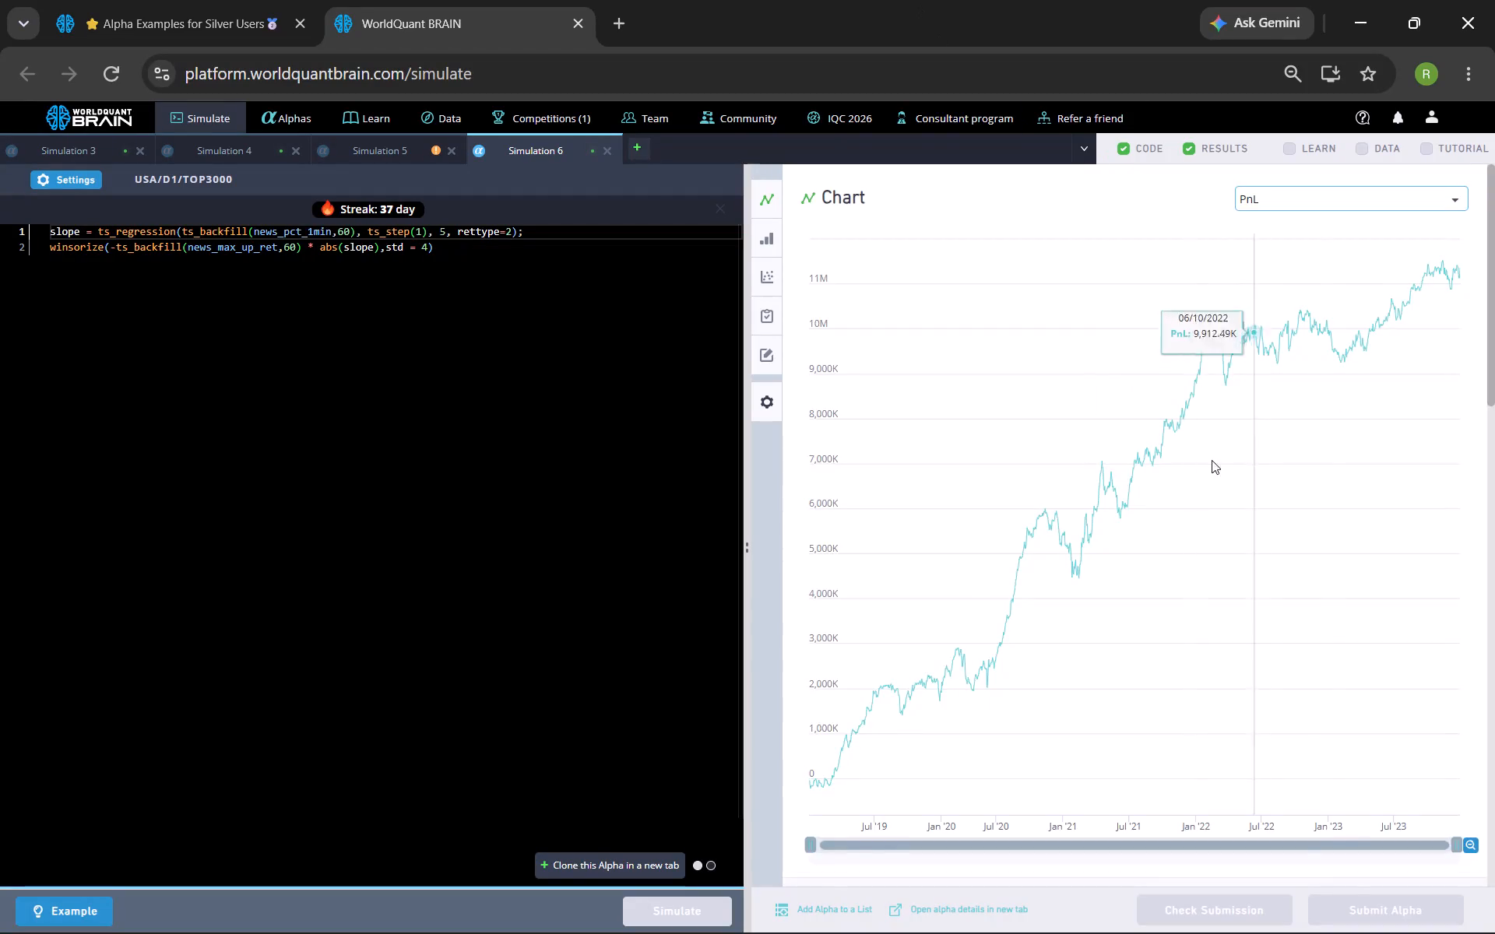
scroll(920, 565, "down", 1)
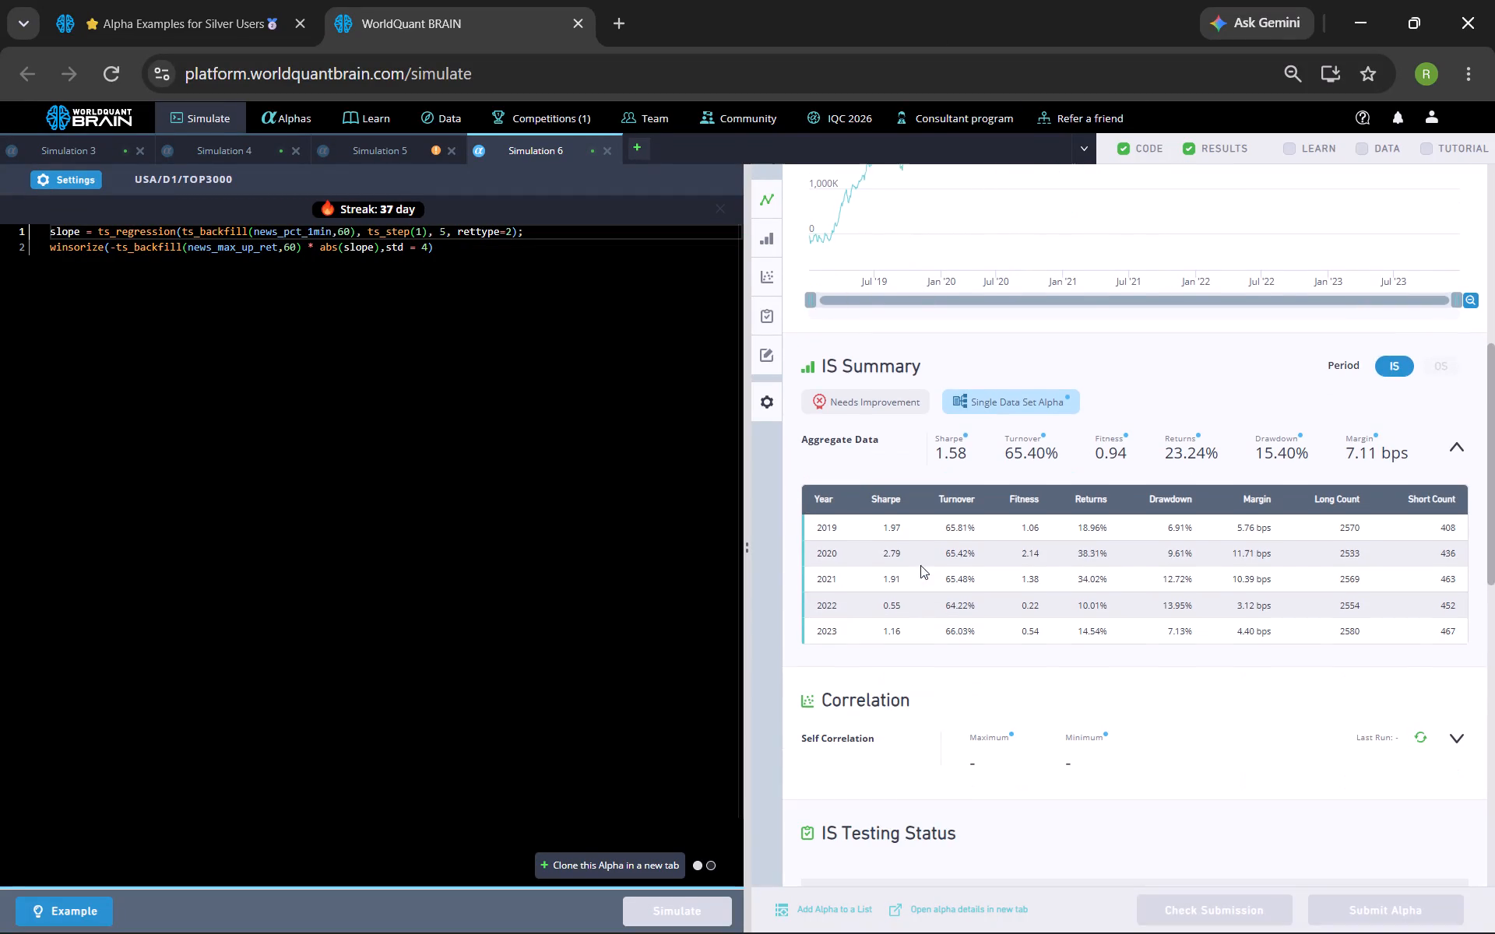
scroll(910, 633, "down", 1)
left_click(902, 655)
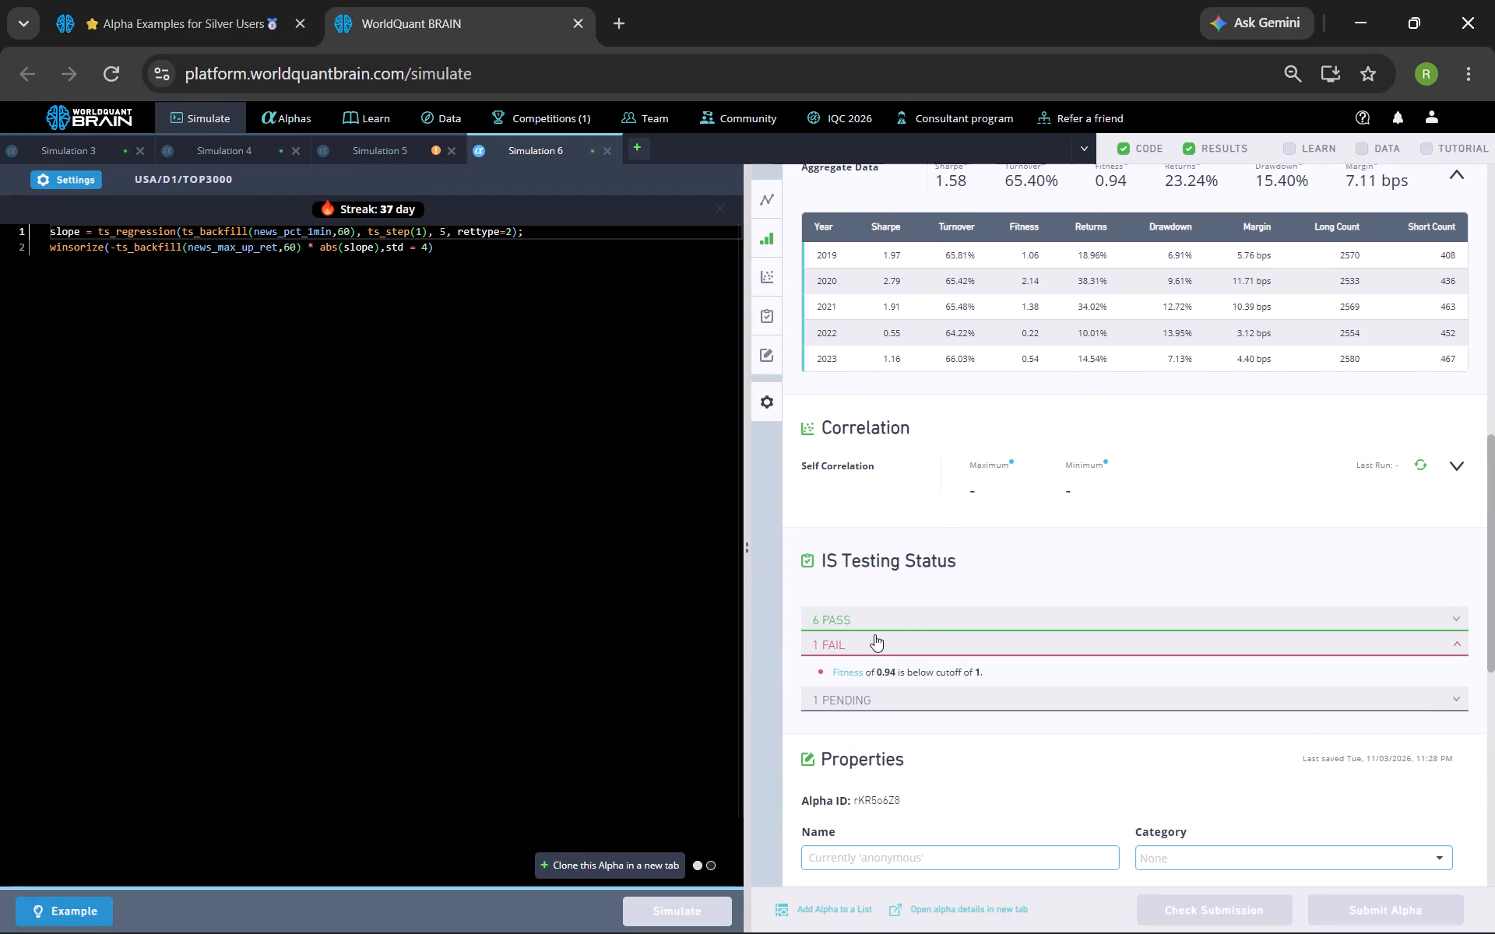
Set Simulation 6's truncation to 0.17, apply the settings and rerun the simulation.
left_click(65, 171)
left_click(486, 414)
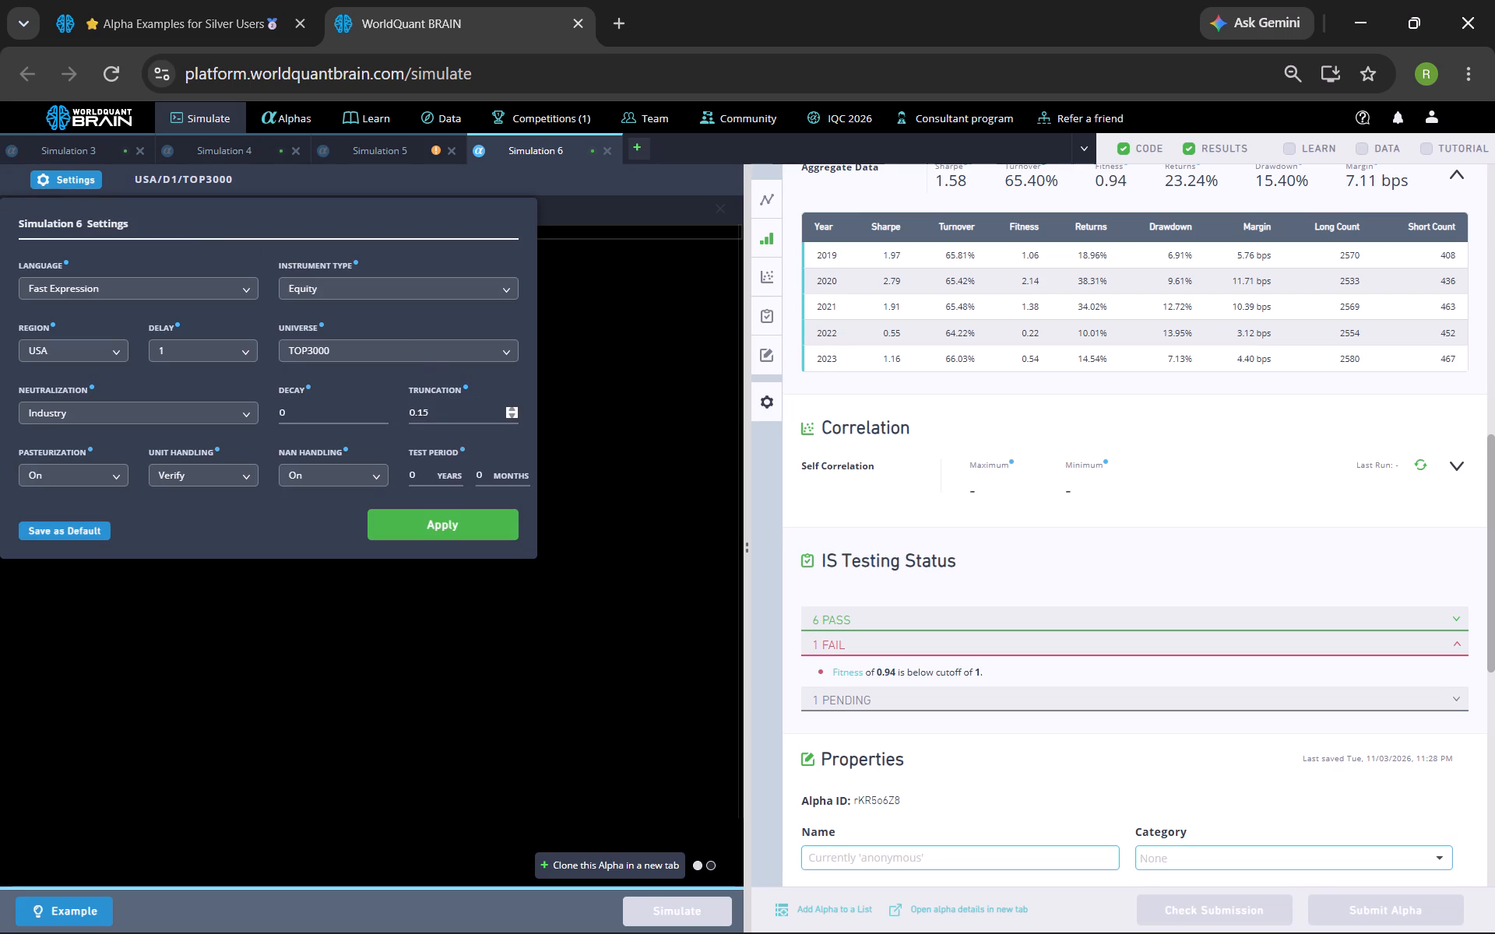
key("BackSpace")
key("7")
left_click(453, 523)
left_click(652, 897)
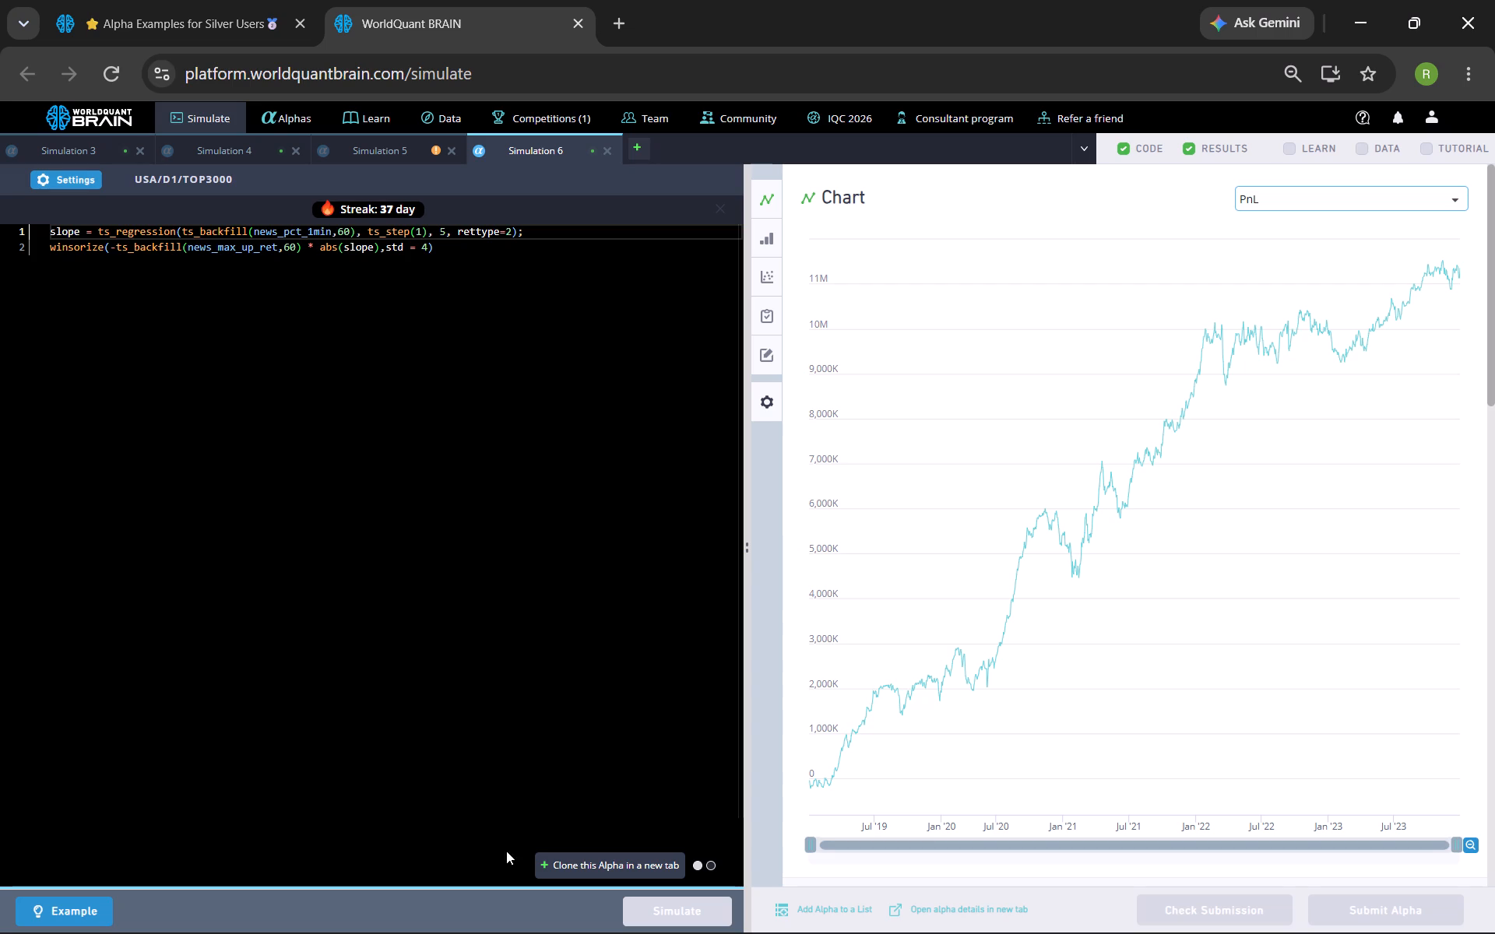
Look through the rerun's IS Summary and expand the failed test under IS Testing Status.
scroll(1314, 746, "down", 1)
scroll(1057, 692, "down", 1)
scroll(931, 736, "down", 1)
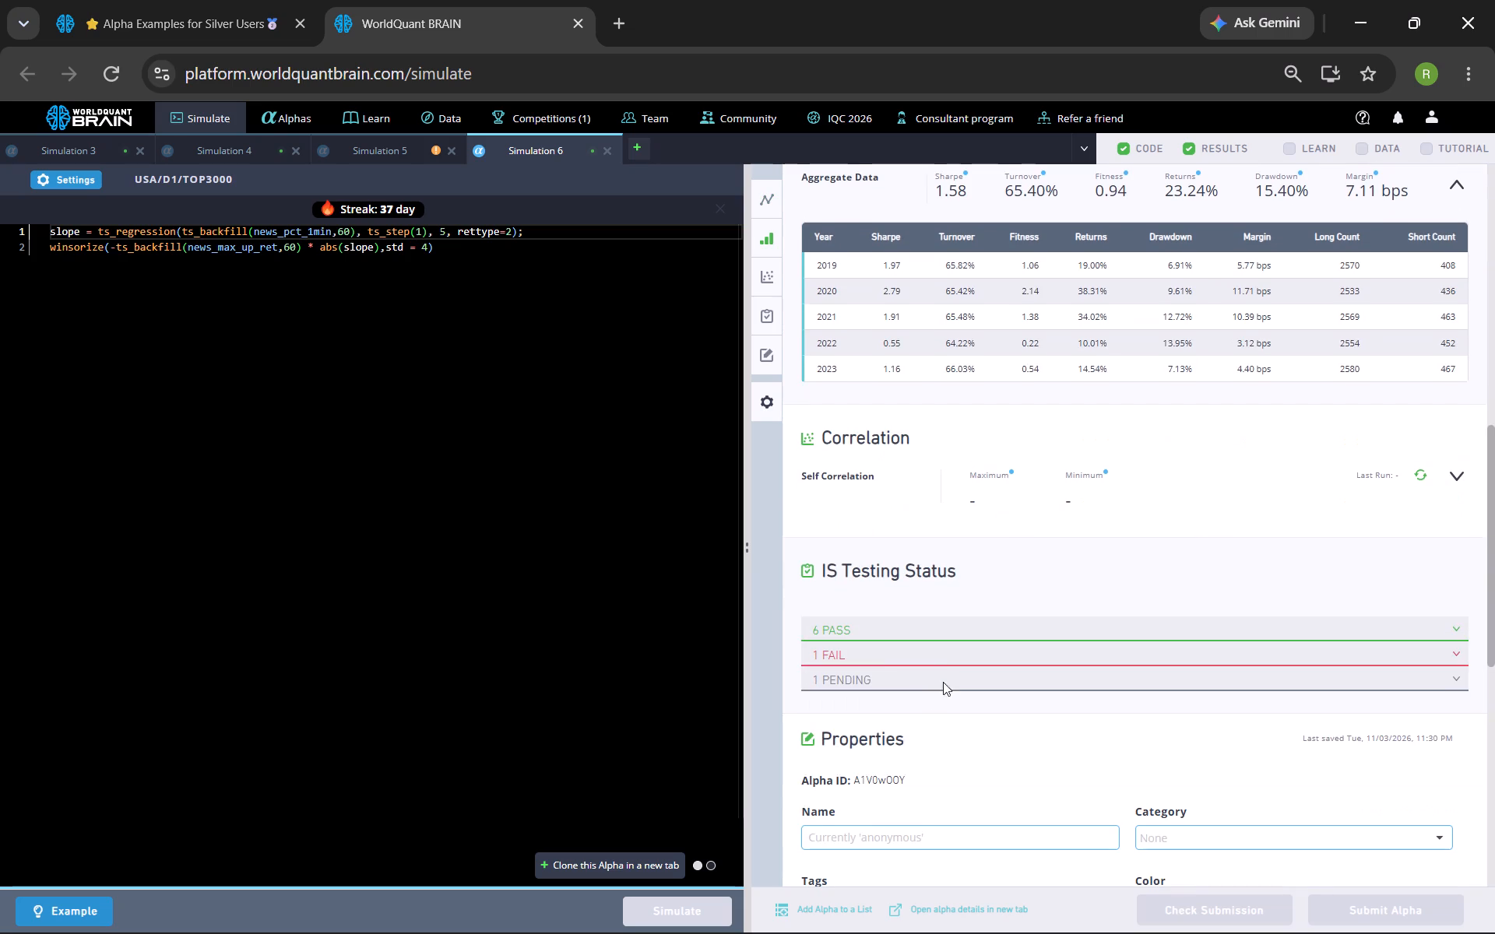
left_click(938, 645)
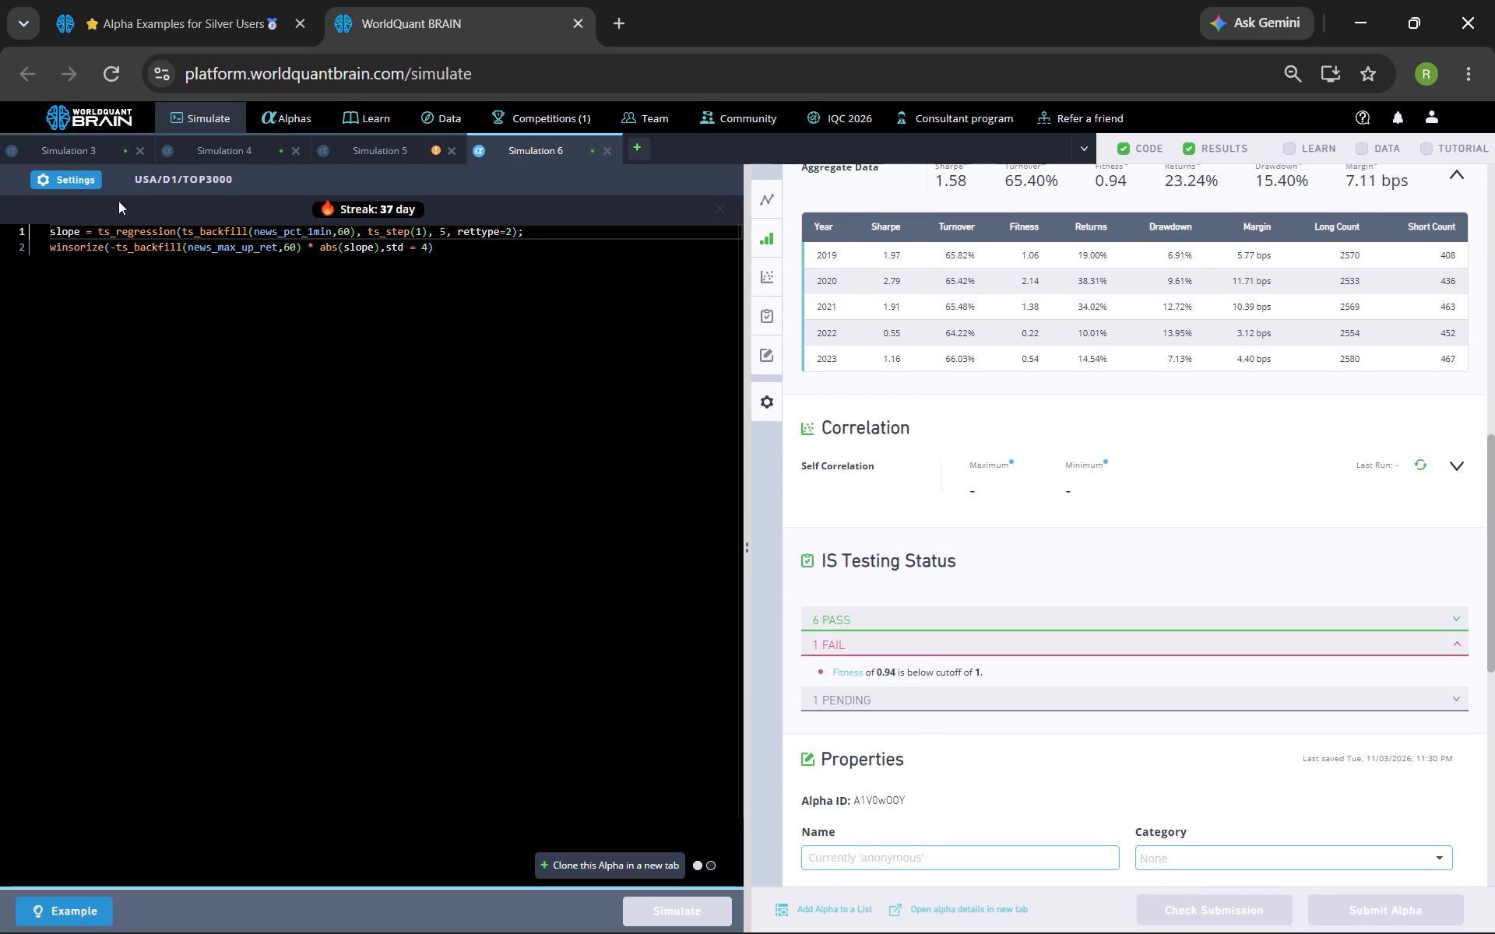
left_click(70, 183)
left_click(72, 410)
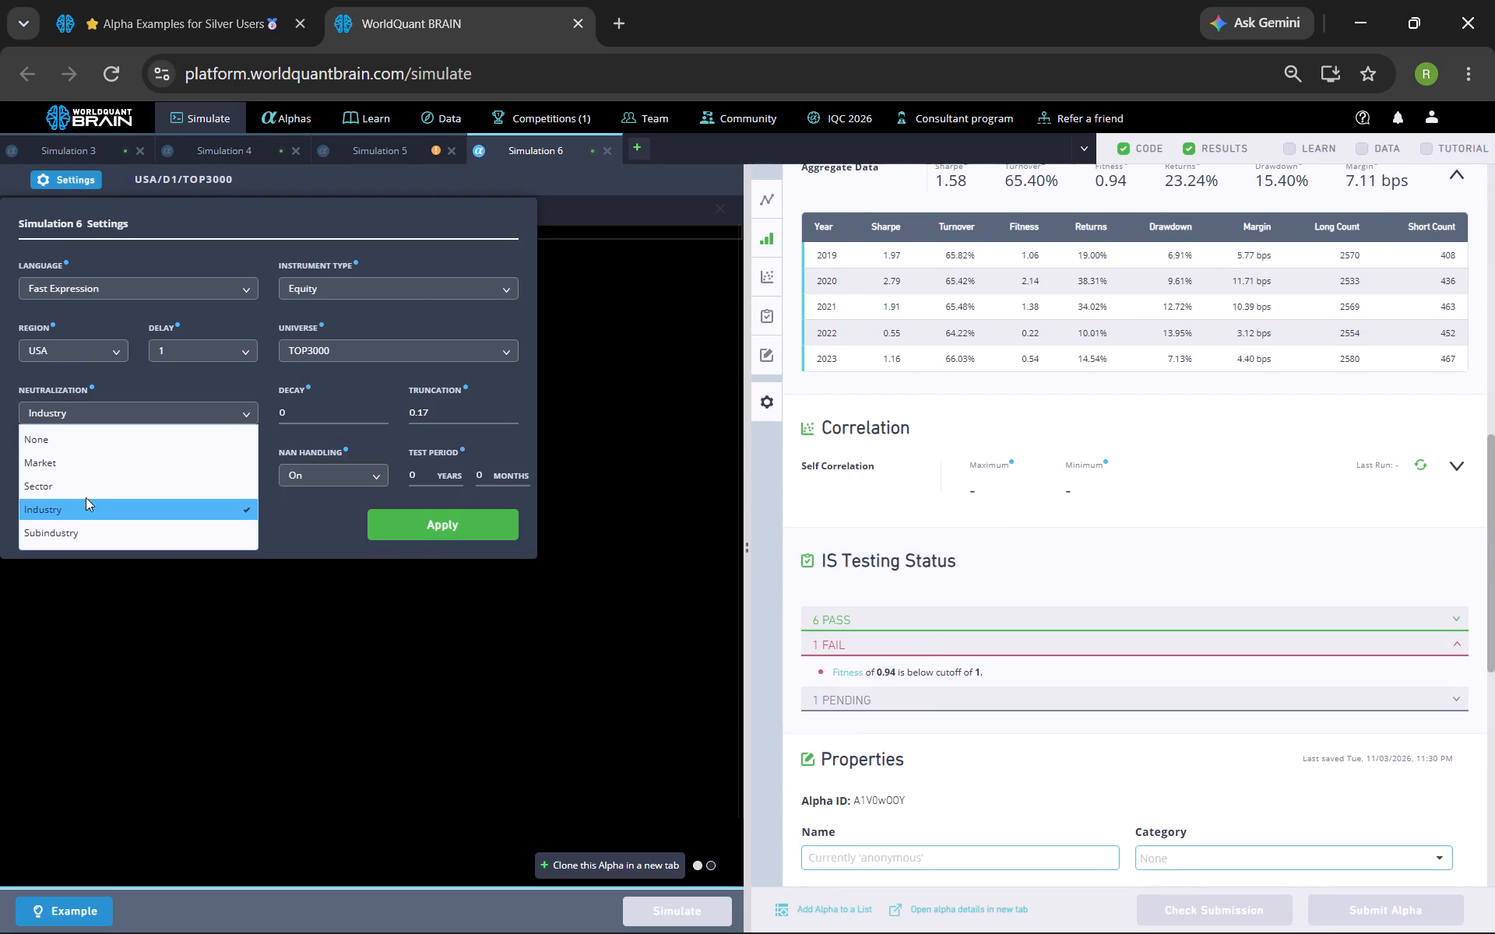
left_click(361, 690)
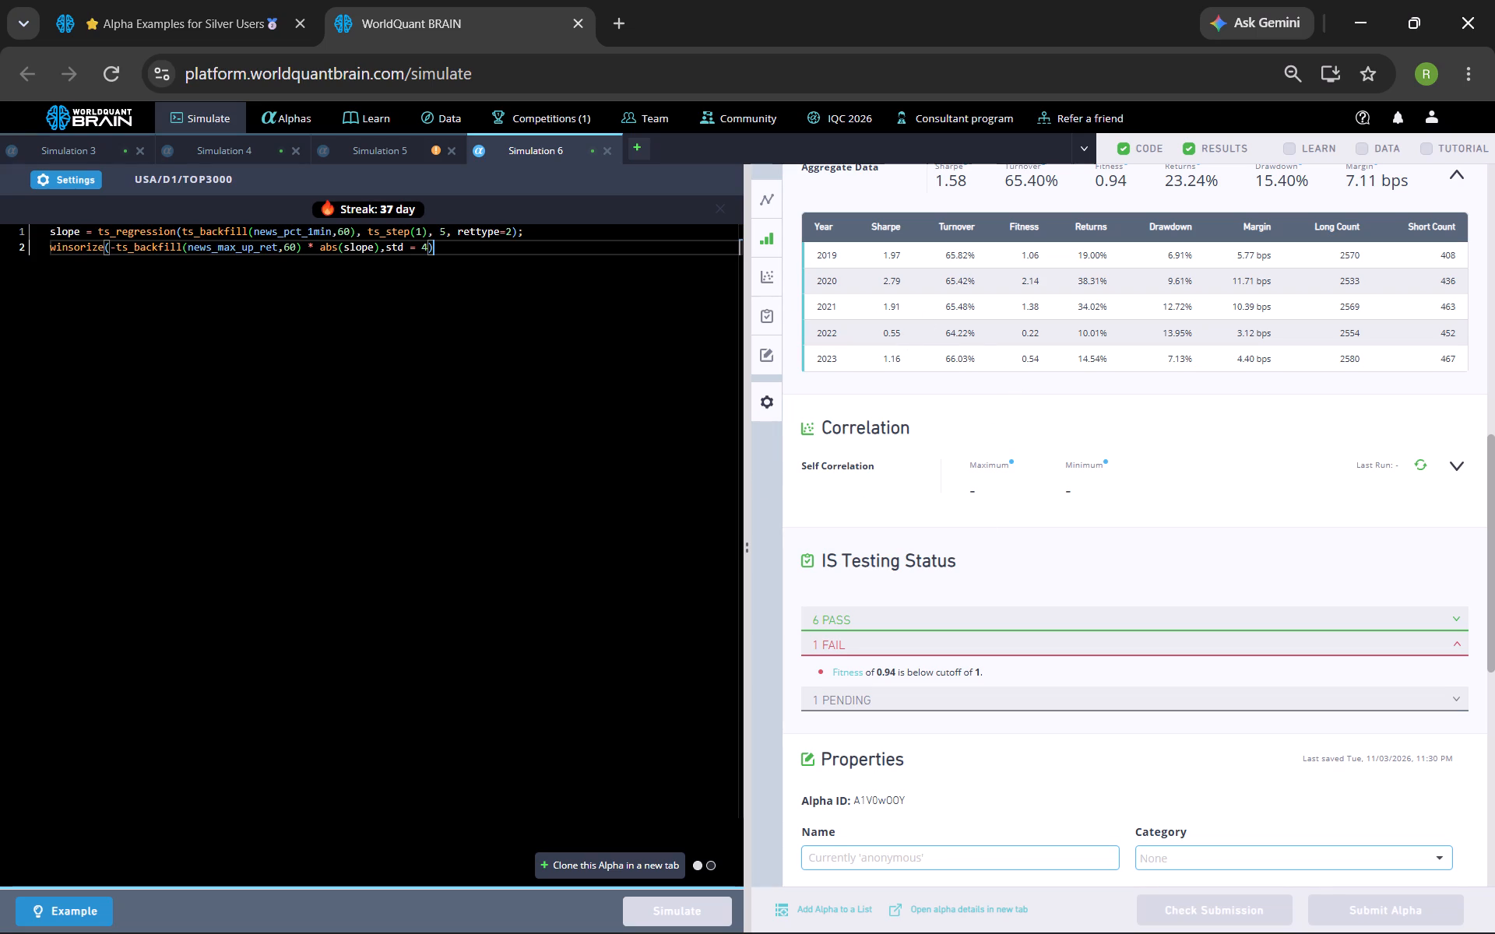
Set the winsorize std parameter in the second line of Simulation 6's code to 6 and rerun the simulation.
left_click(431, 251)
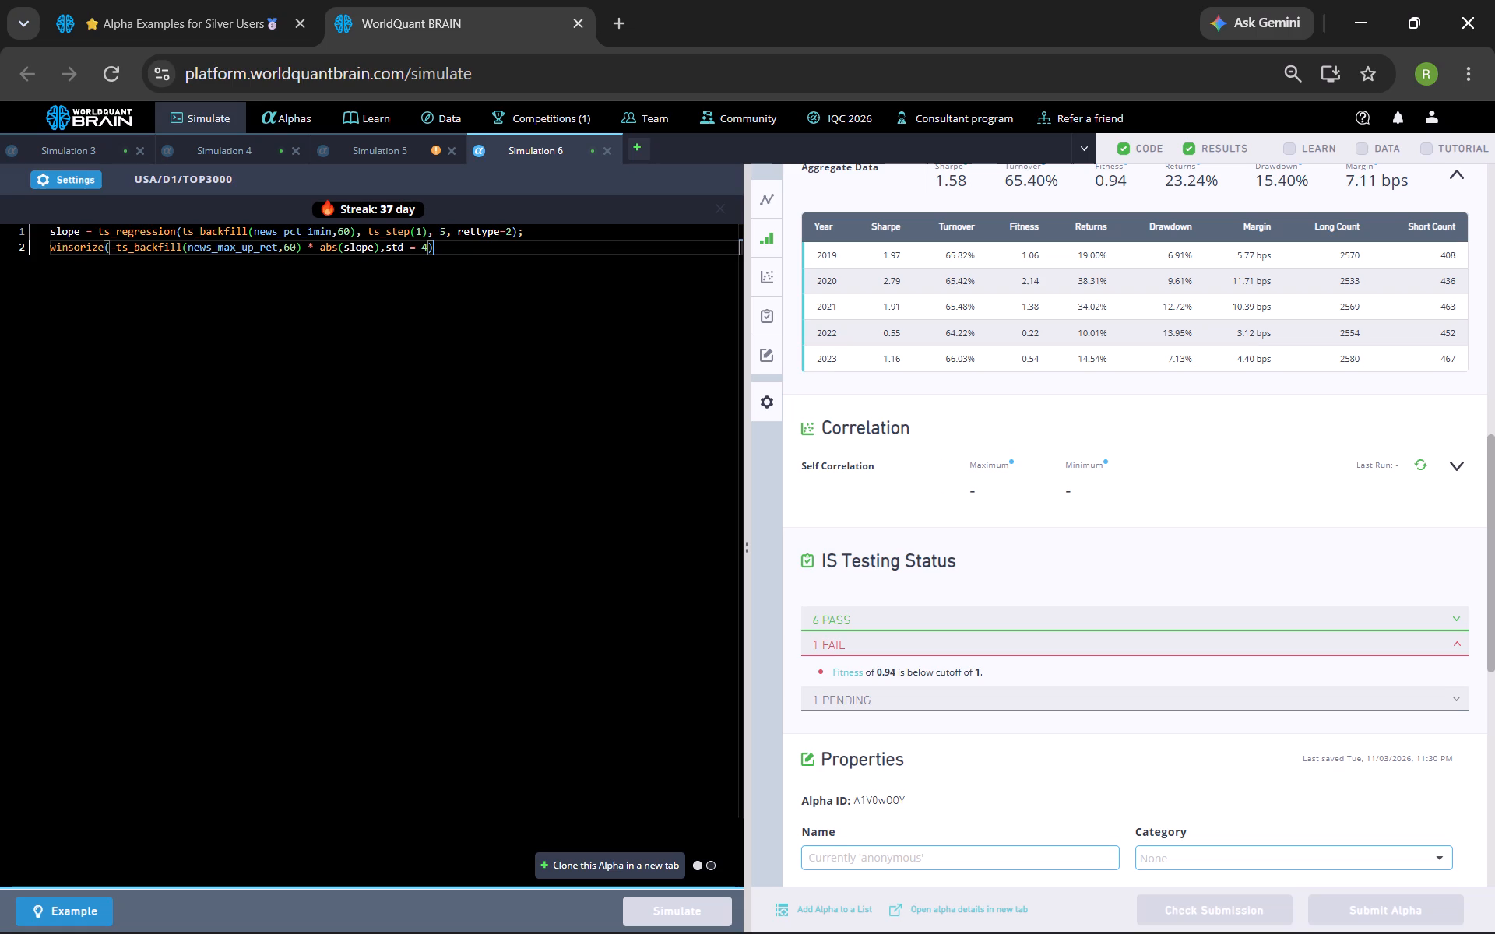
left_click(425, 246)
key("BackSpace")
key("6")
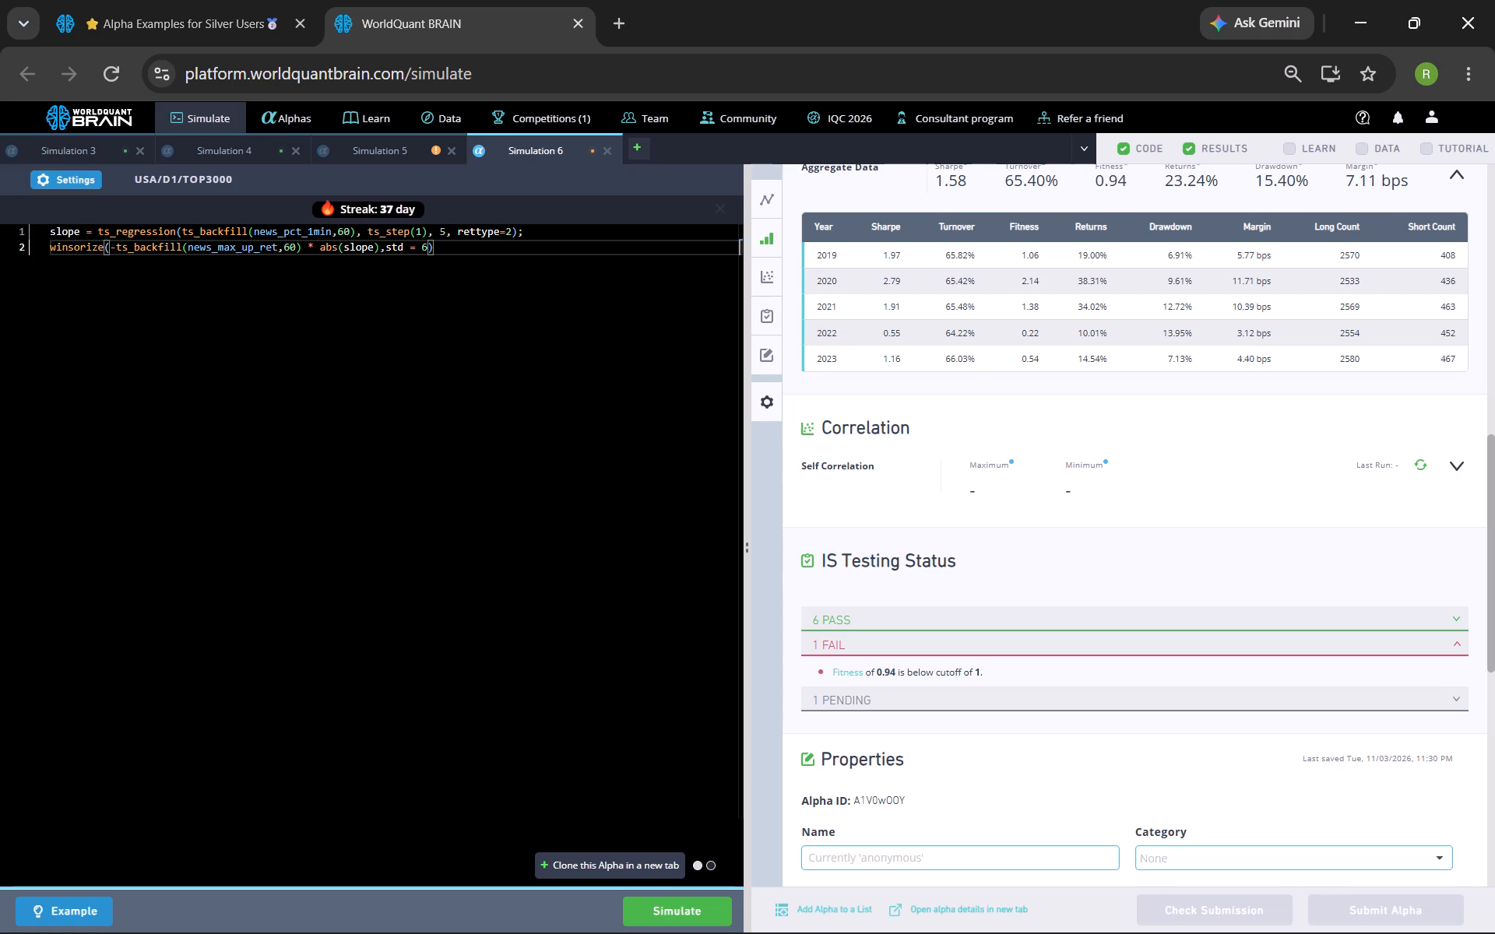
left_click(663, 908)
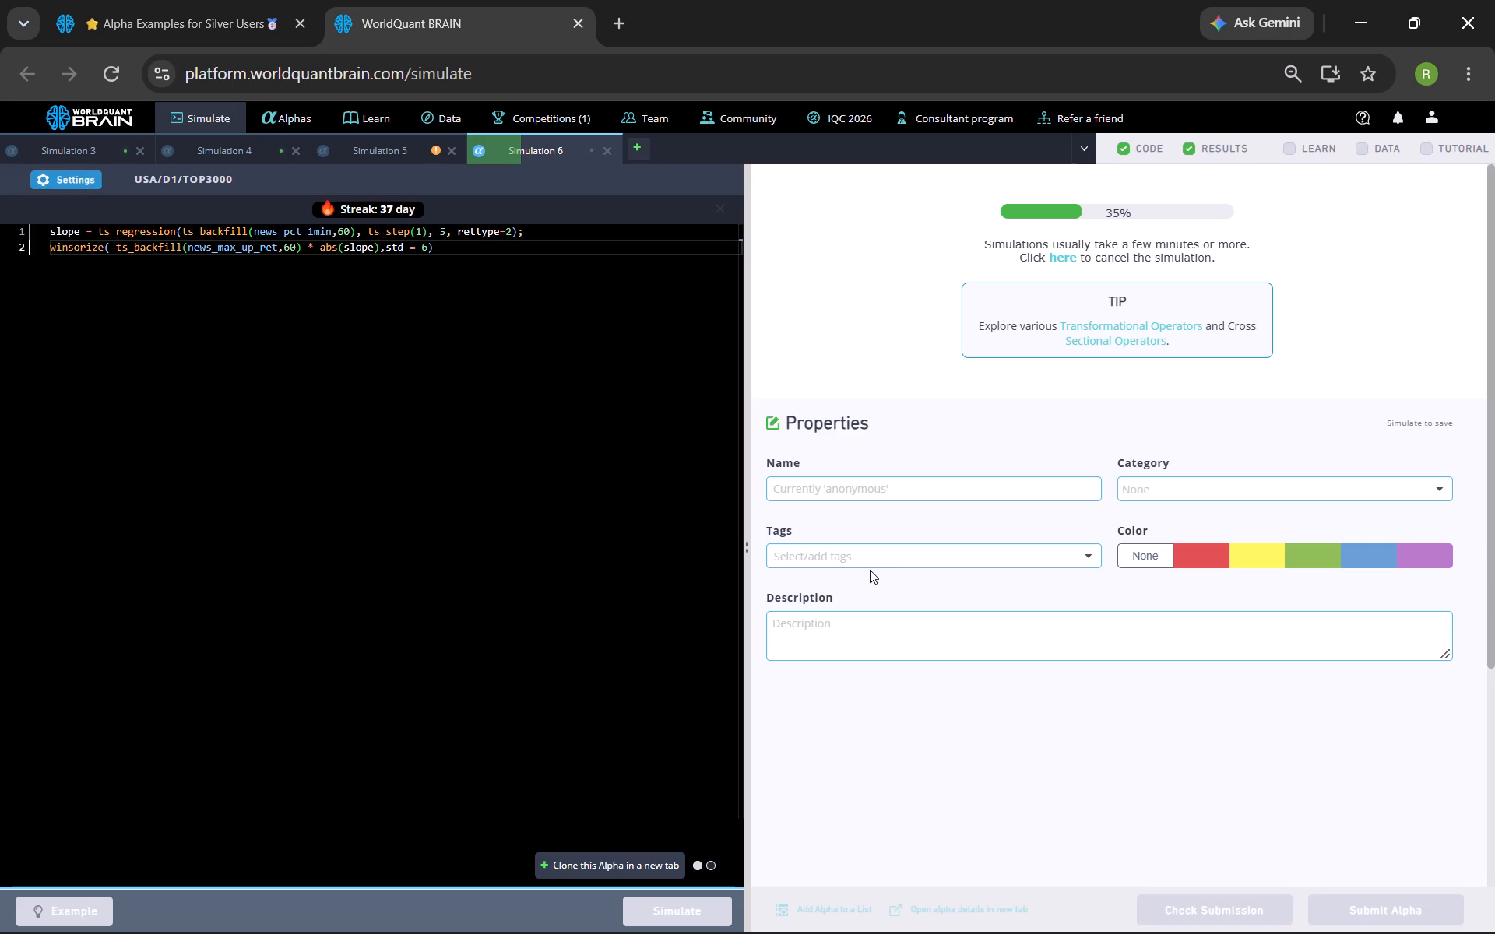
Check the results of the std = 6 simulation and expand the failed test under IS Testing Status.
scroll(974, 643, "down", 2)
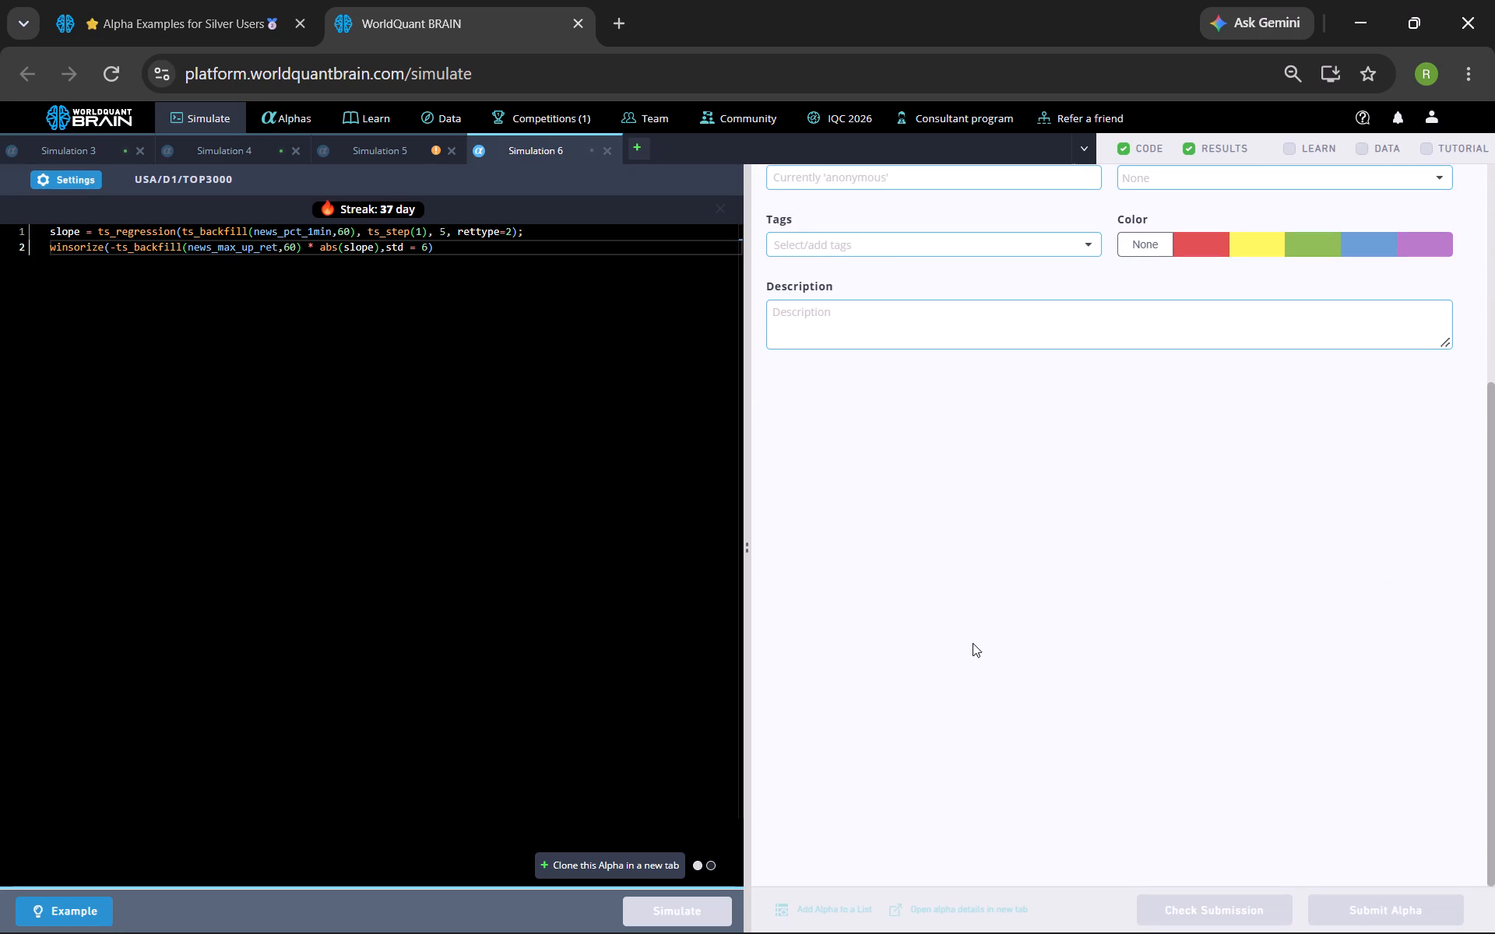
scroll(989, 629, "down", 1)
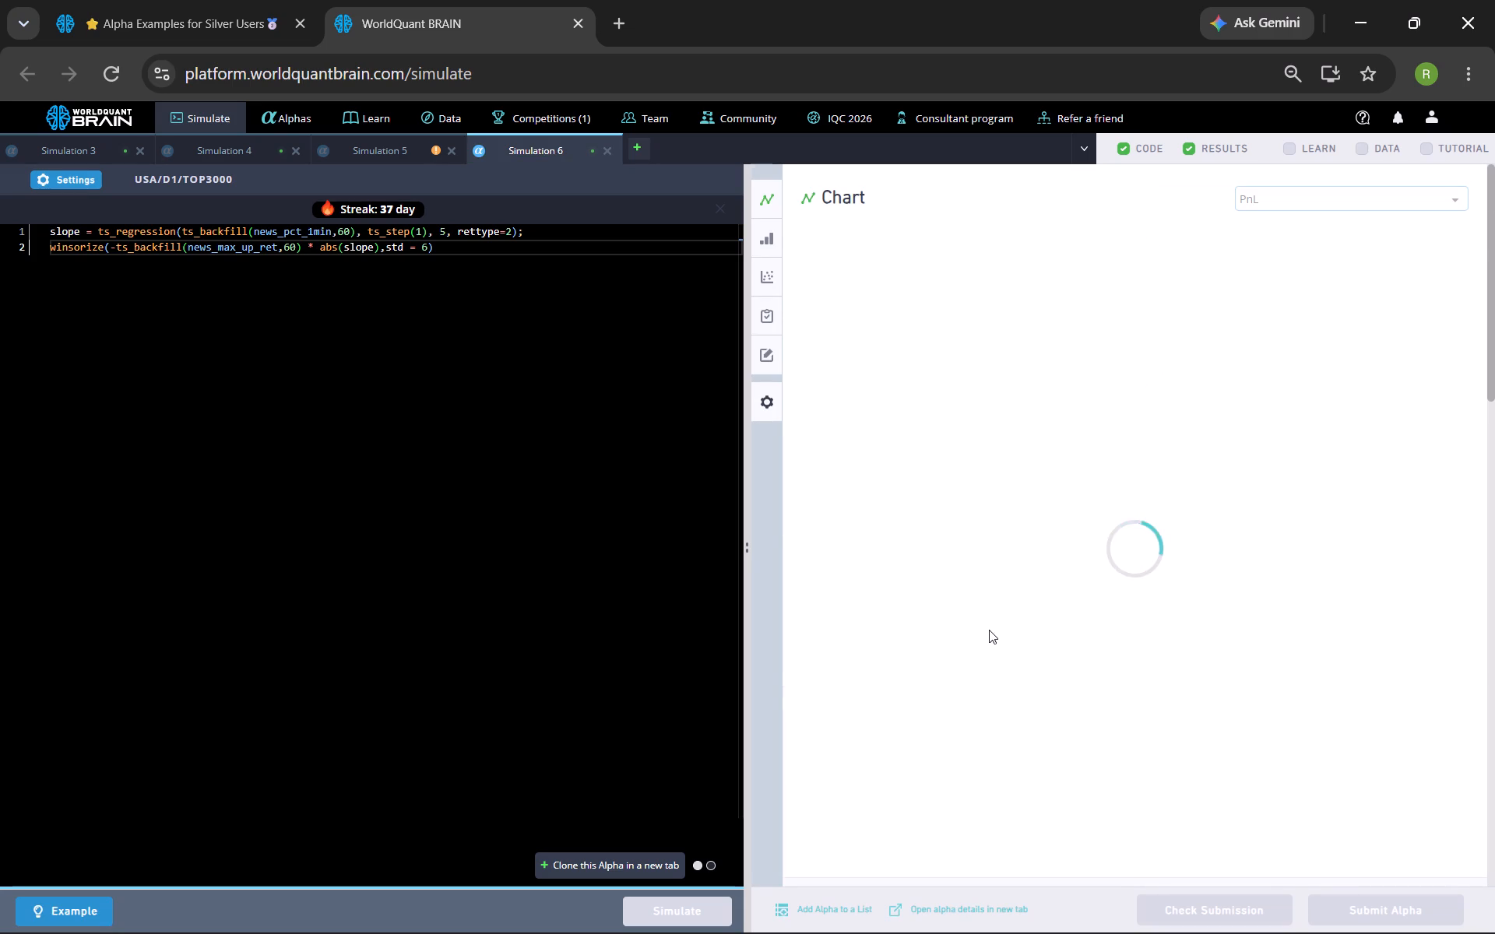
scroll(989, 630, "down", 1)
scroll(989, 630, "up", 1)
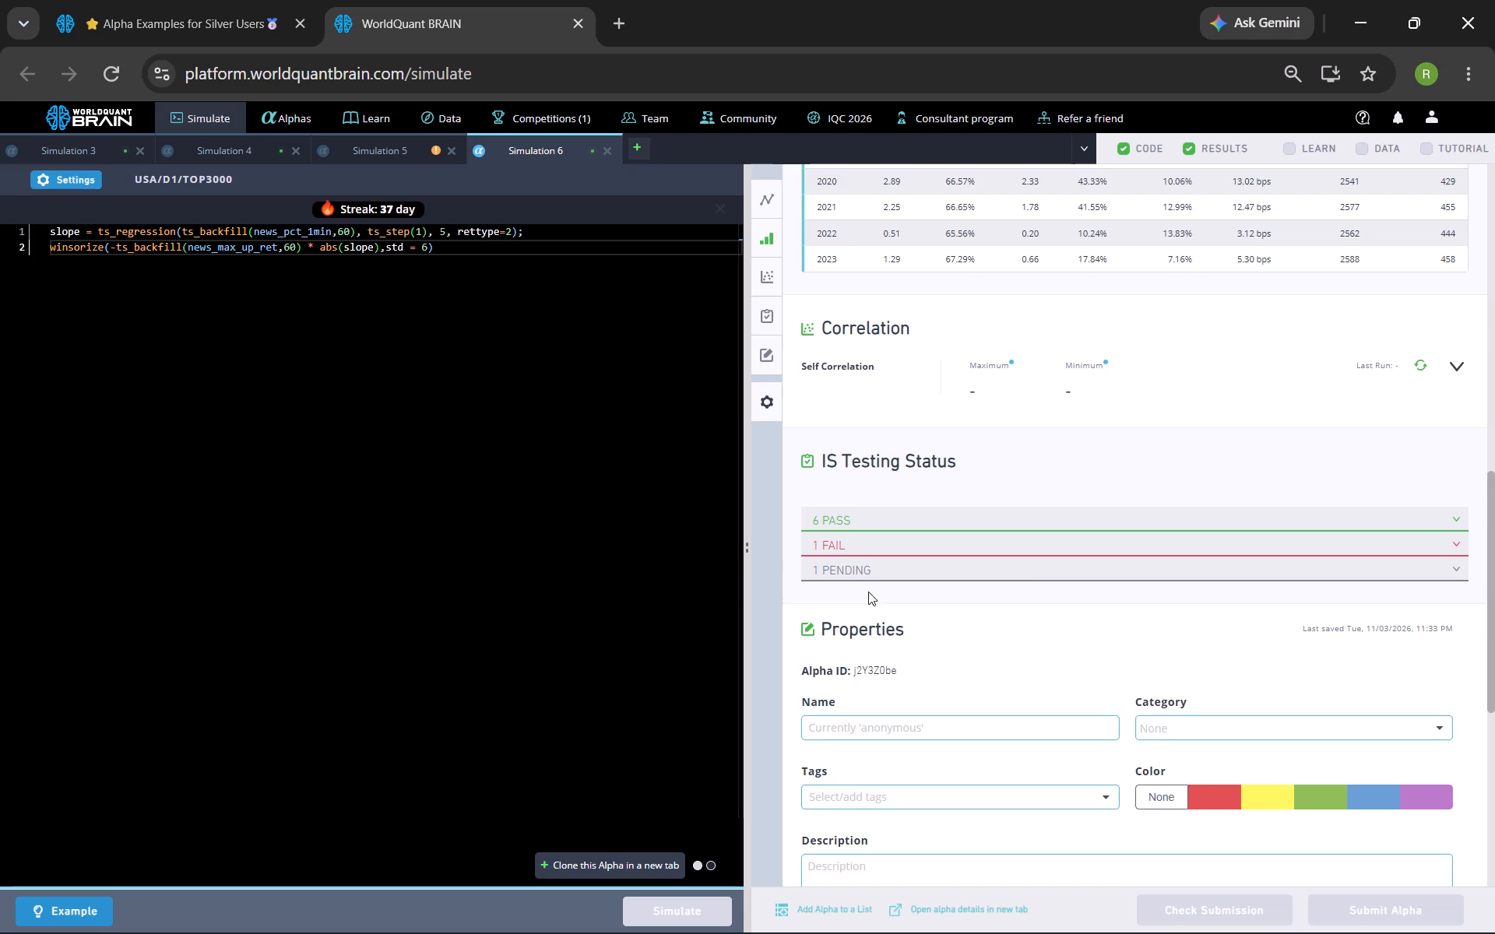
left_click(869, 540)
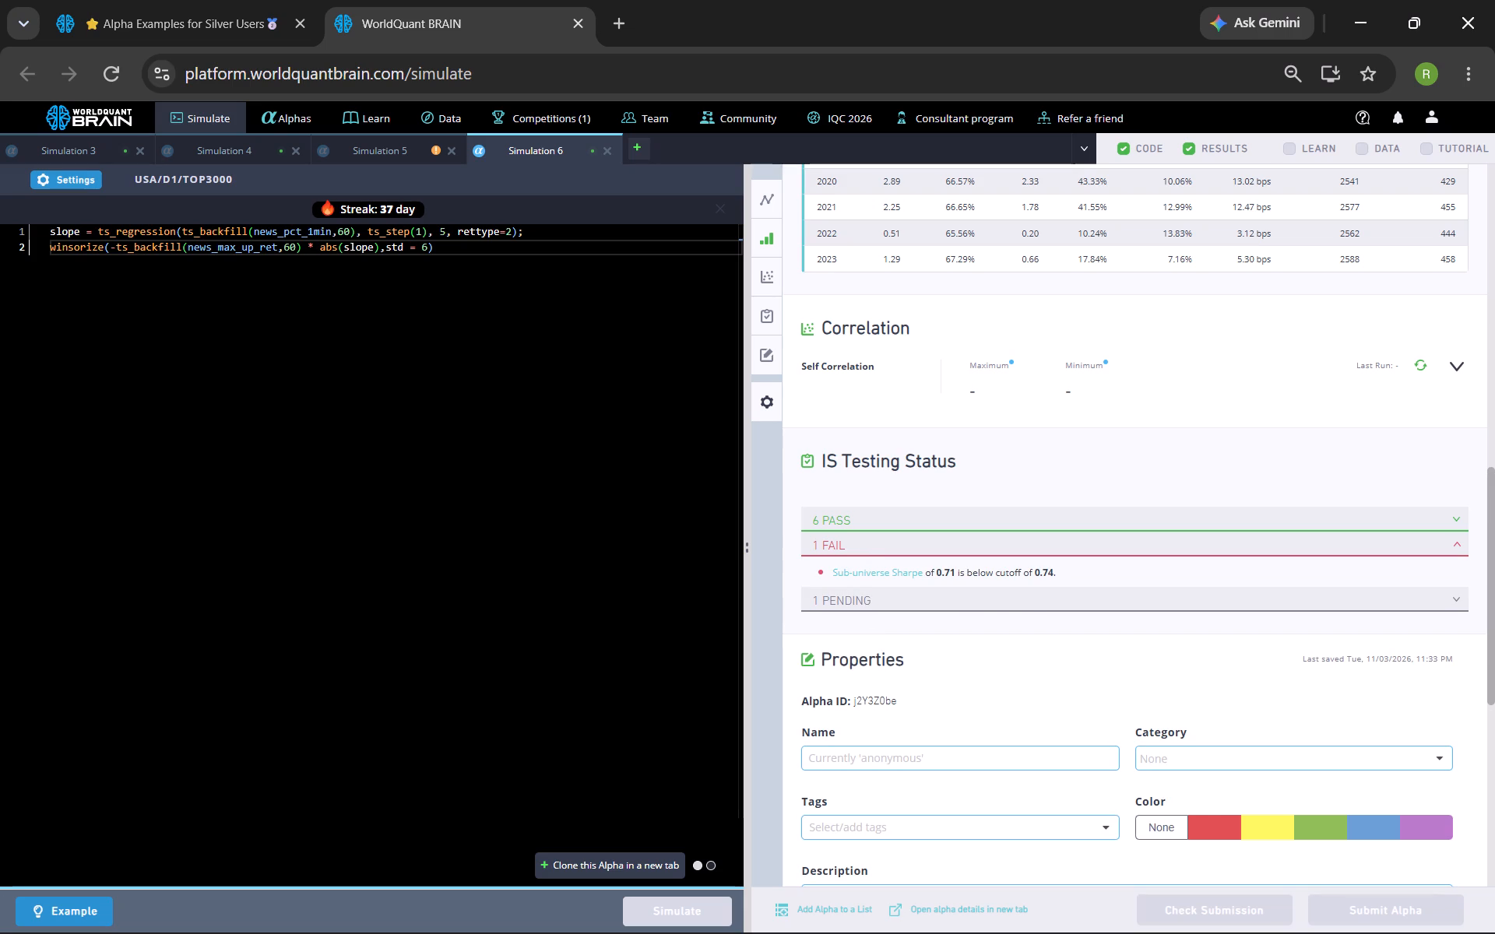
Set the winsorize std parameter in Simulation 6's code to 5 and rerun the simulation.
left_click(427, 248)
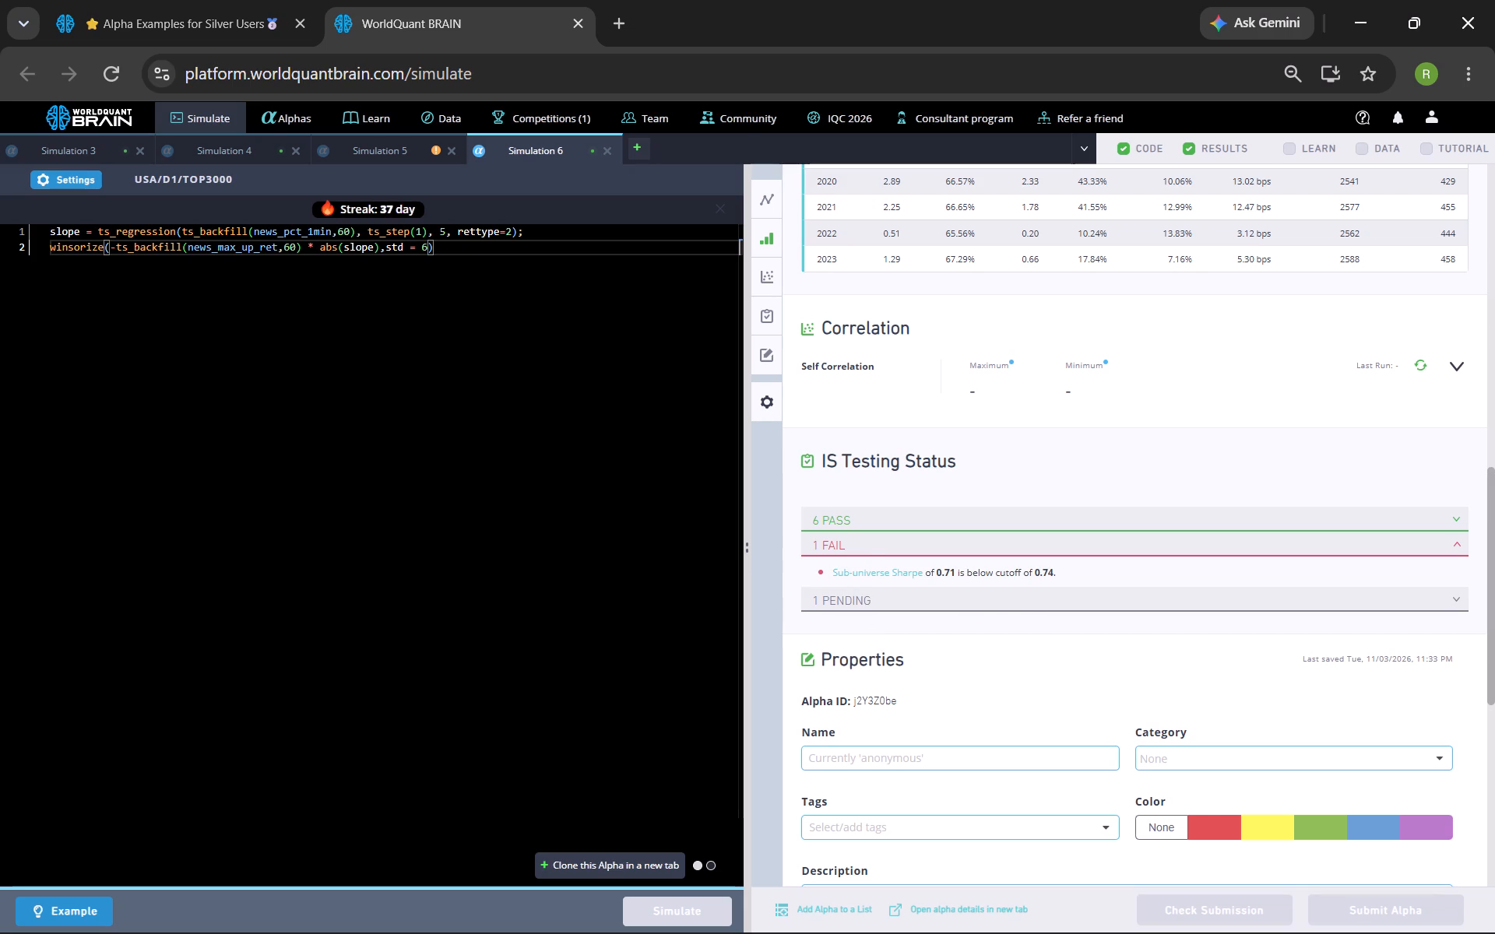
key("BackSpace")
key("5")
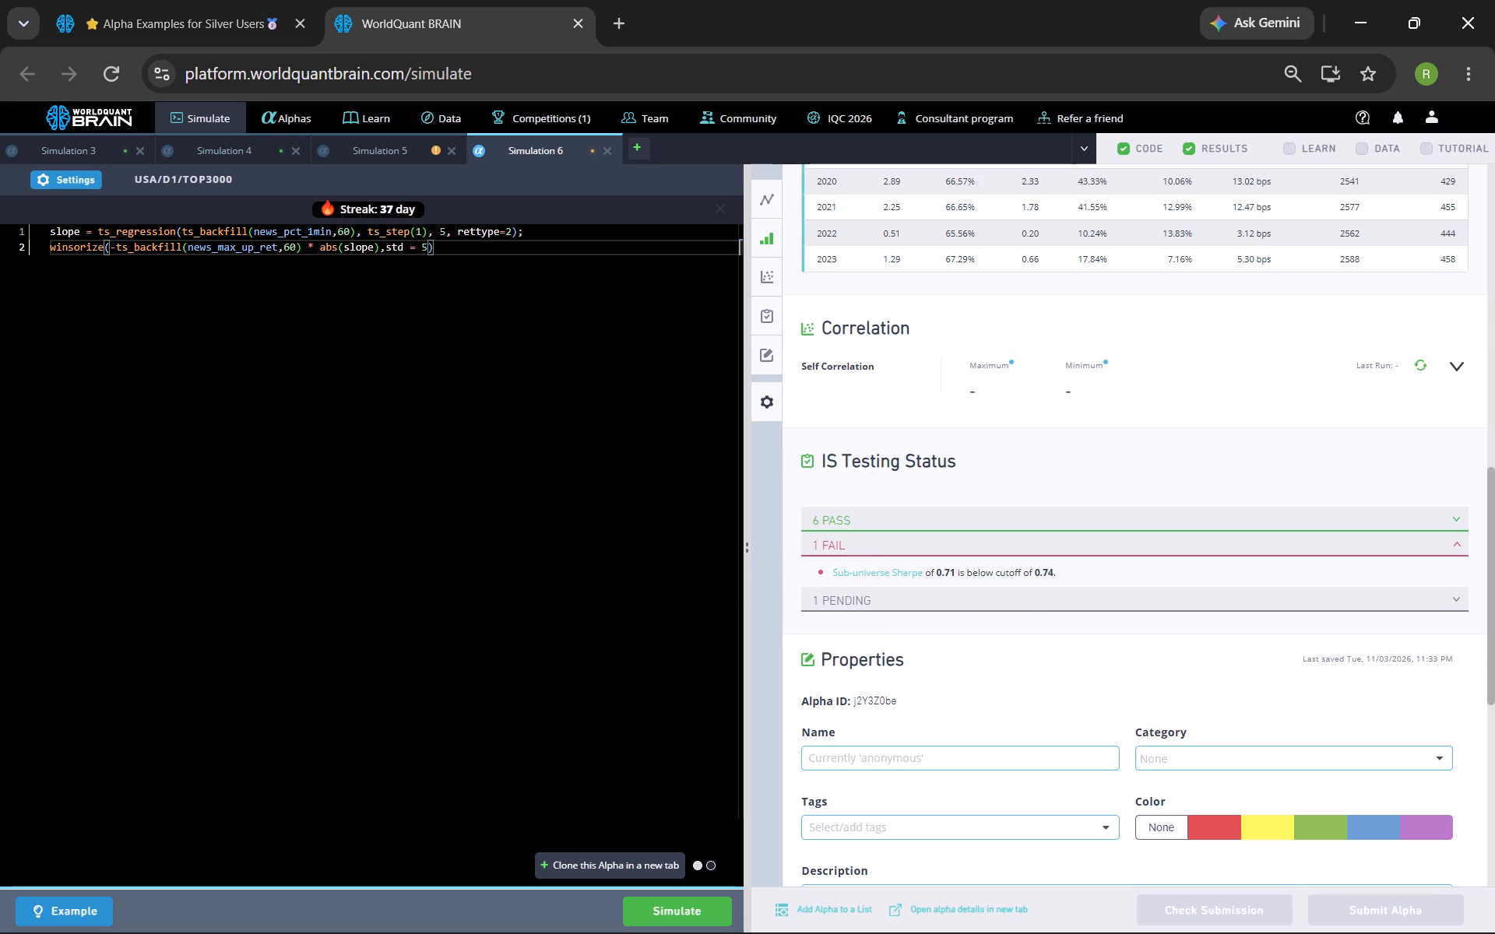
left_click(667, 902)
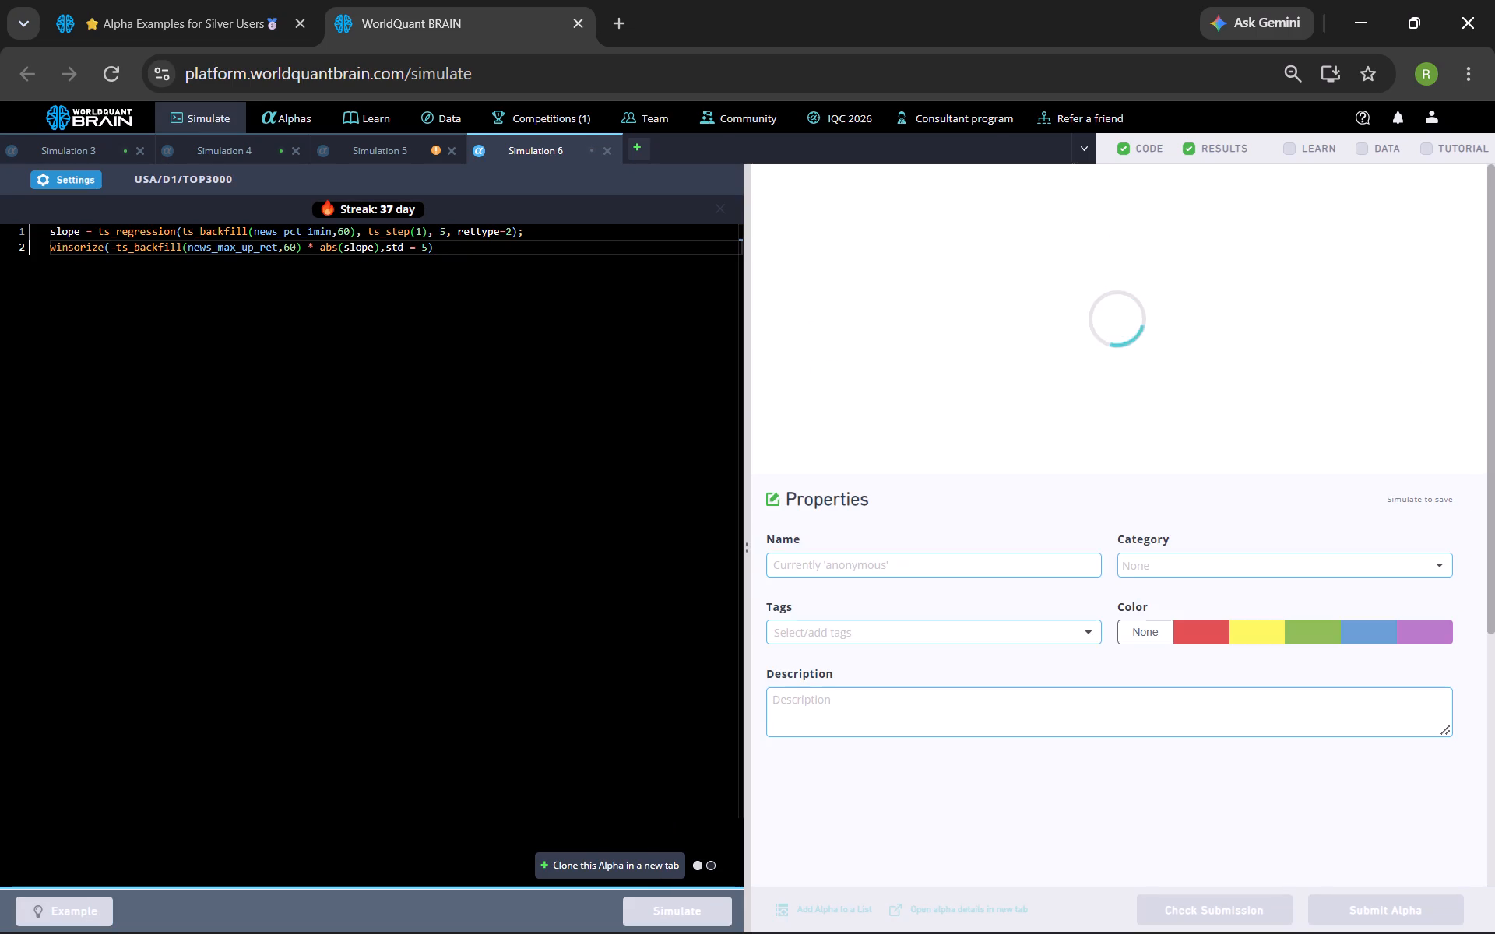